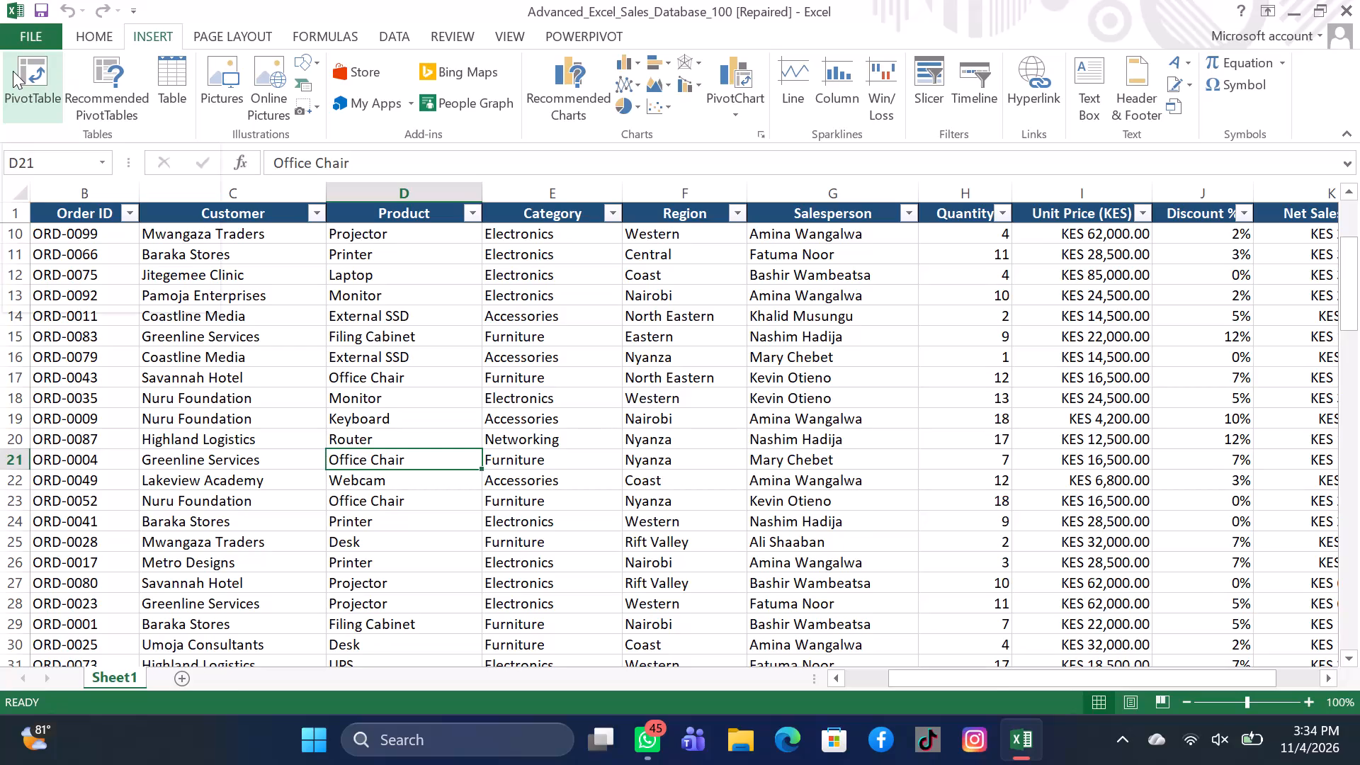
Create a PivotTable from the Sheet1 range A1:K101 on a new worksheet.
click(13, 71)
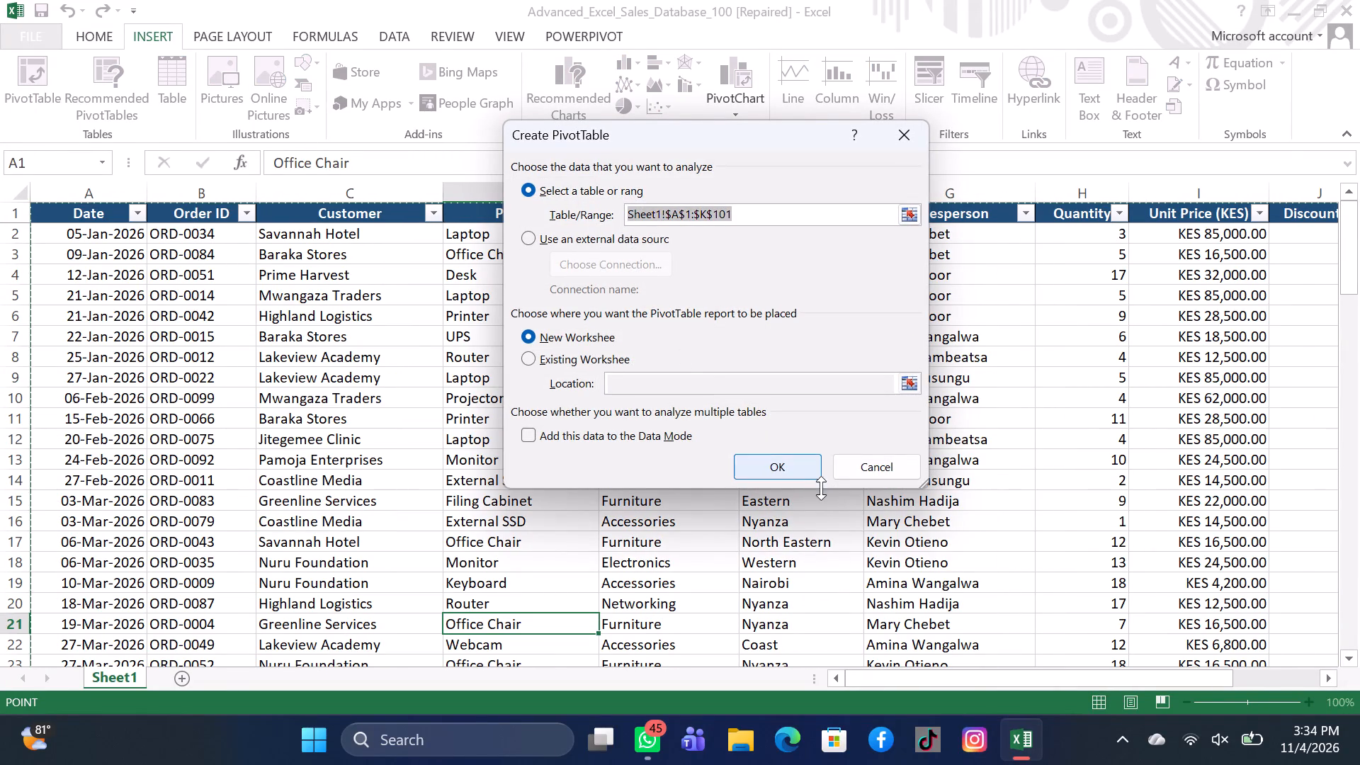
click(798, 465)
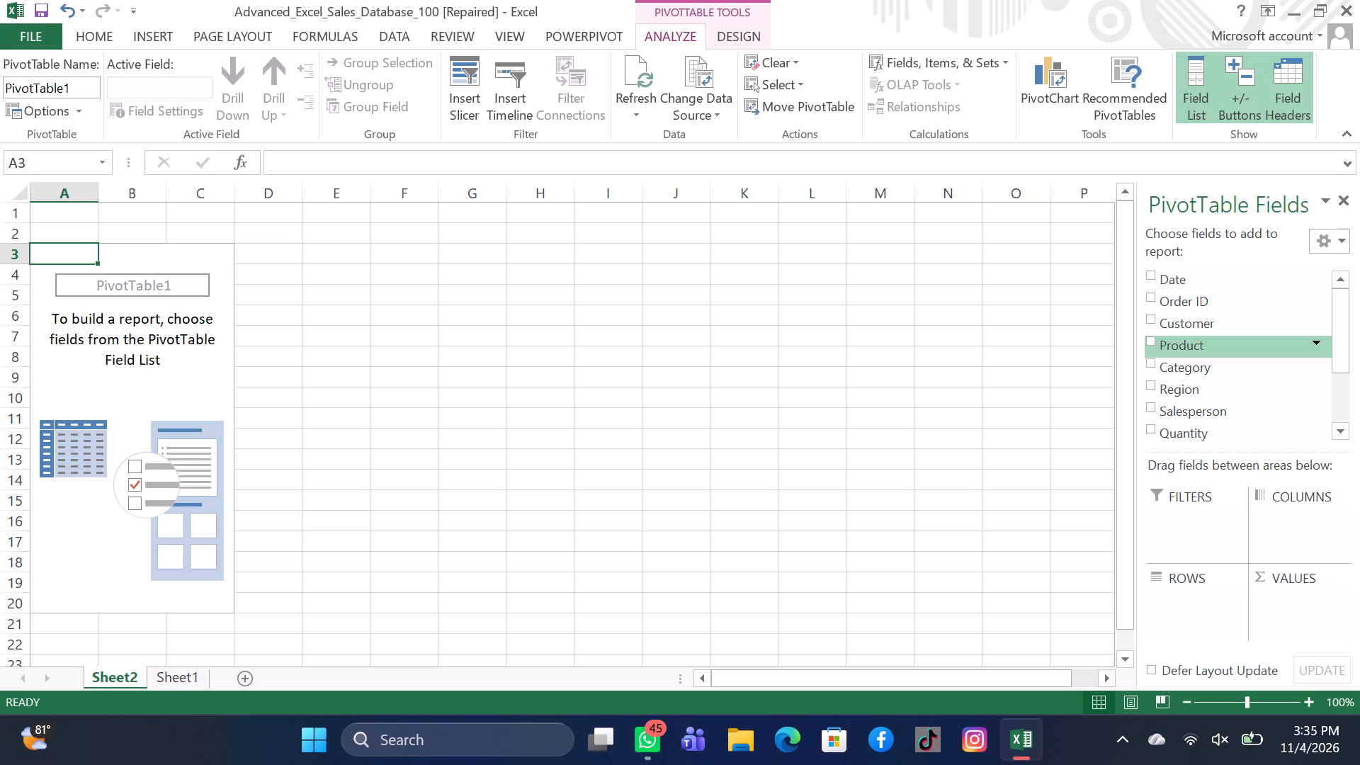
Add Region to the PivotTable's row labels and Product to its column labels.
right_click(1207, 391)
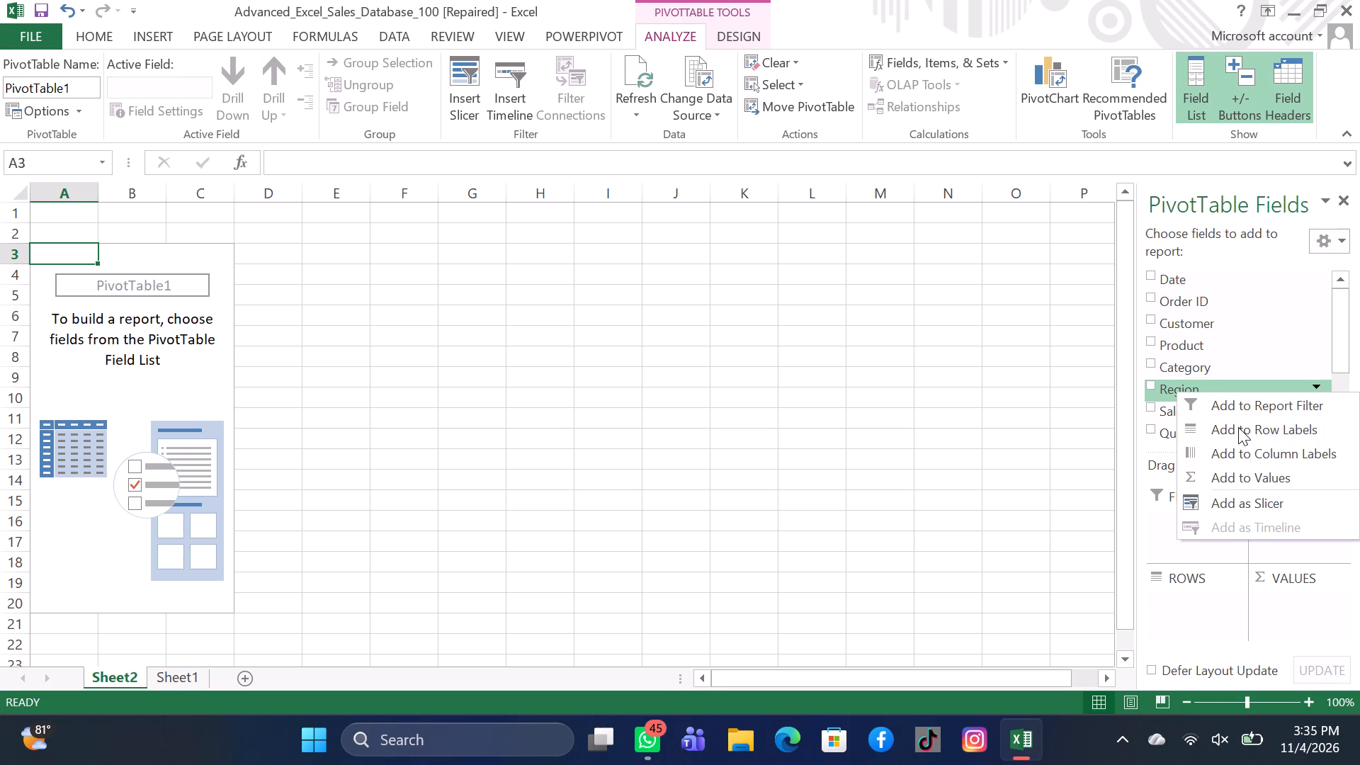
click(1238, 427)
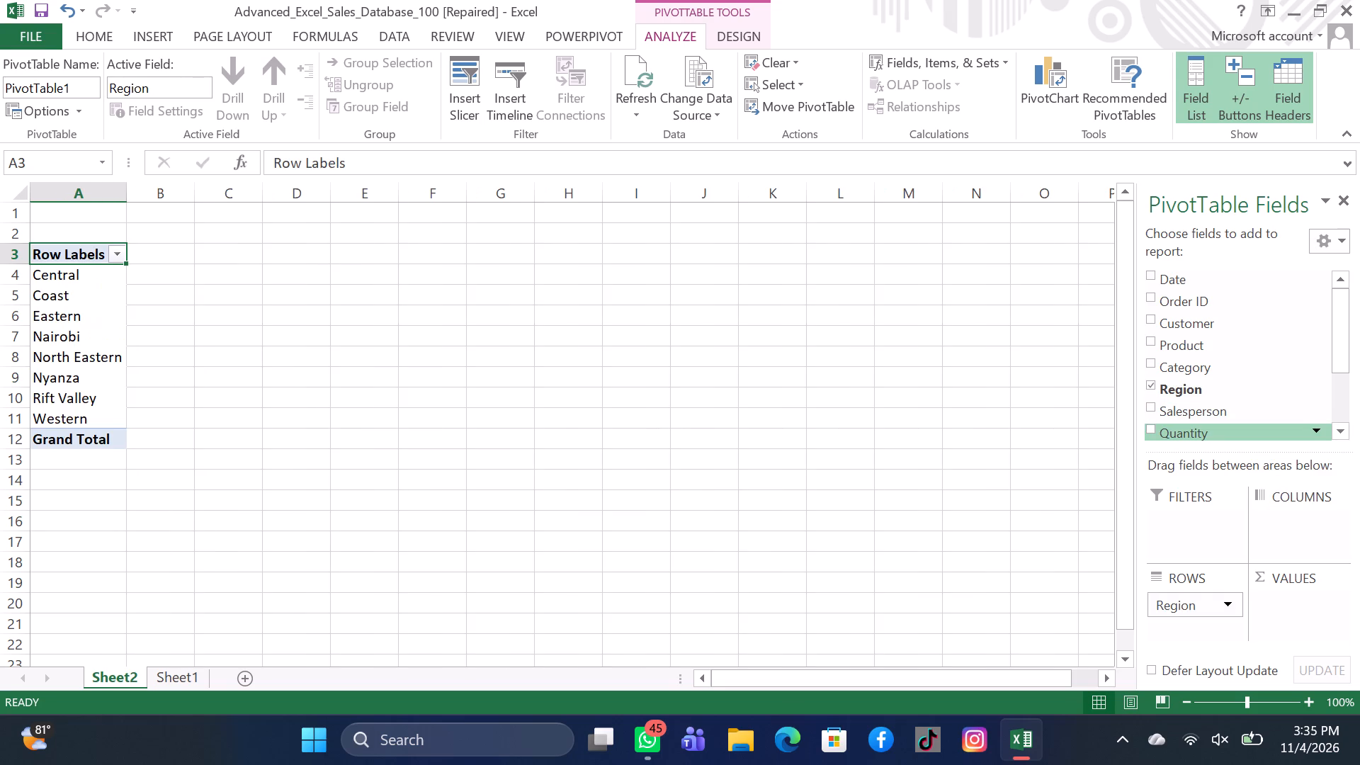
right_click(1198, 354)
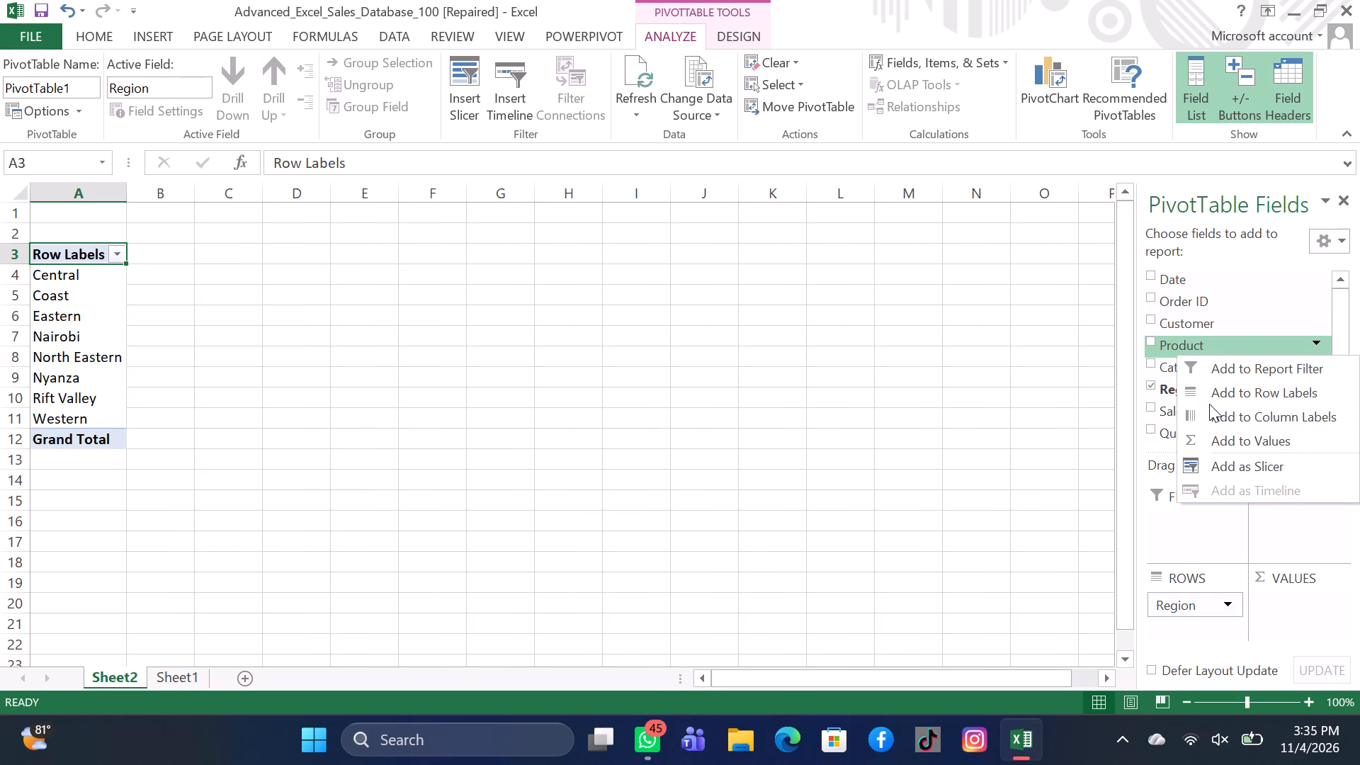
click(1212, 414)
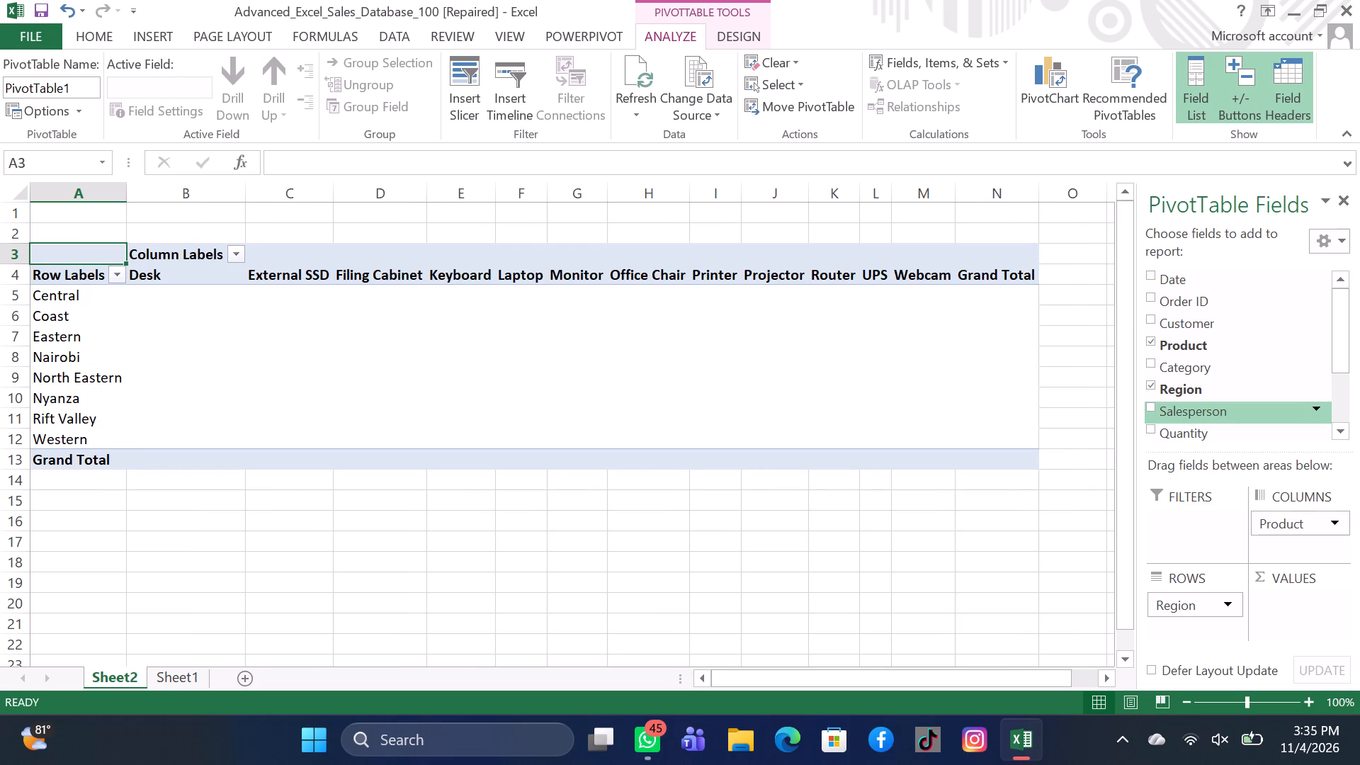
Add Net Sales (KES) to the PivotTable's values.
drag(1212, 414, 1204, 366)
scroll(1218, 414, down, 2)
scroll(1218, 414, up, 2)
scroll(1218, 414, down, 1)
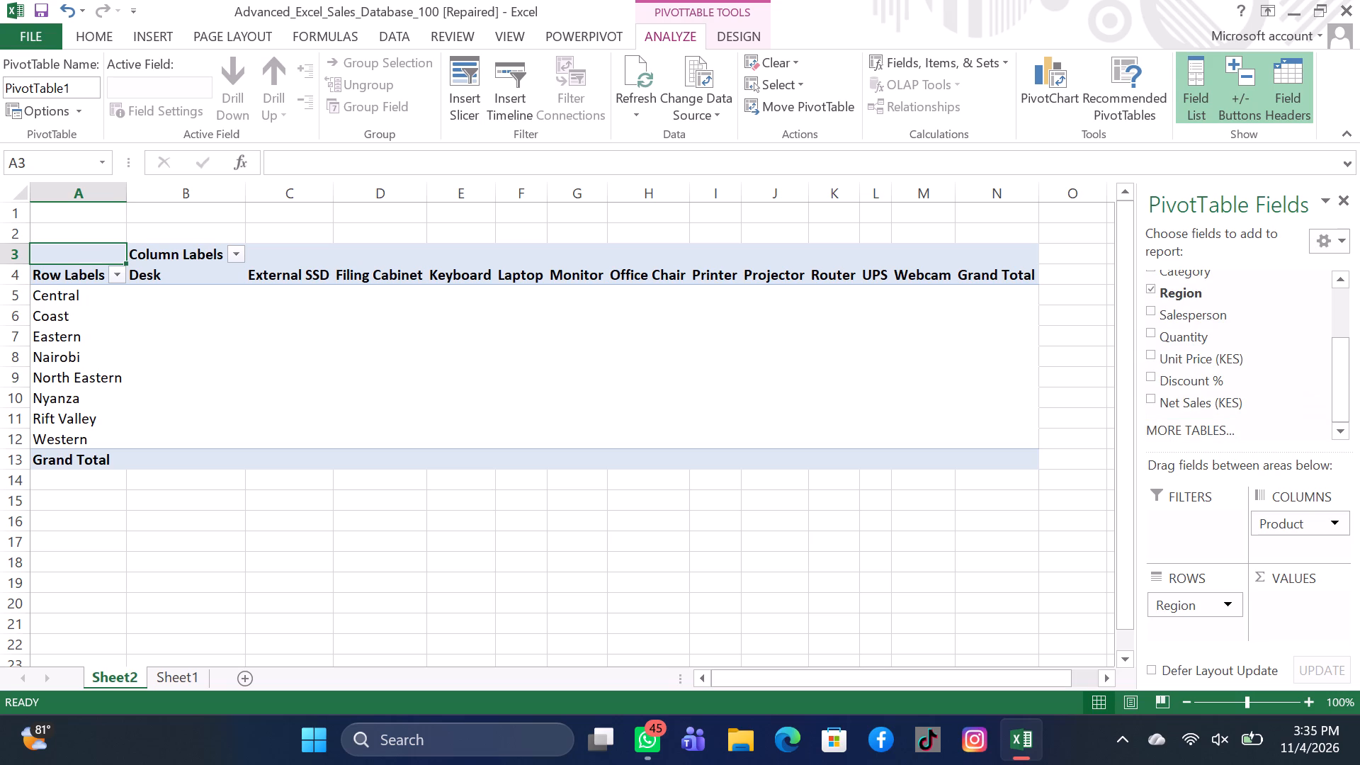
right_click(1217, 401)
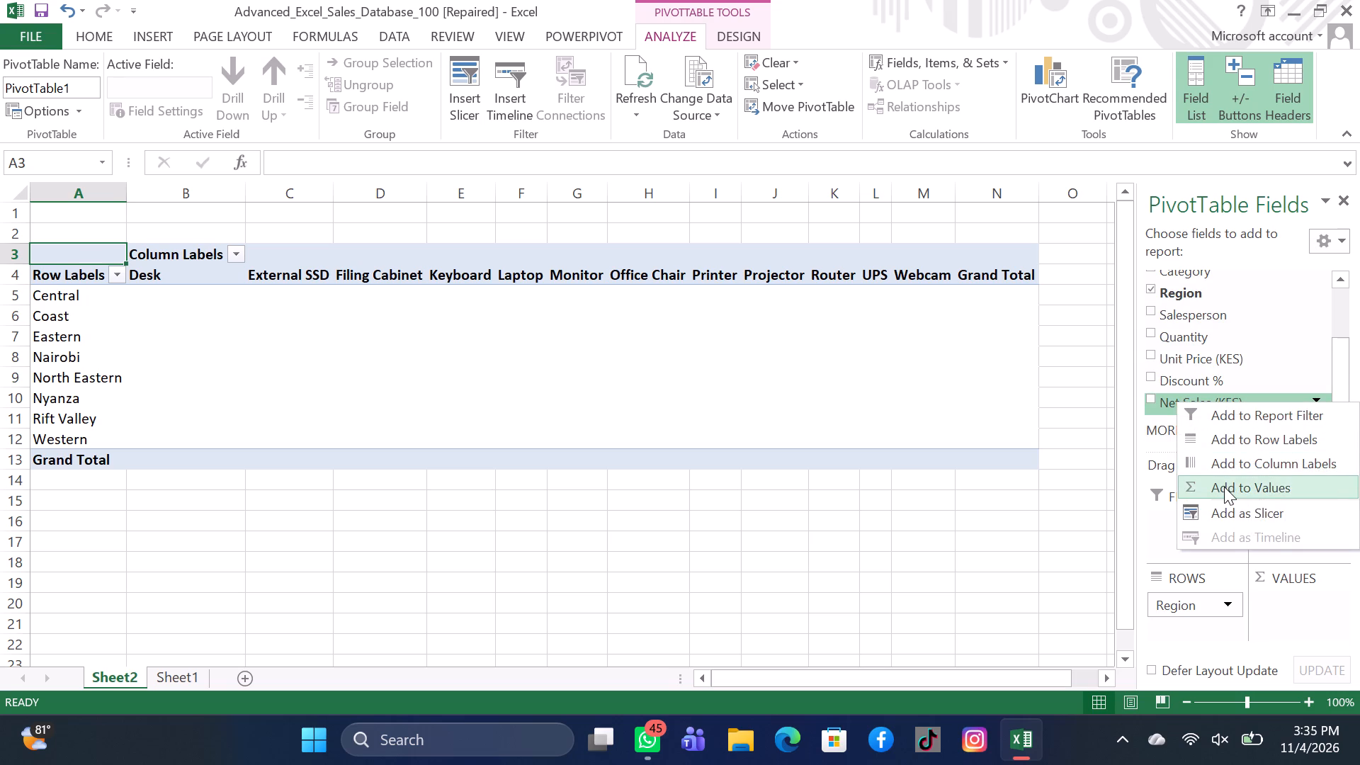
click(1224, 487)
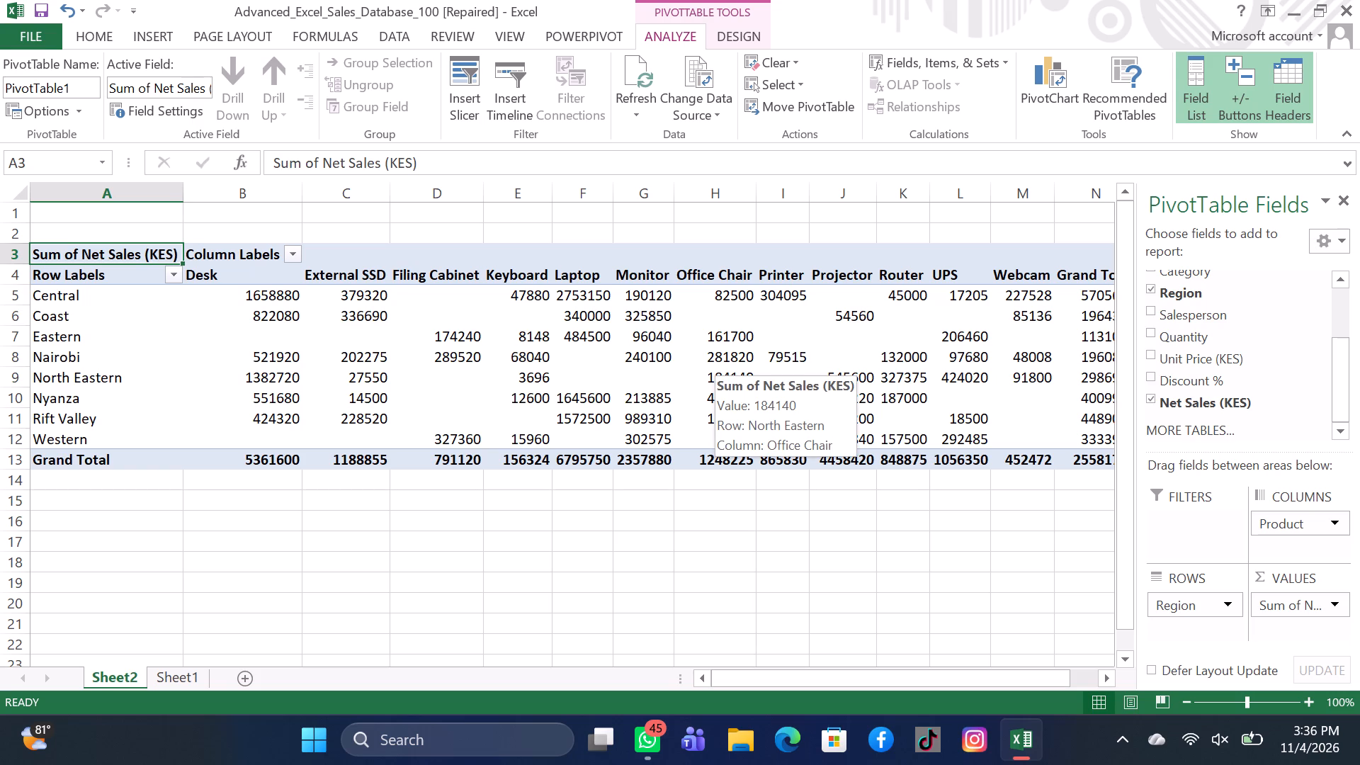
Format the PivotTable's net sales values as Number with 0 decimal places and a 1000 separator.
click(651, 348)
right_click(651, 348)
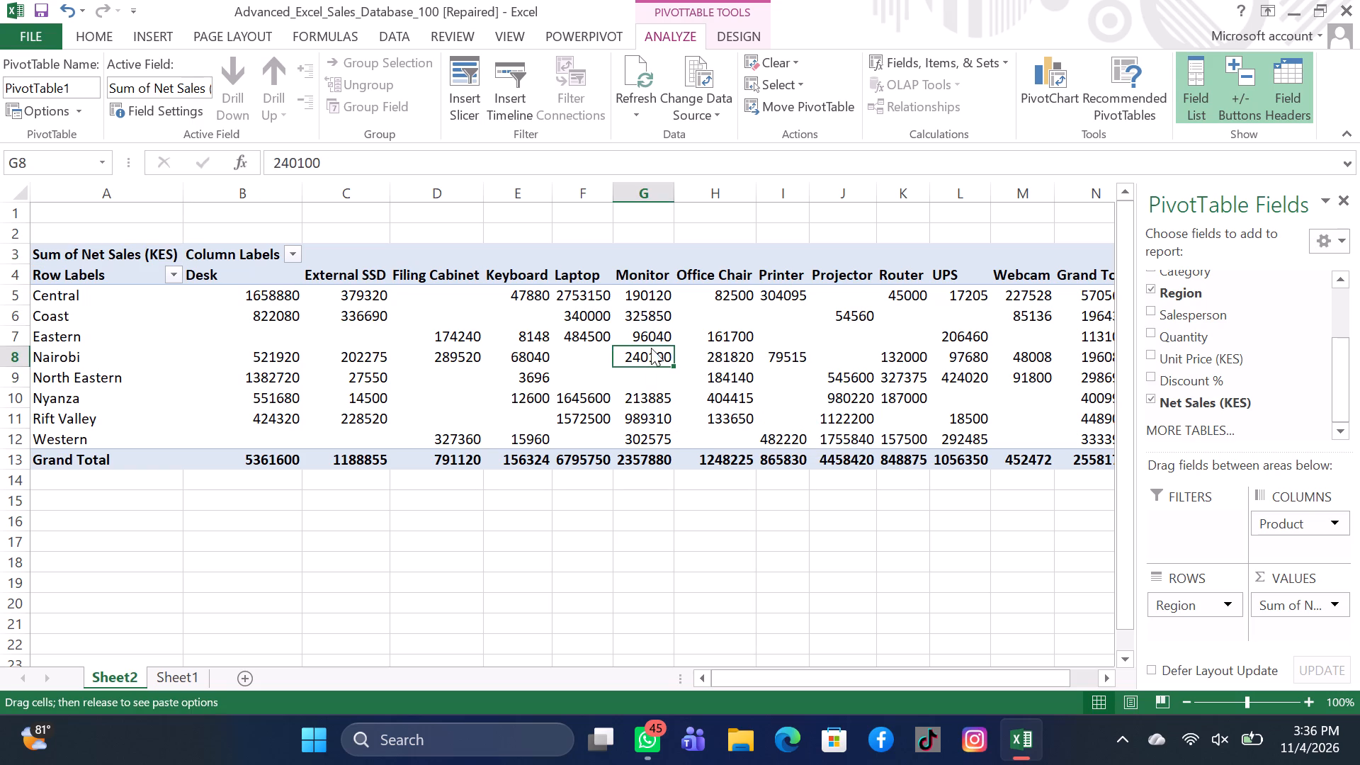
right_click(651, 348)
click(596, 334)
right_click(596, 334)
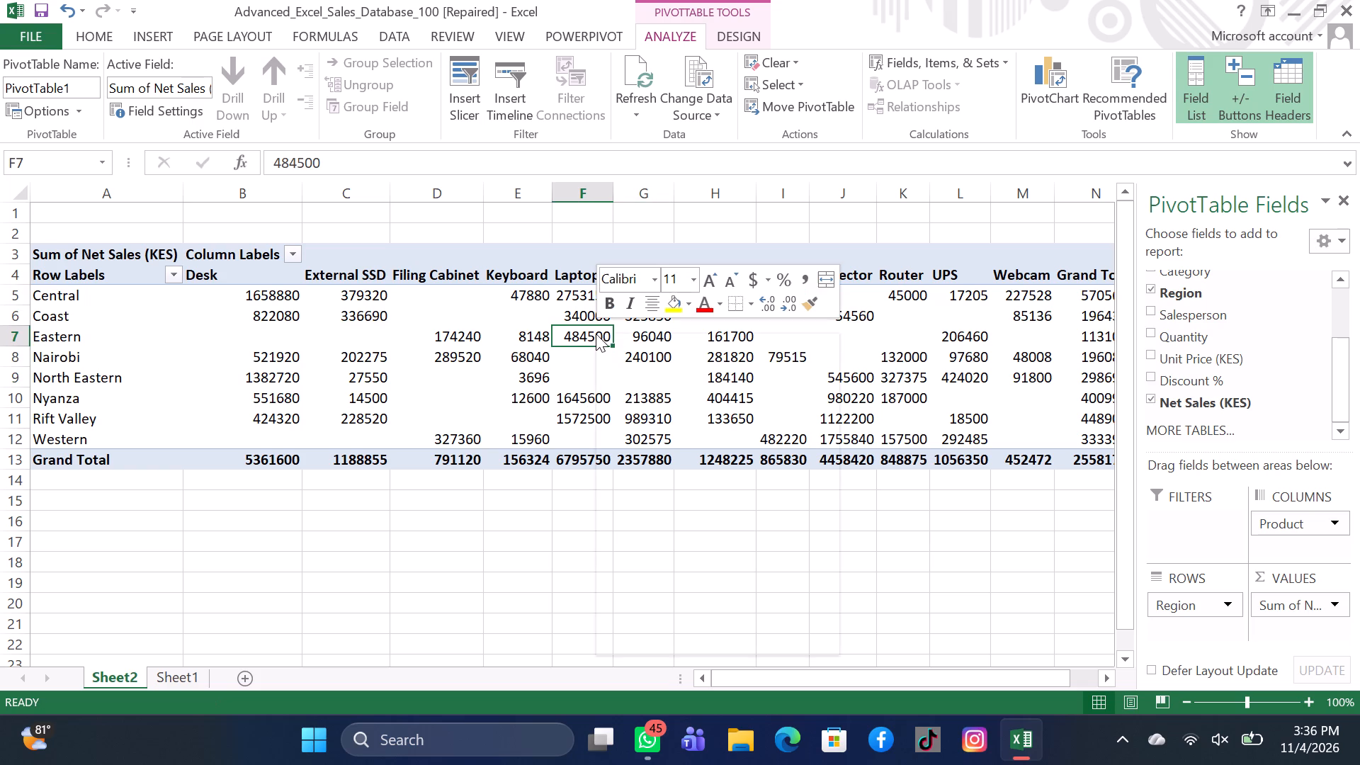
click(670, 404)
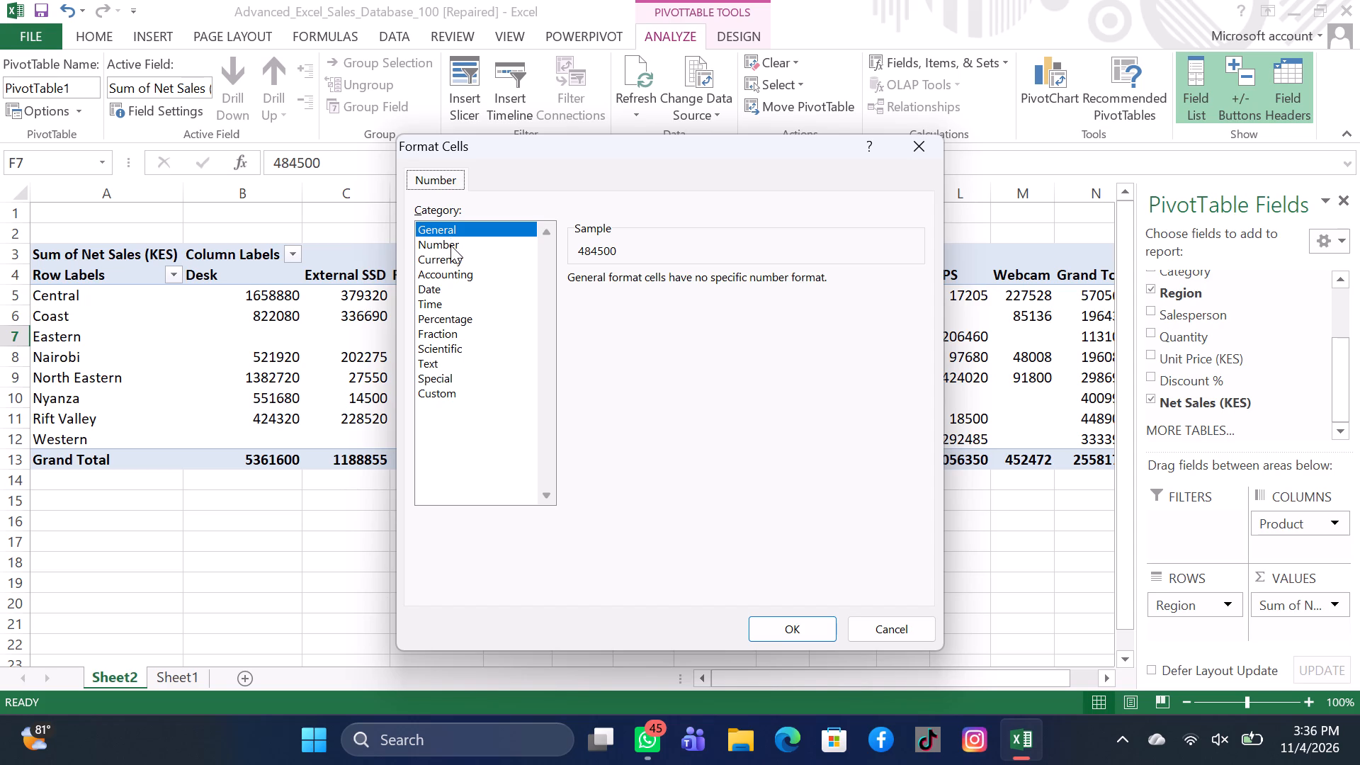
click(450, 246)
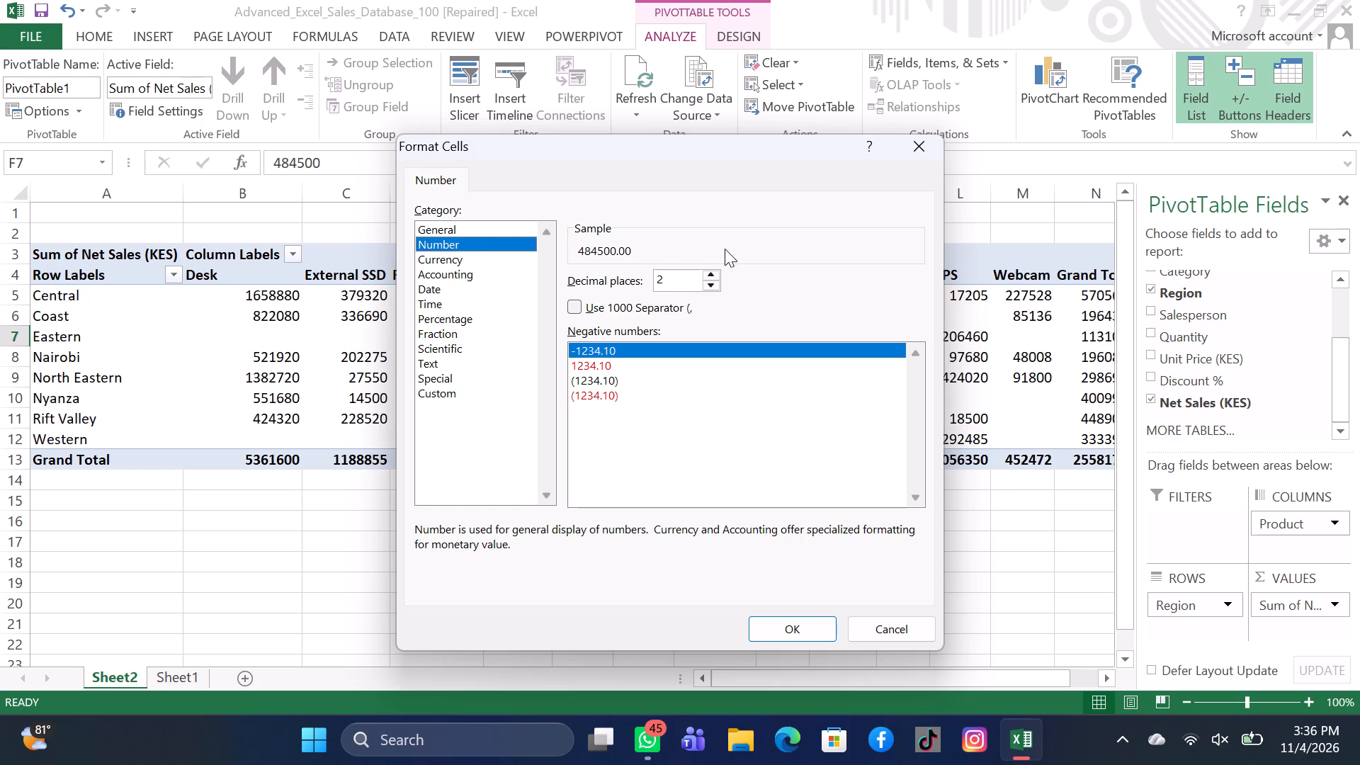
click(712, 283)
click(712, 283)
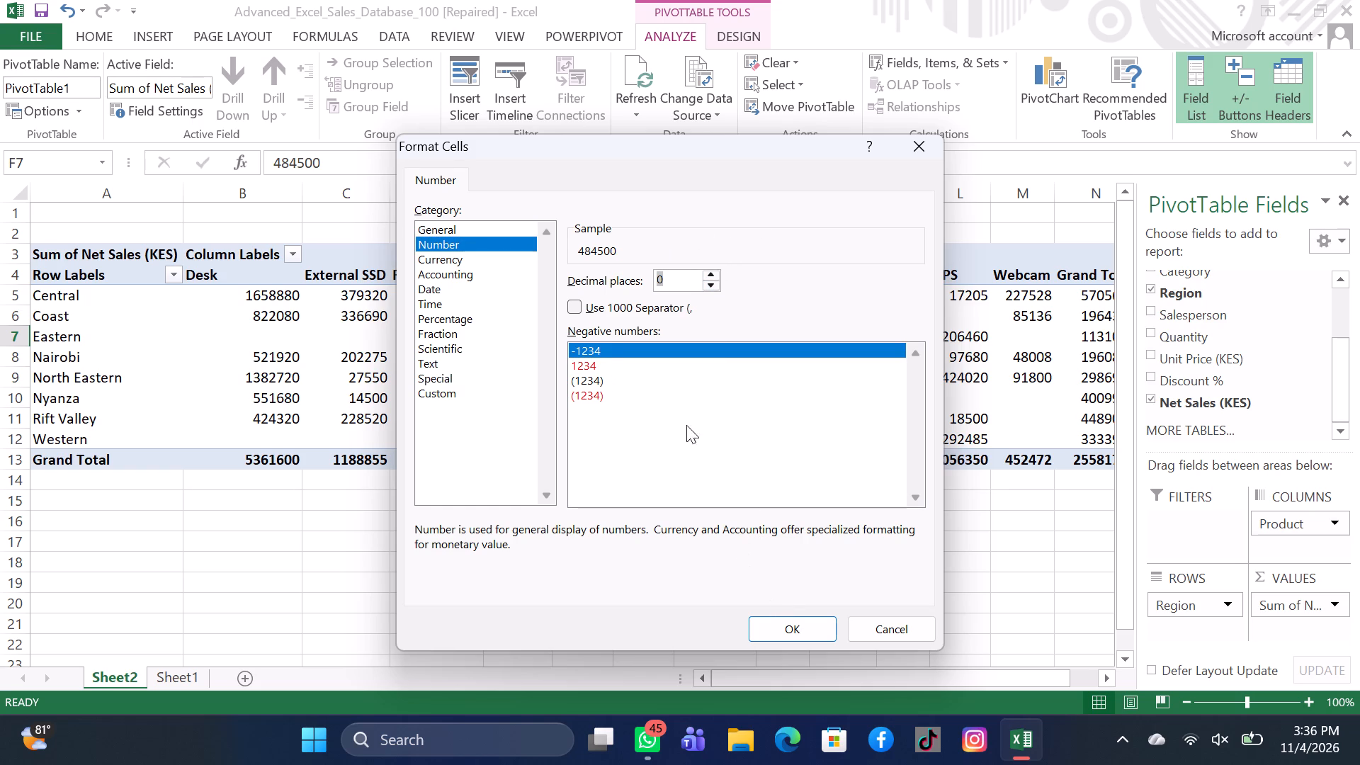
click(569, 306)
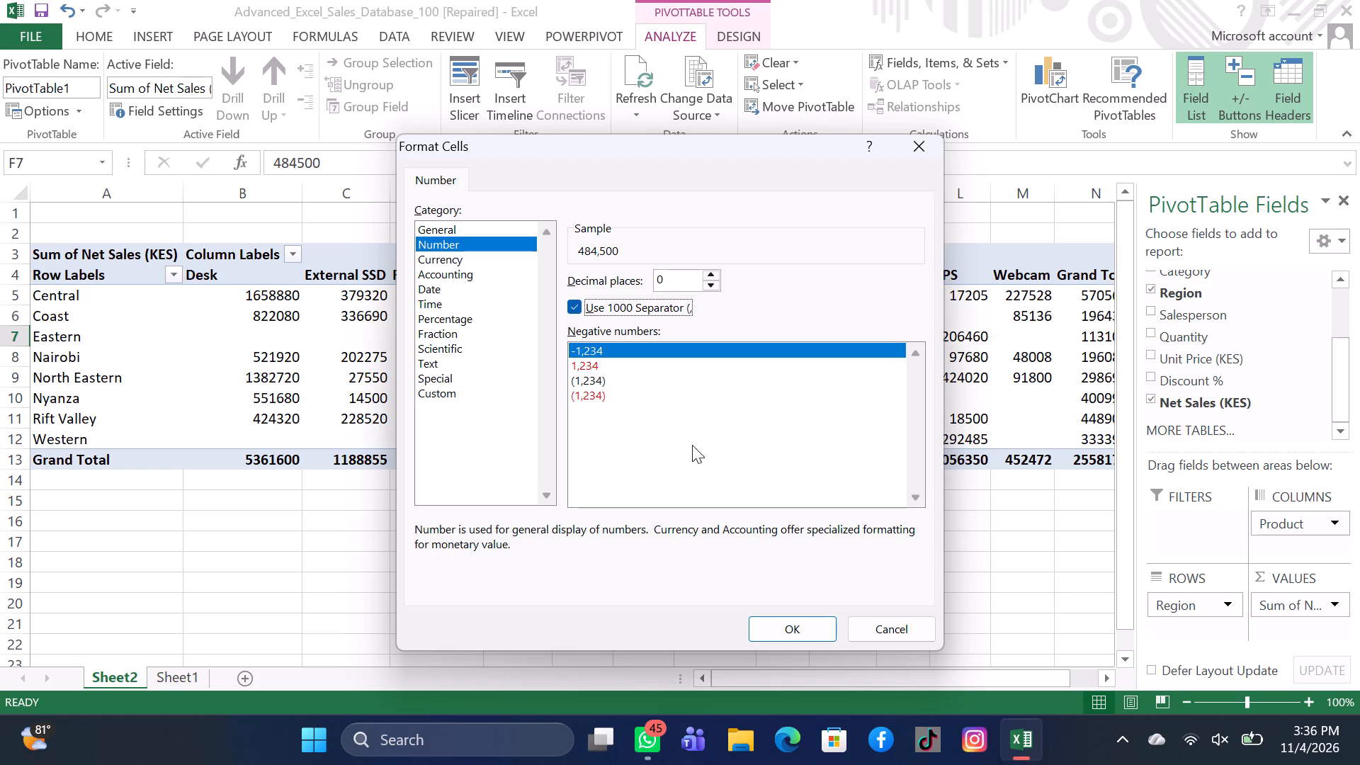
click(773, 616)
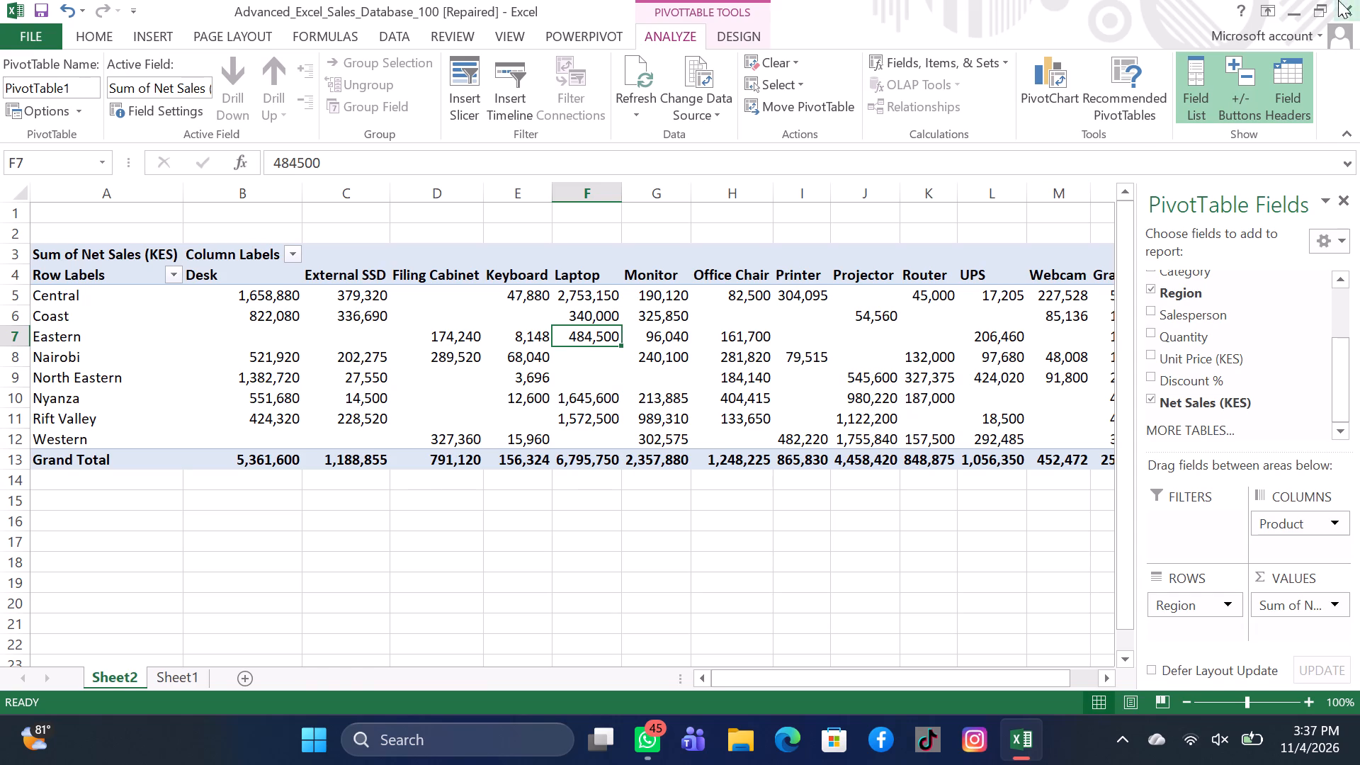
Minimize the workbook window and open Kuro from the desktop.
click(1294, 11)
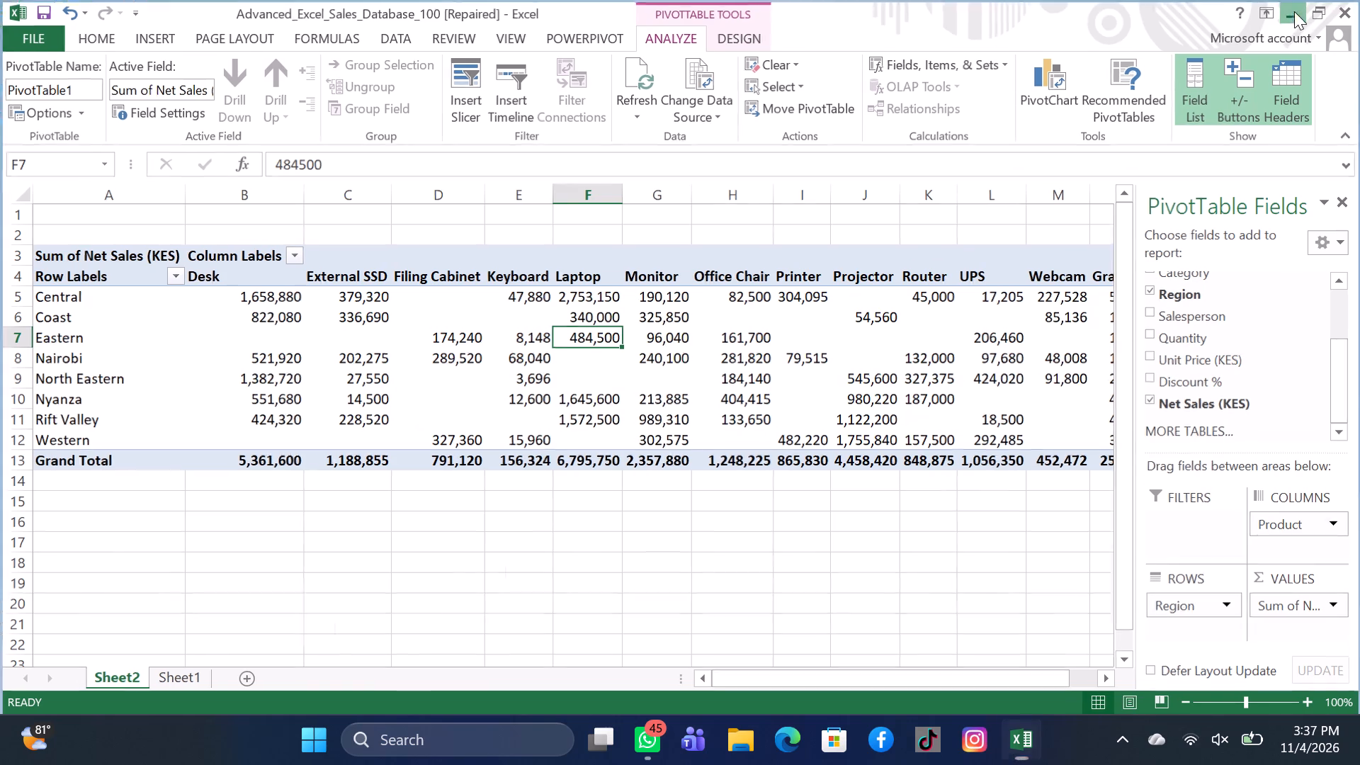
double_click(209, 378)
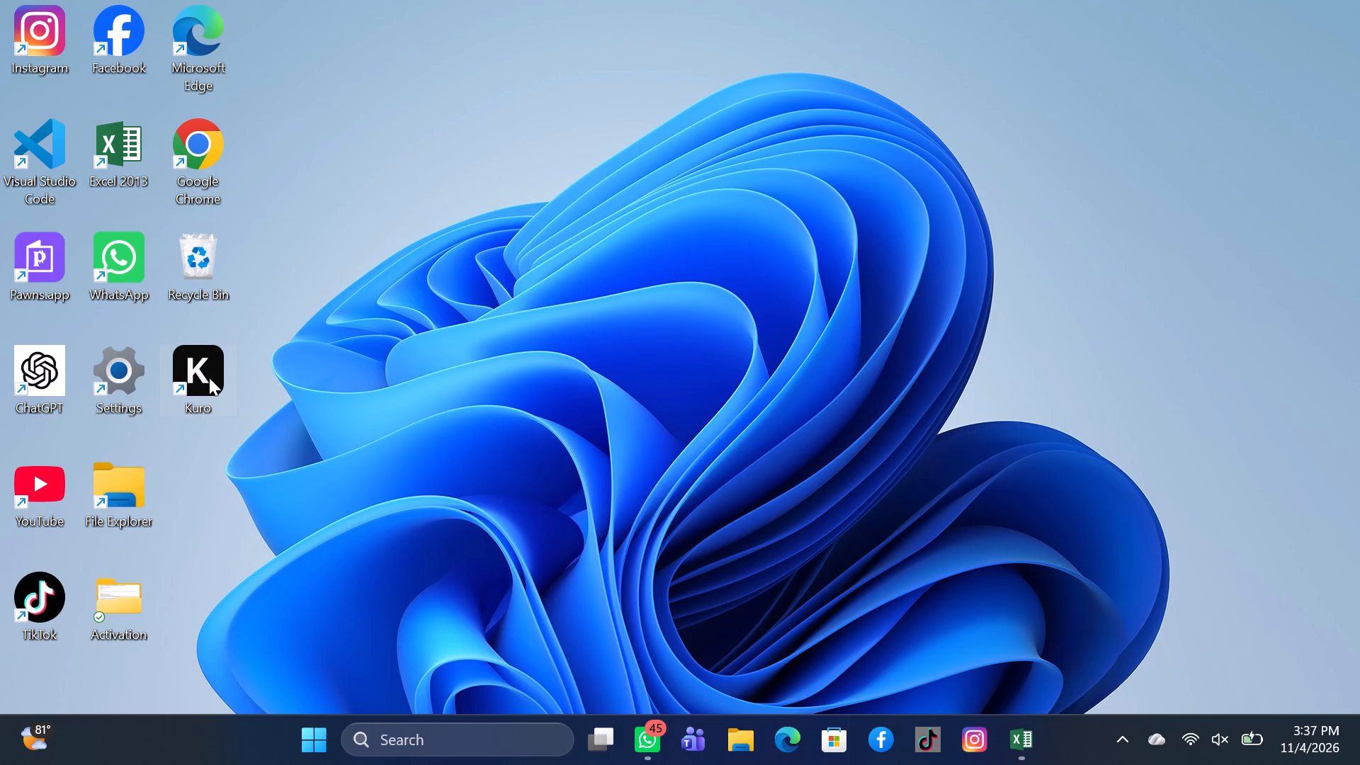
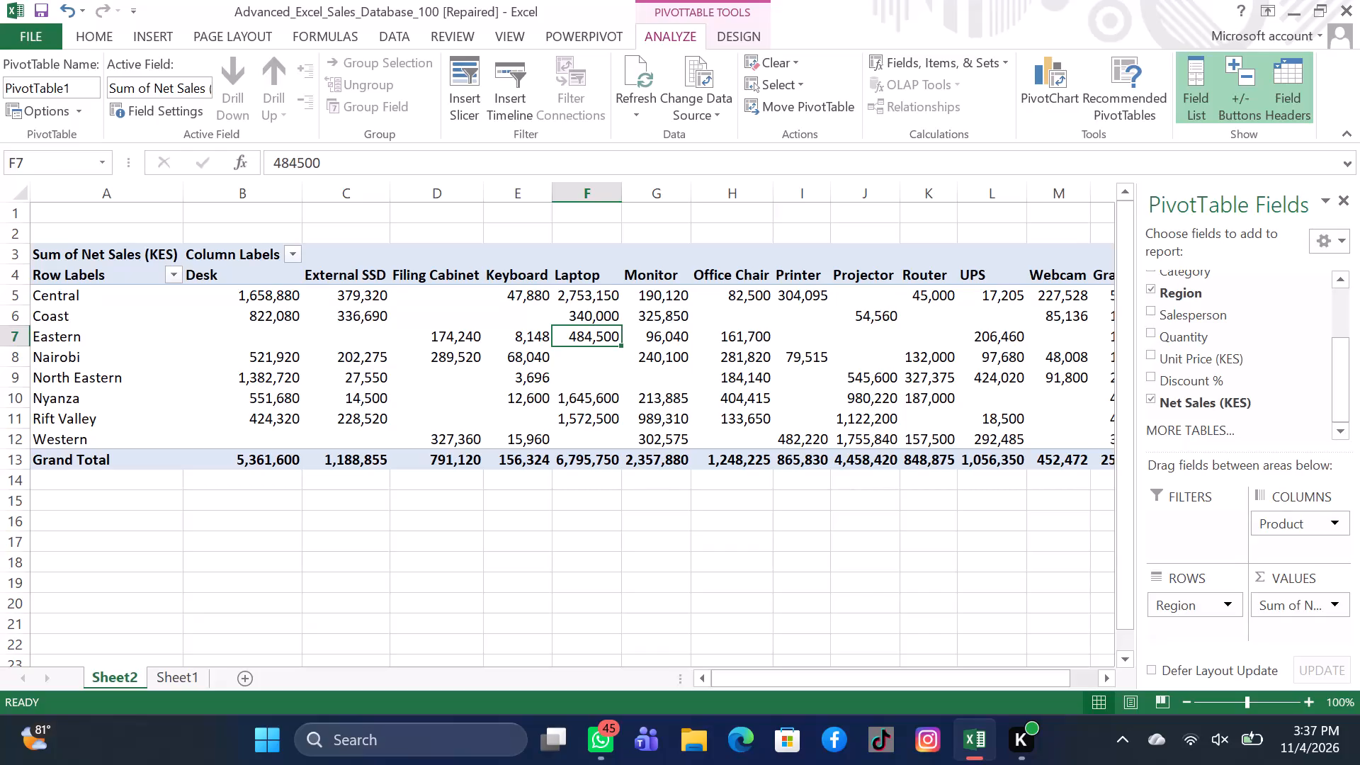
Sort the PivotTable's regions from largest to smallest by their net sales in the Projector column.
scroll(839, 472, left, 3)
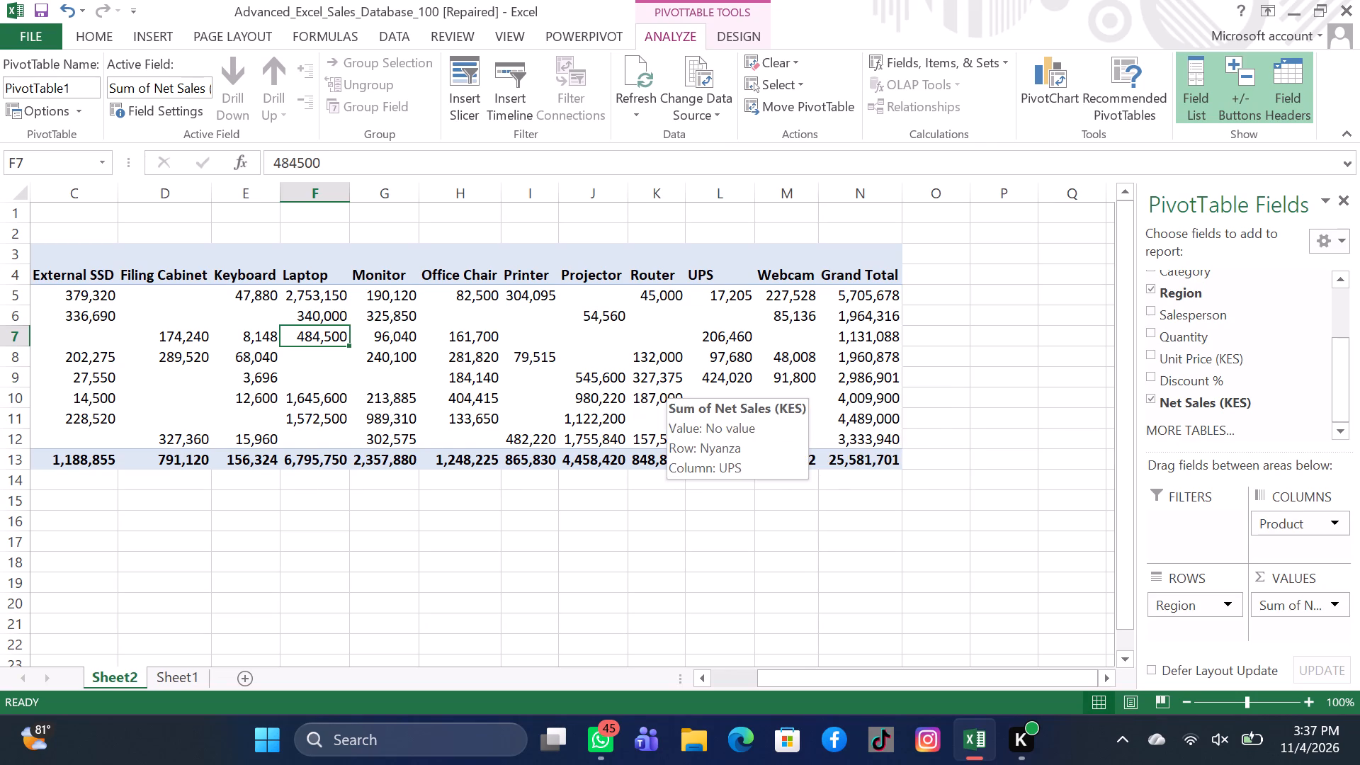
click(598, 424)
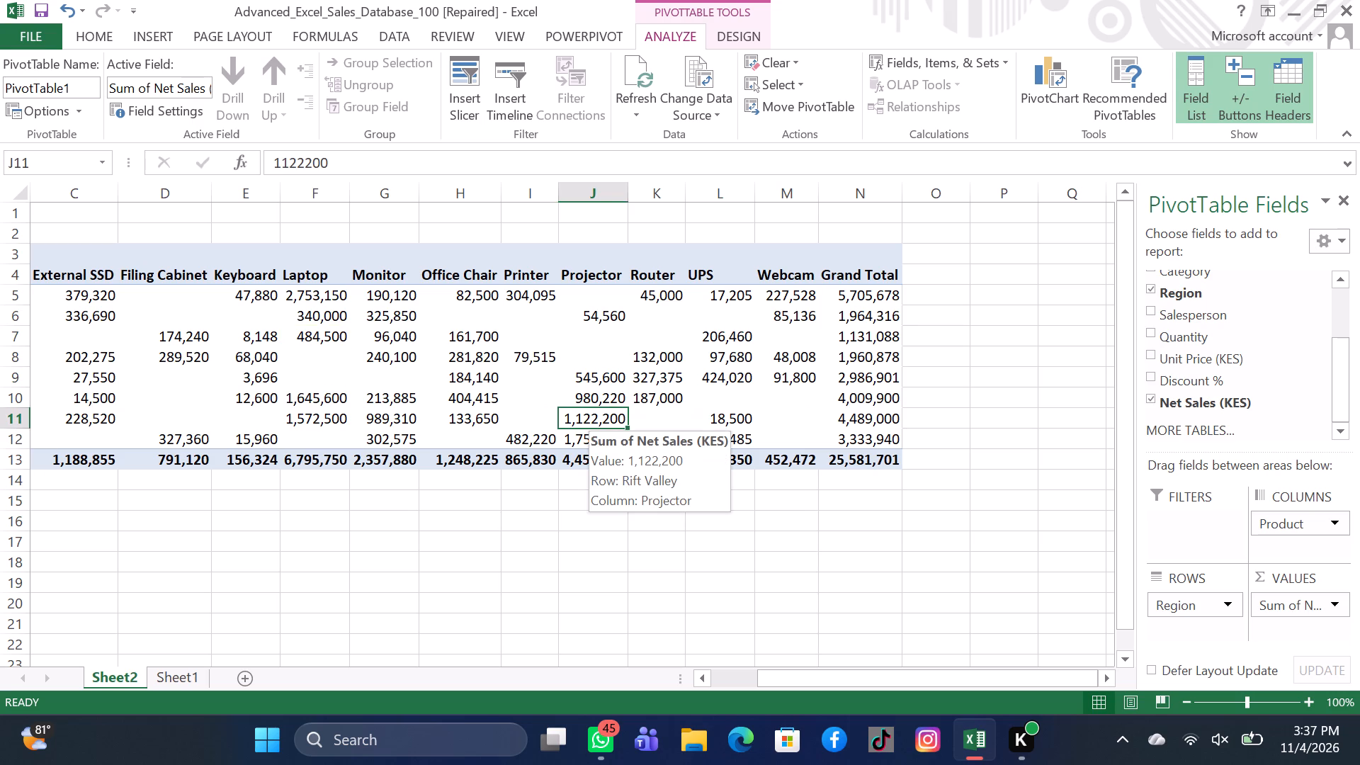
right_click(598, 424)
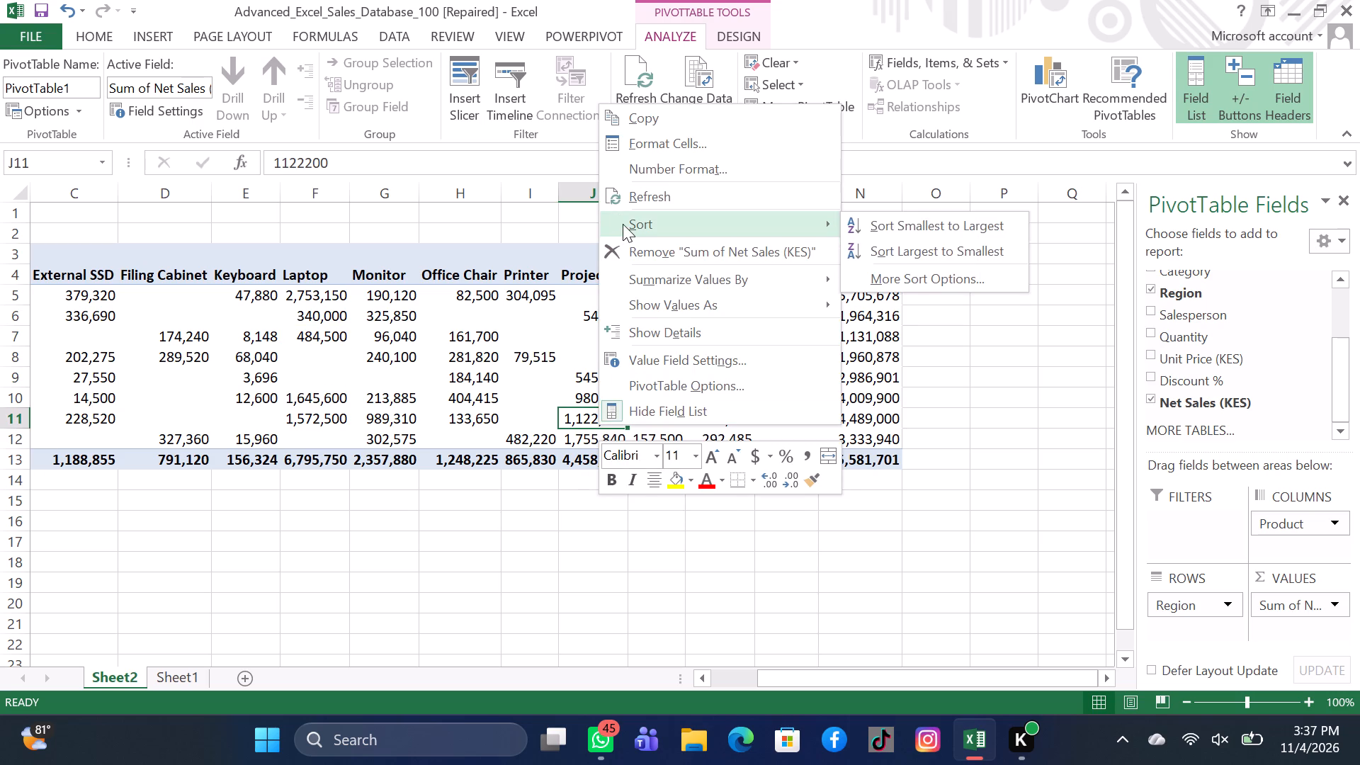
click(623, 222)
click(623, 222)
click(647, 219)
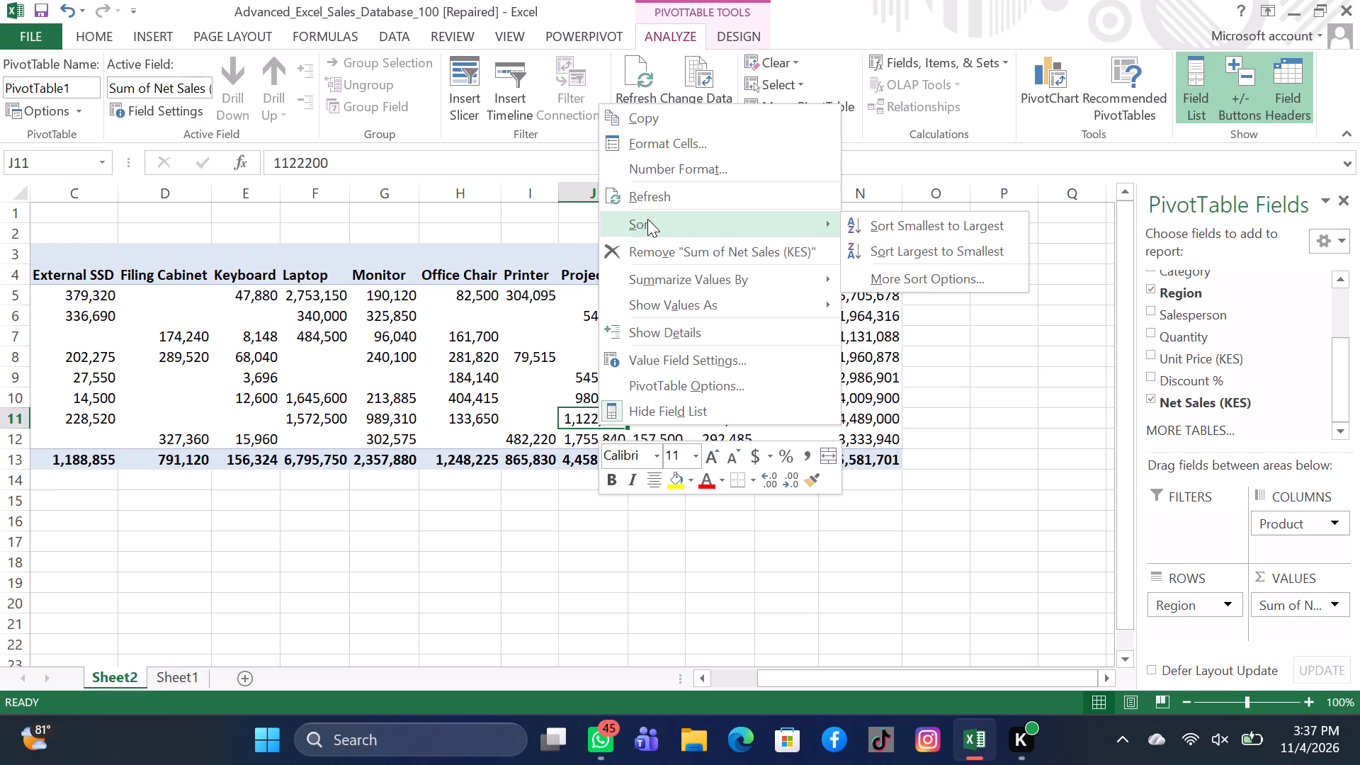
double_click(647, 219)
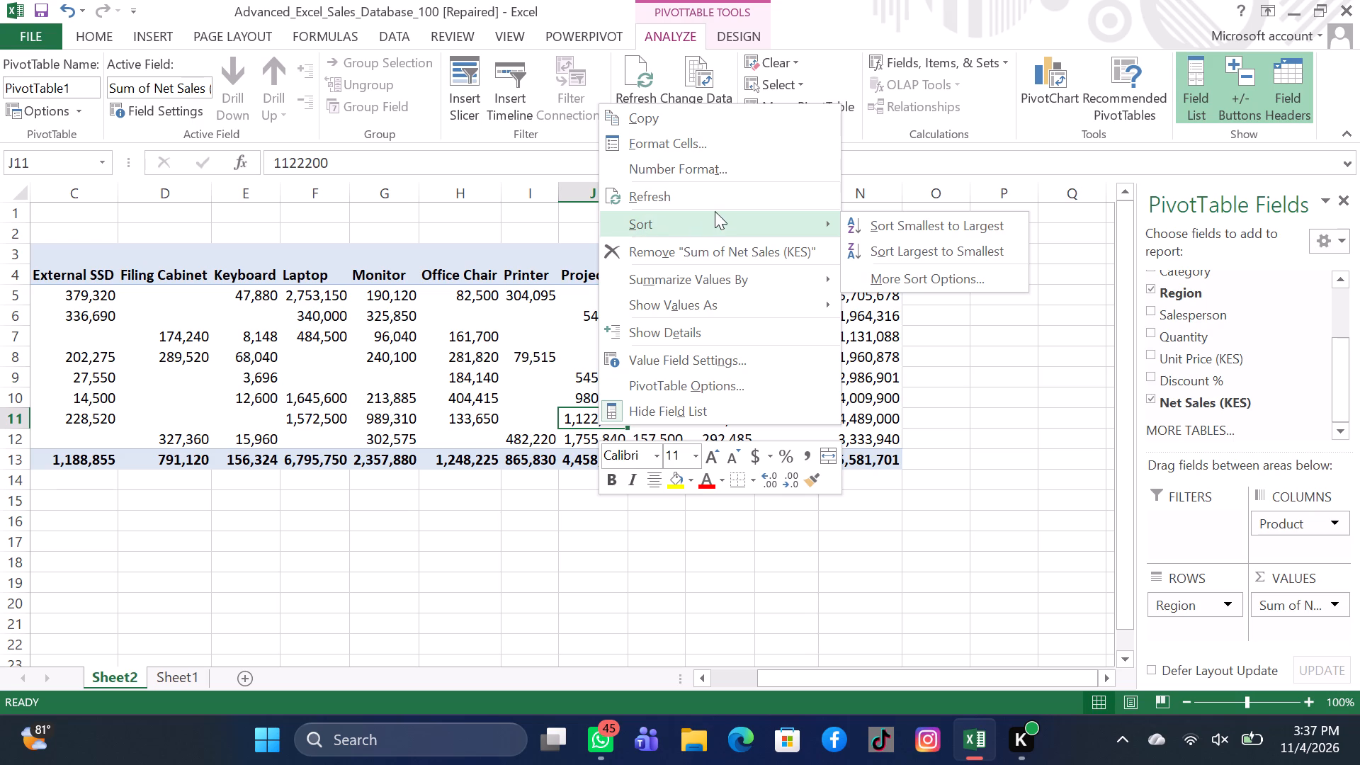
double_click(715, 211)
triple_click(659, 222)
click(822, 216)
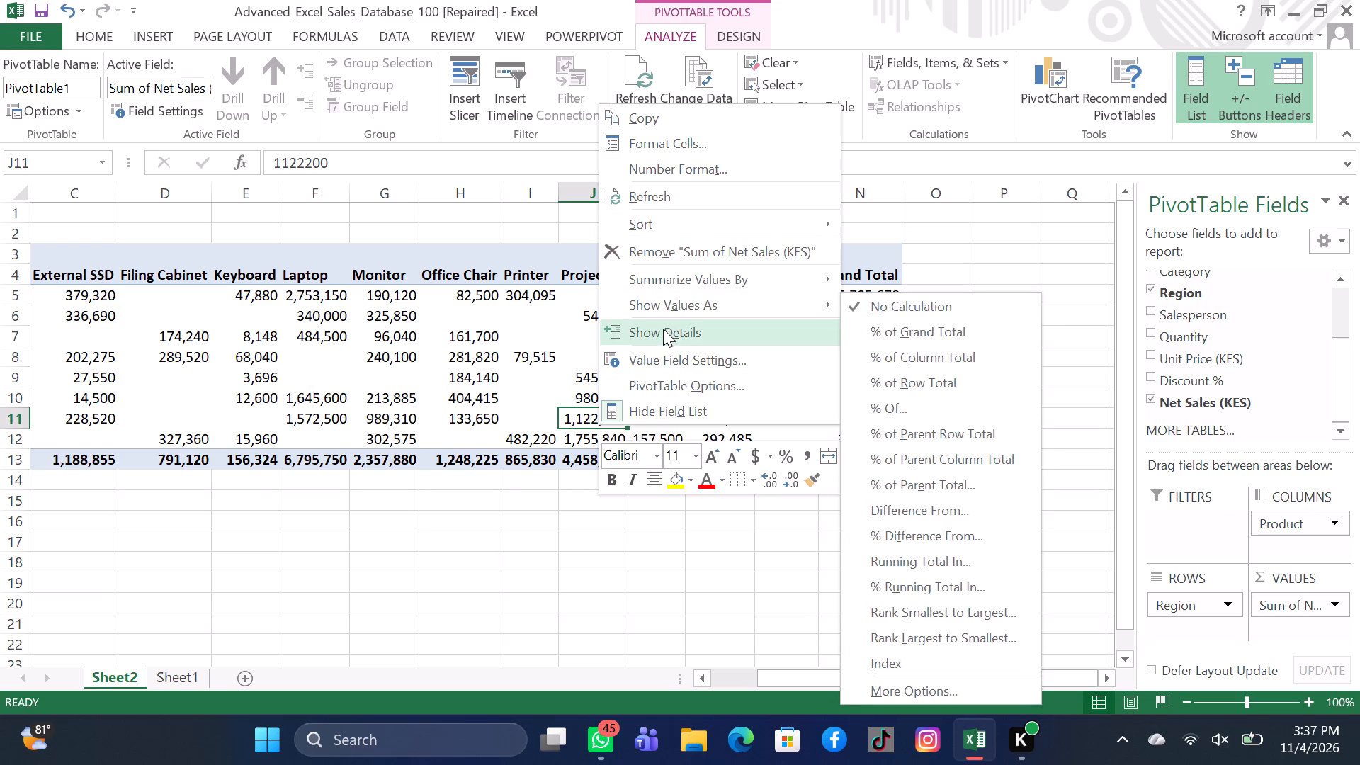
click(667, 226)
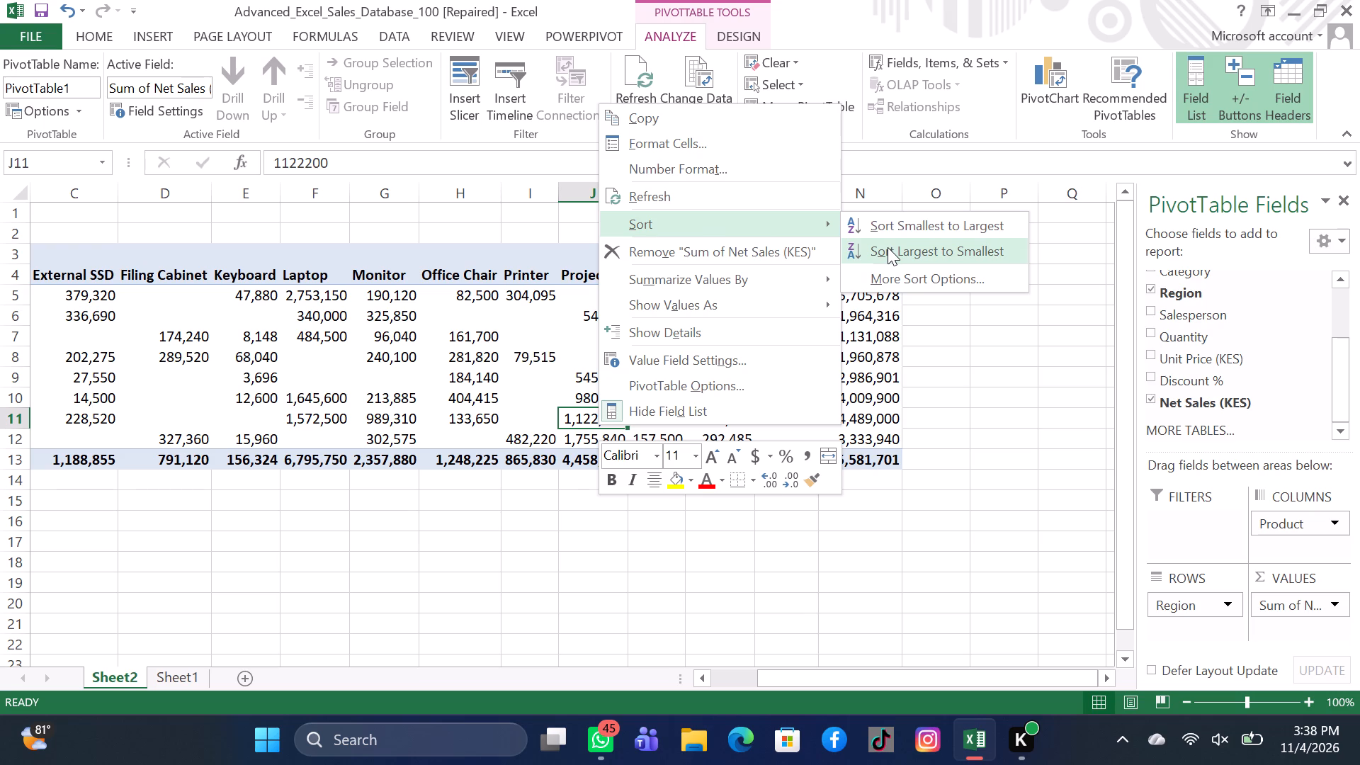
click(888, 247)
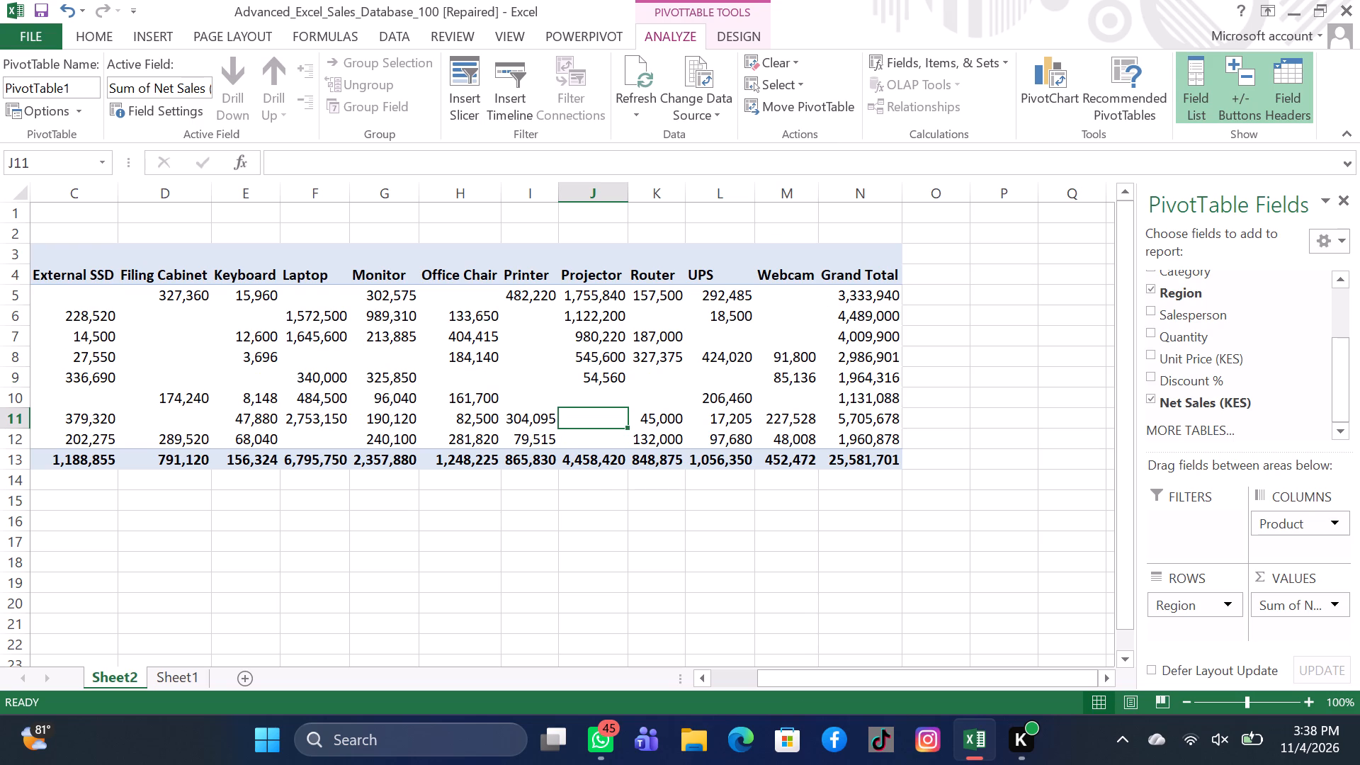
Add the Salesperson field to the PivotTable as a report filter.
scroll(590, 333, right, 4)
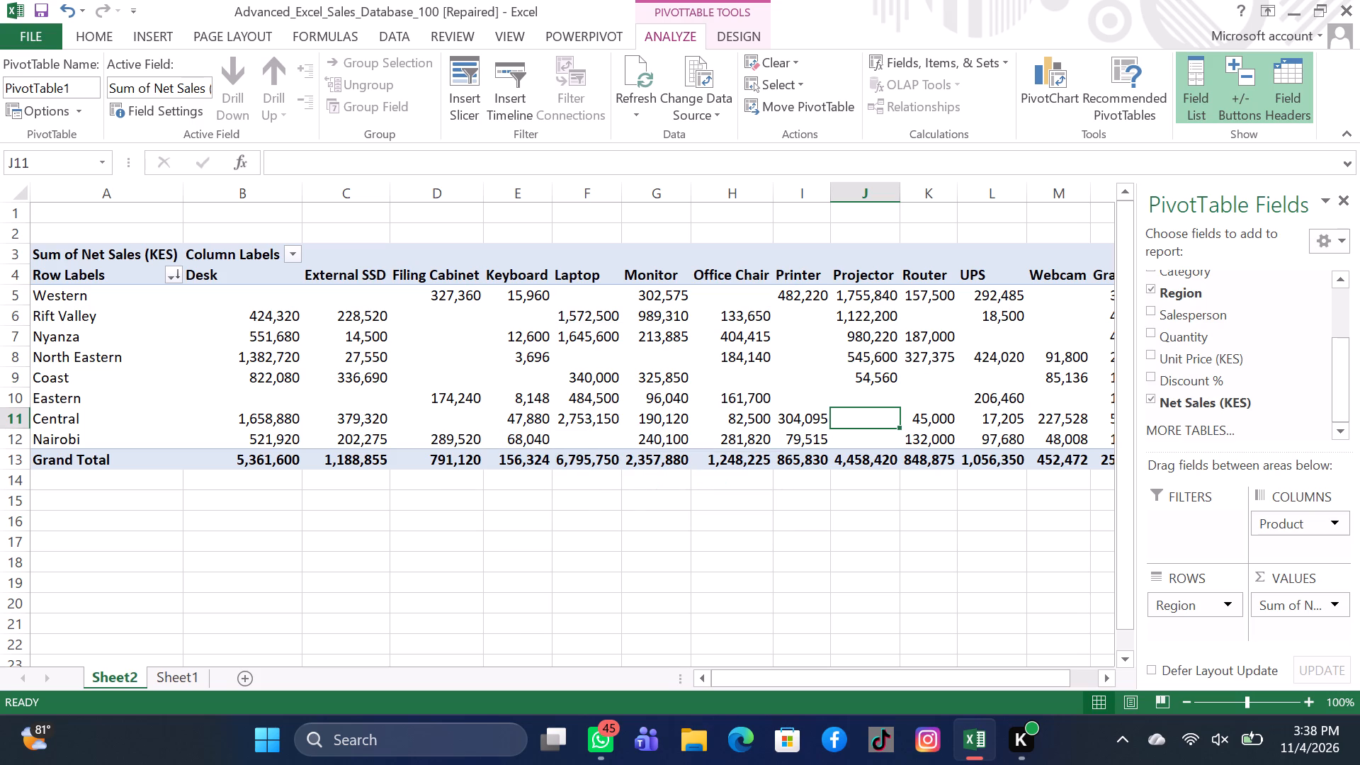
right_click(1194, 322)
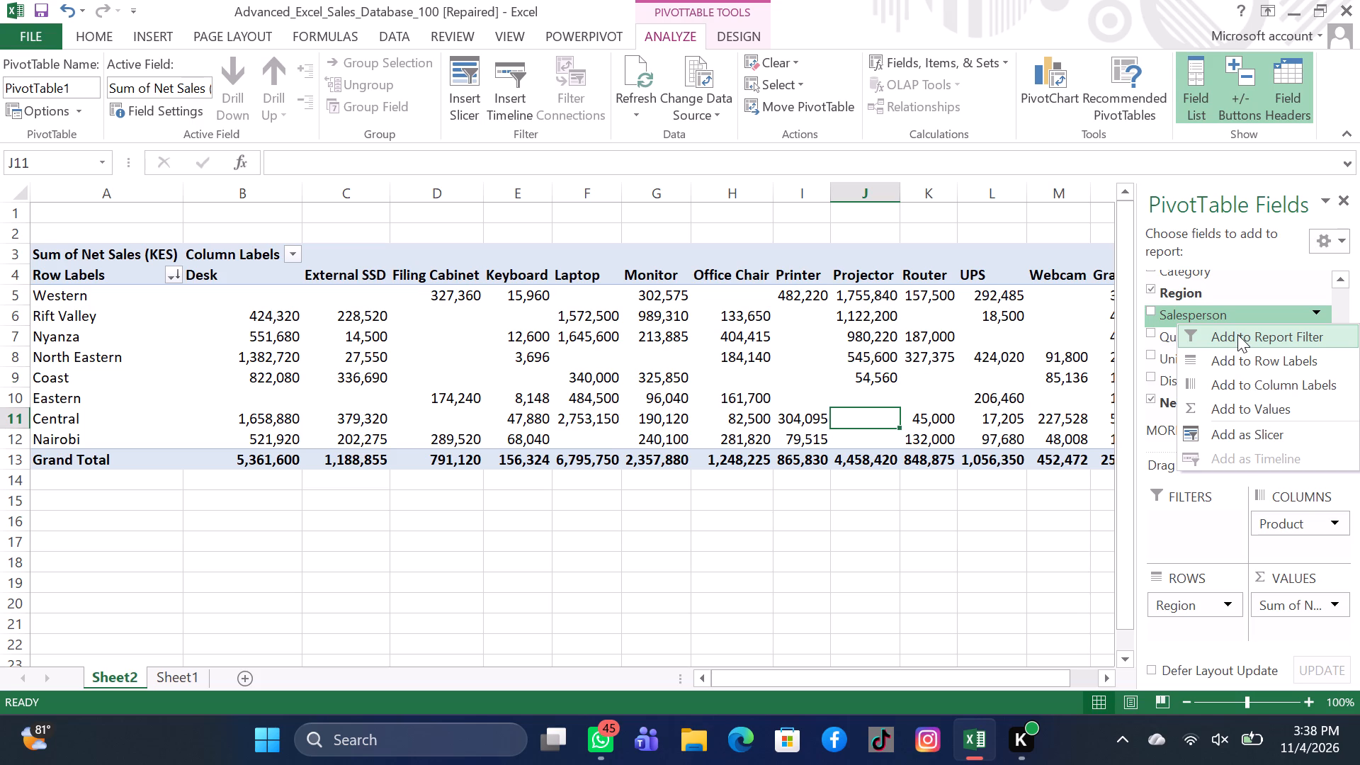
click(1237, 334)
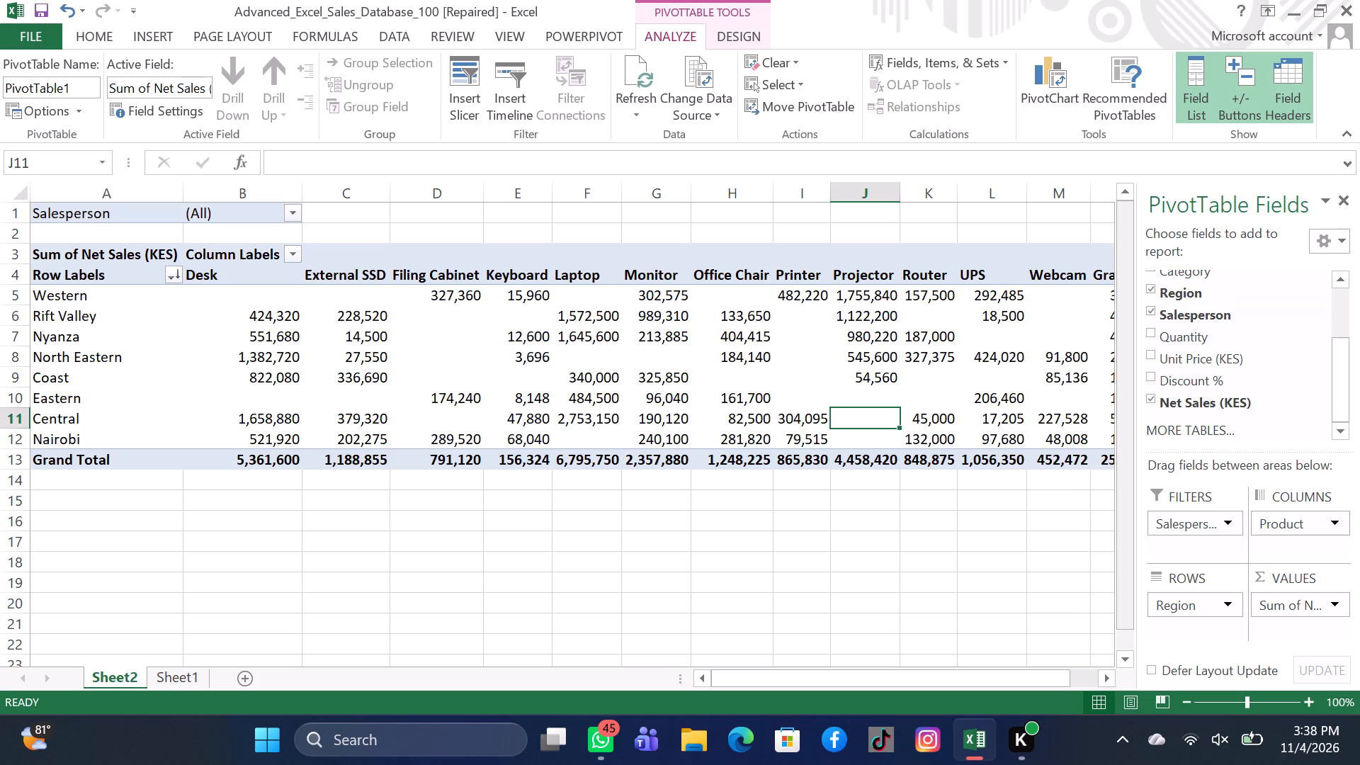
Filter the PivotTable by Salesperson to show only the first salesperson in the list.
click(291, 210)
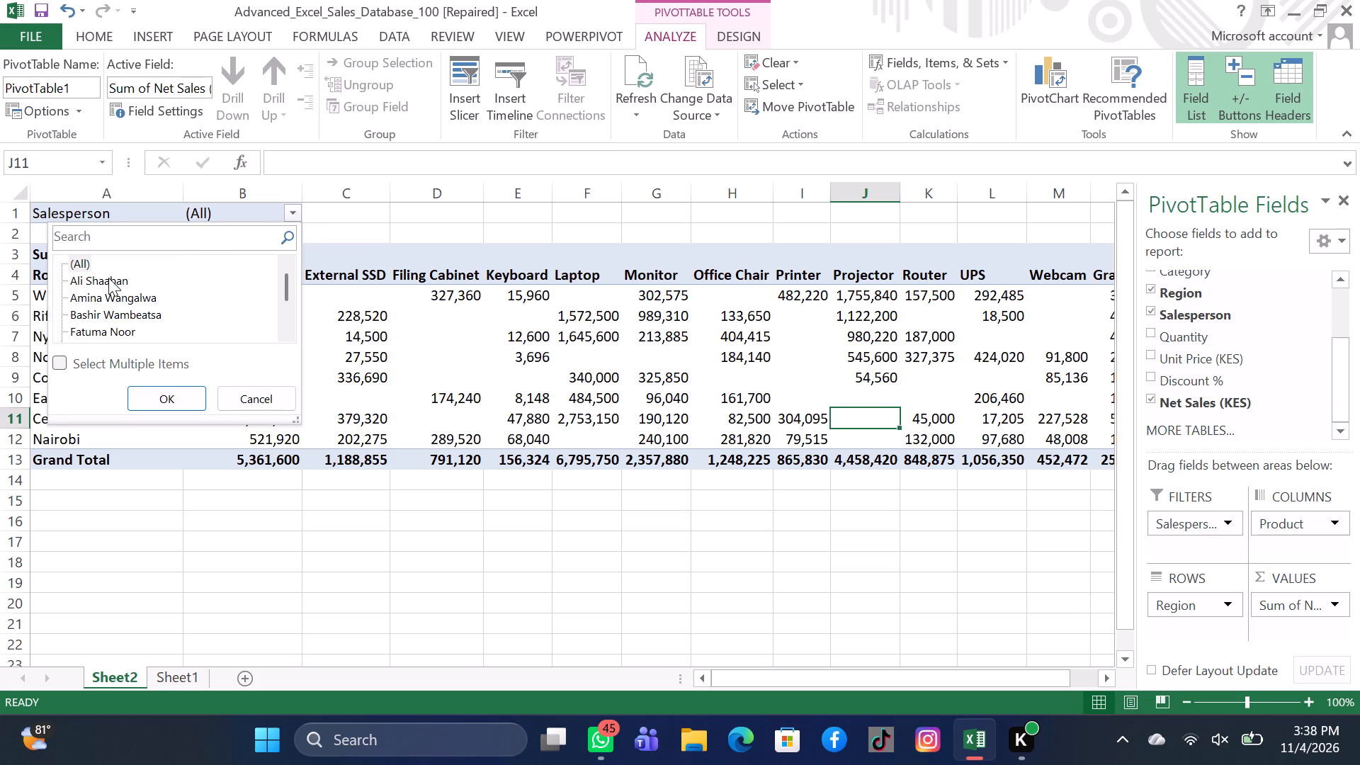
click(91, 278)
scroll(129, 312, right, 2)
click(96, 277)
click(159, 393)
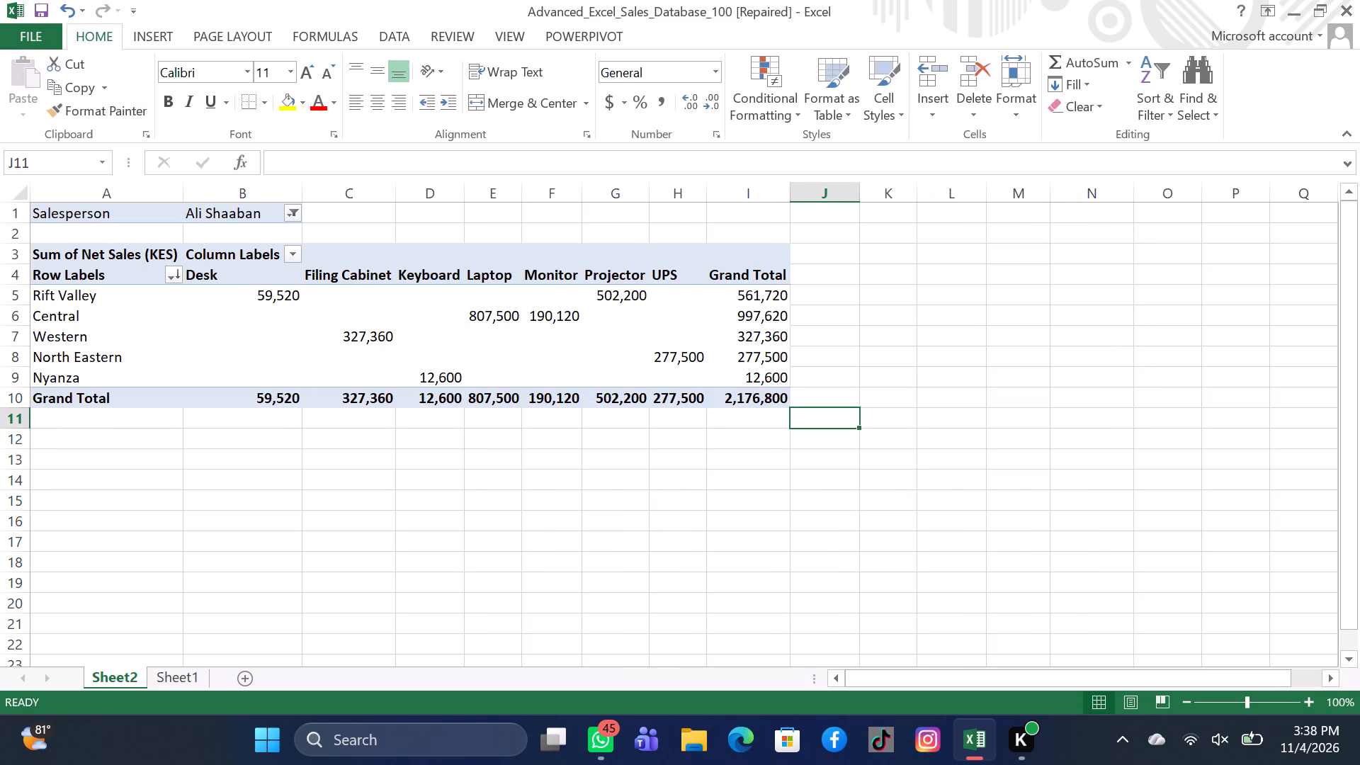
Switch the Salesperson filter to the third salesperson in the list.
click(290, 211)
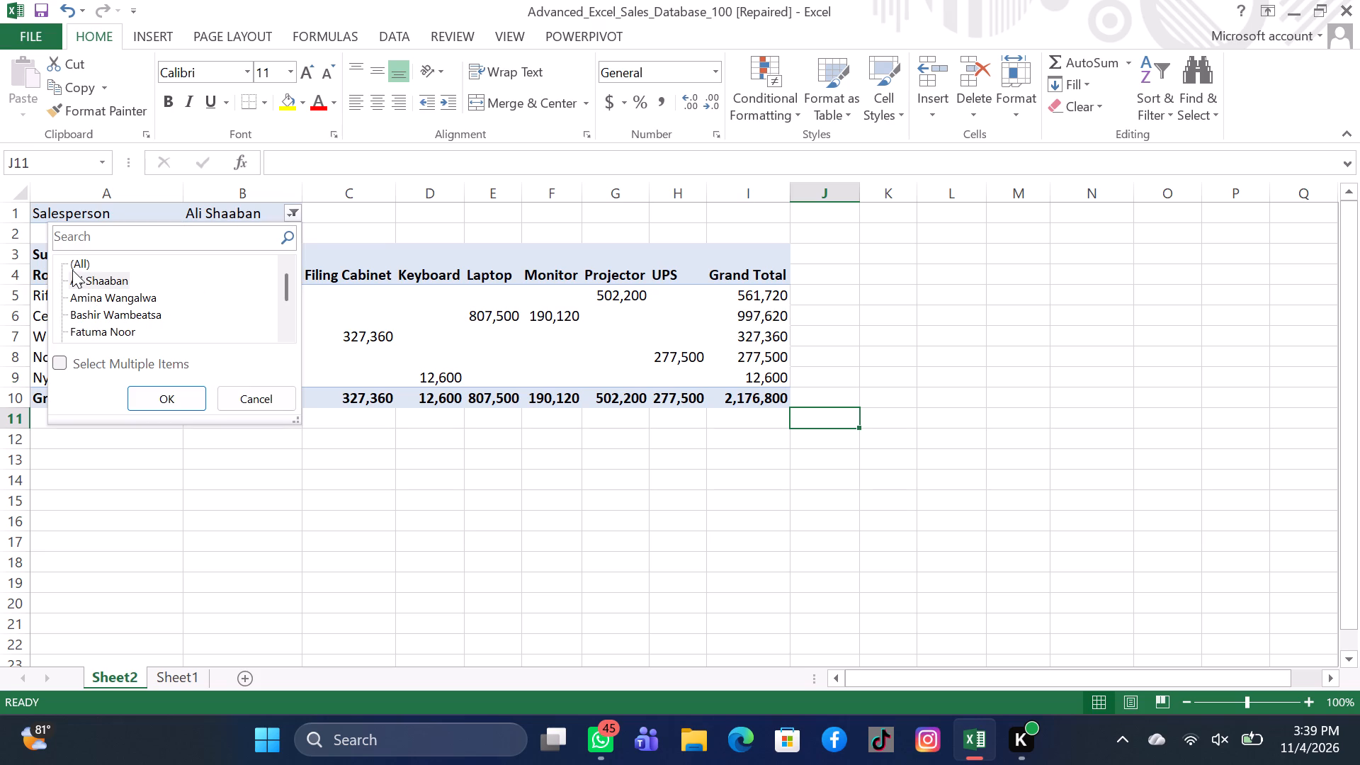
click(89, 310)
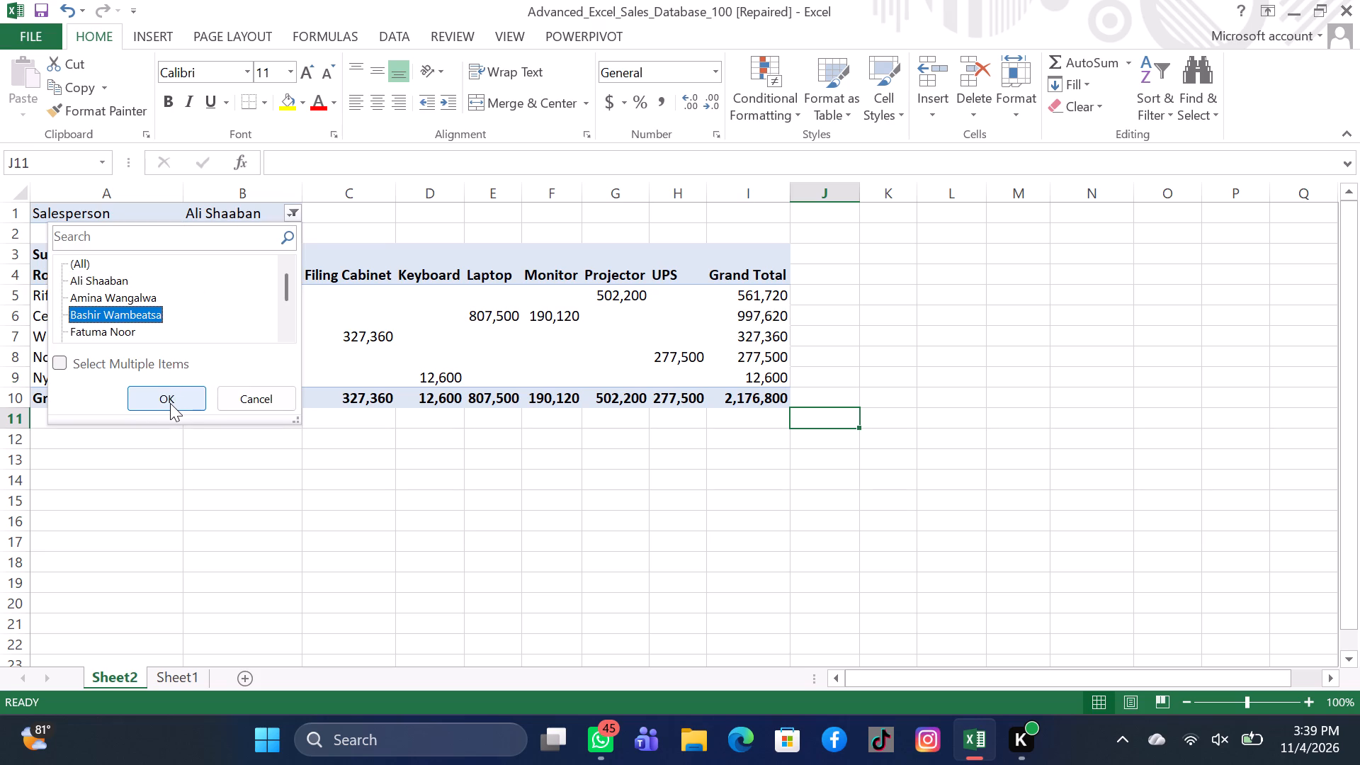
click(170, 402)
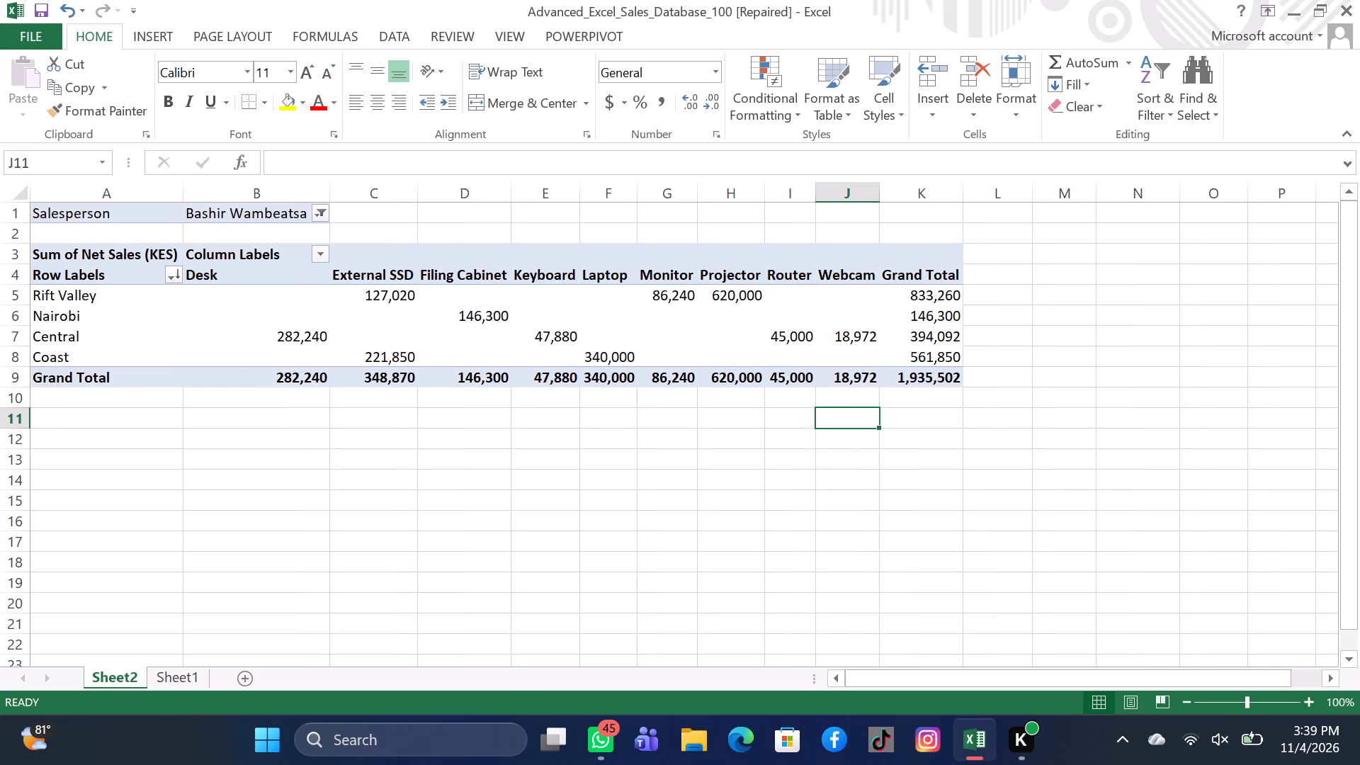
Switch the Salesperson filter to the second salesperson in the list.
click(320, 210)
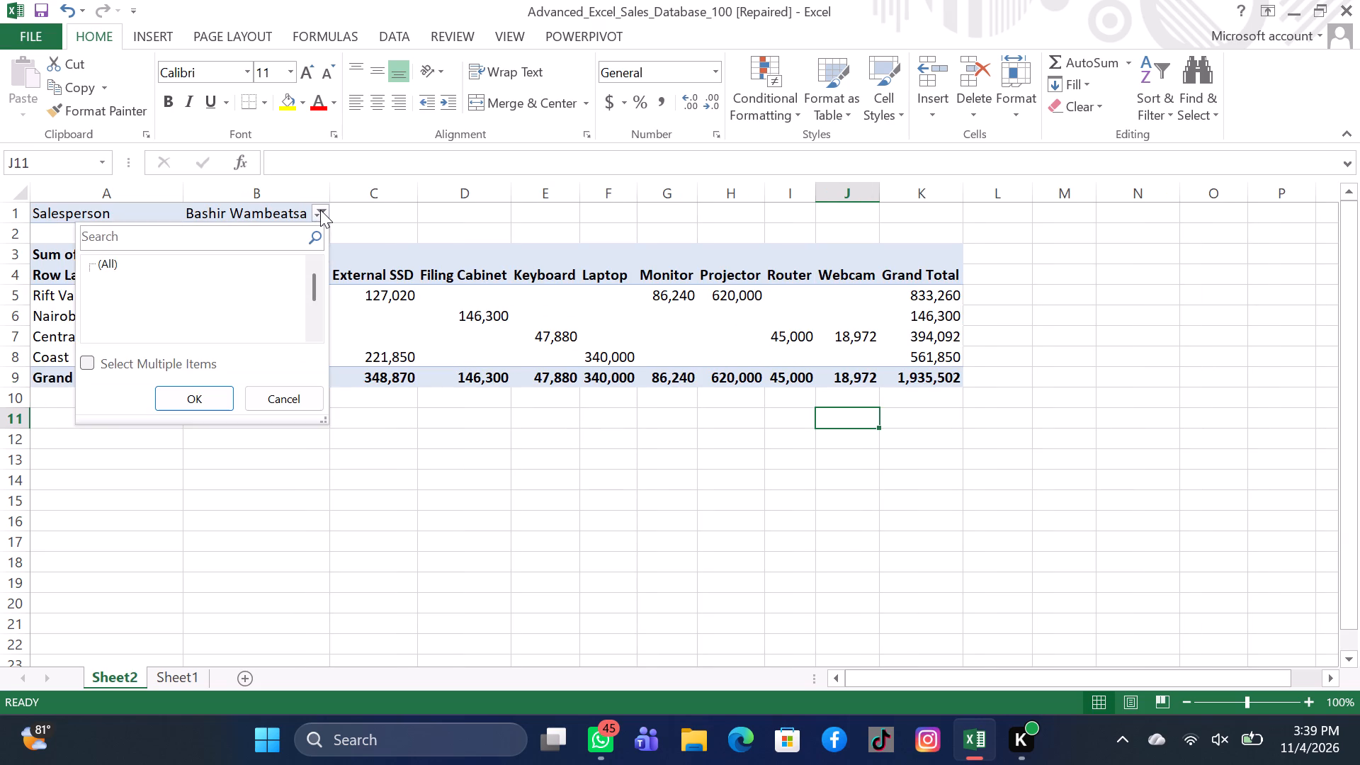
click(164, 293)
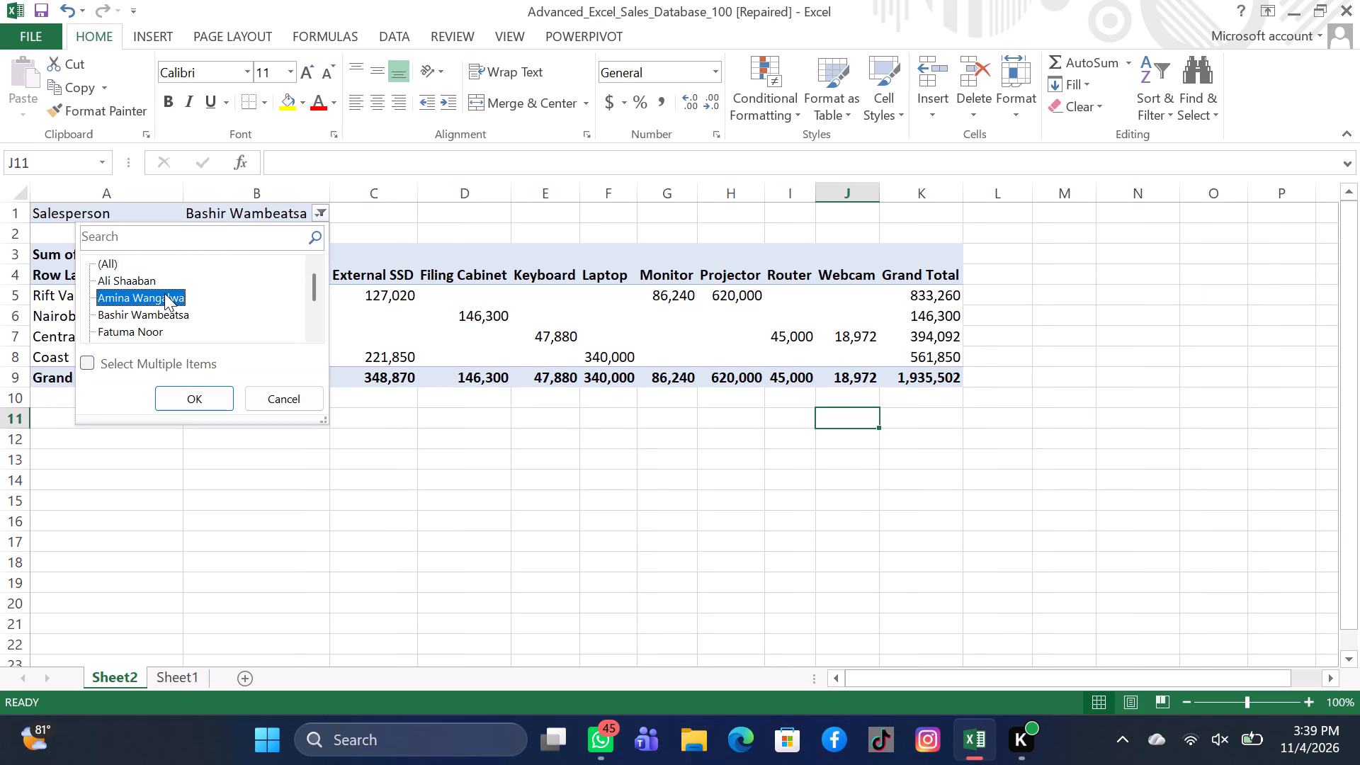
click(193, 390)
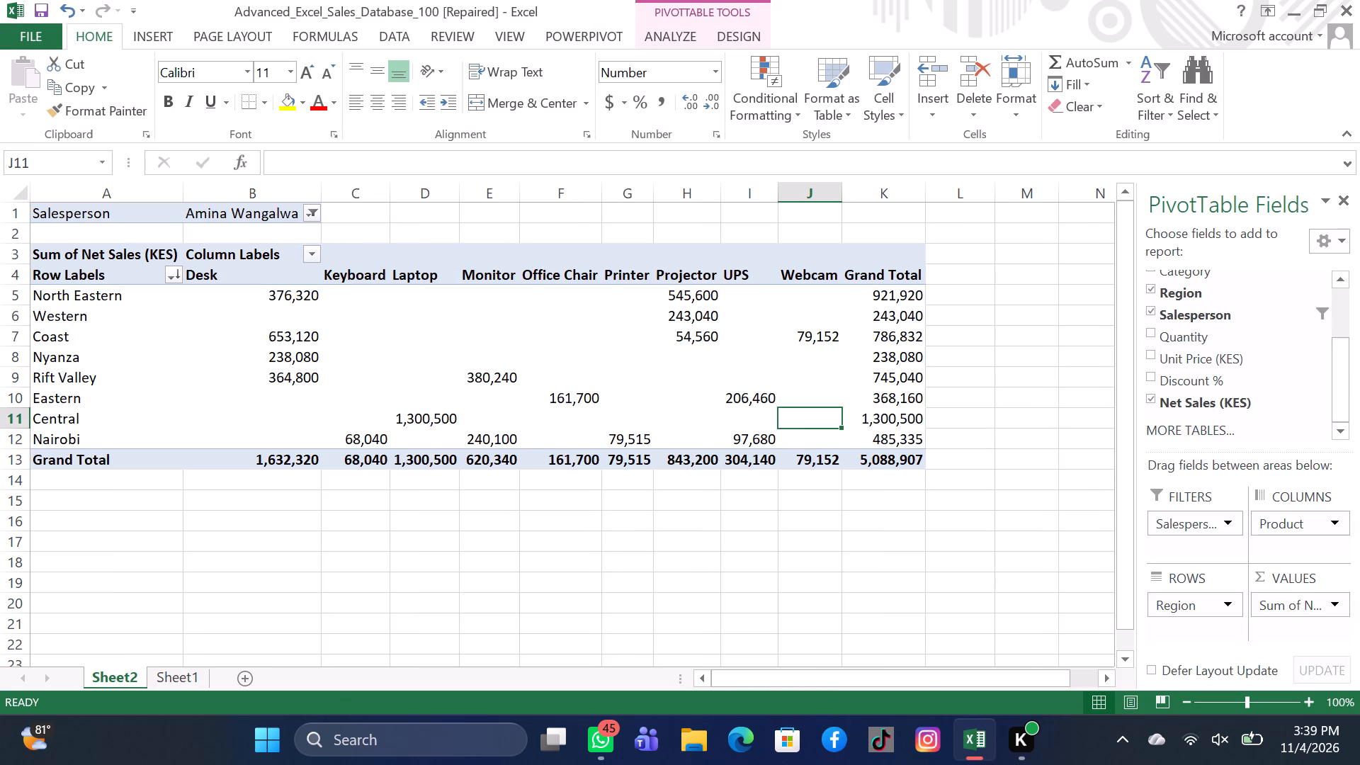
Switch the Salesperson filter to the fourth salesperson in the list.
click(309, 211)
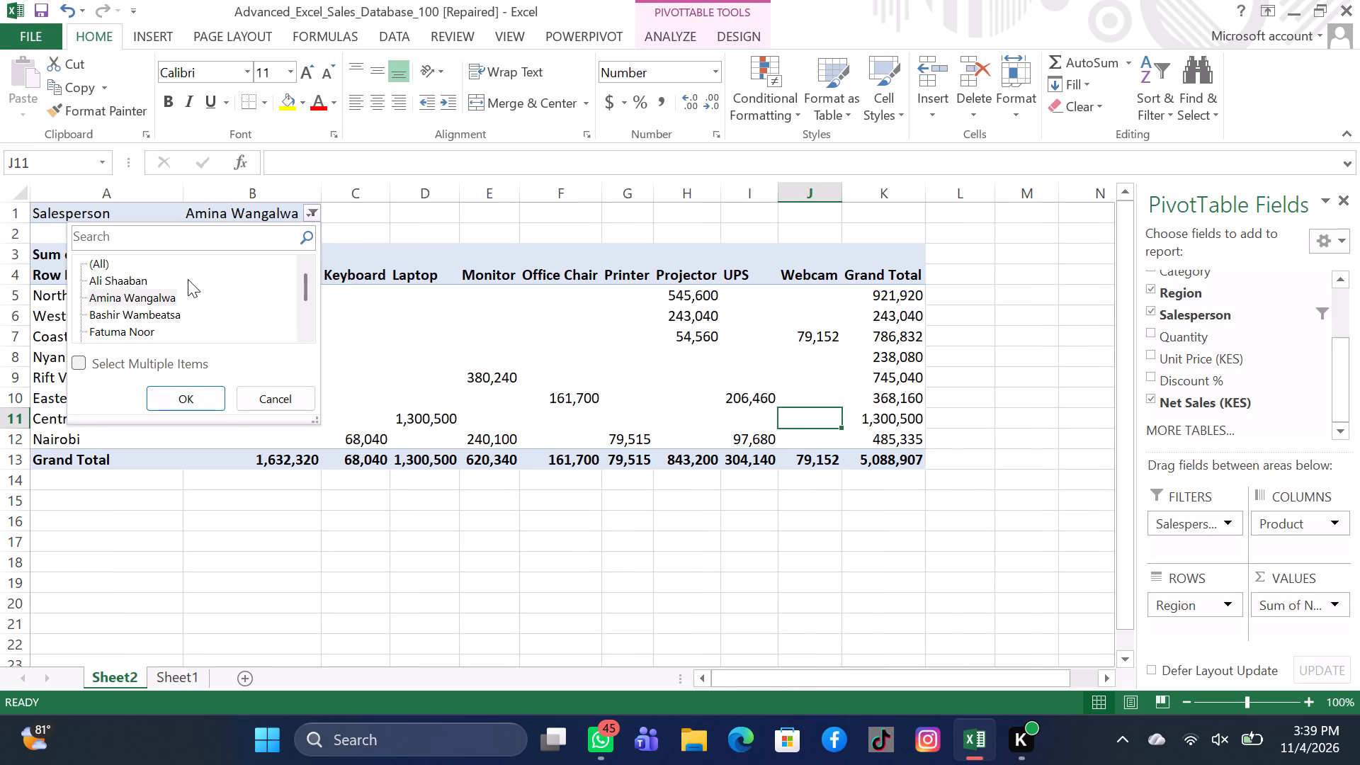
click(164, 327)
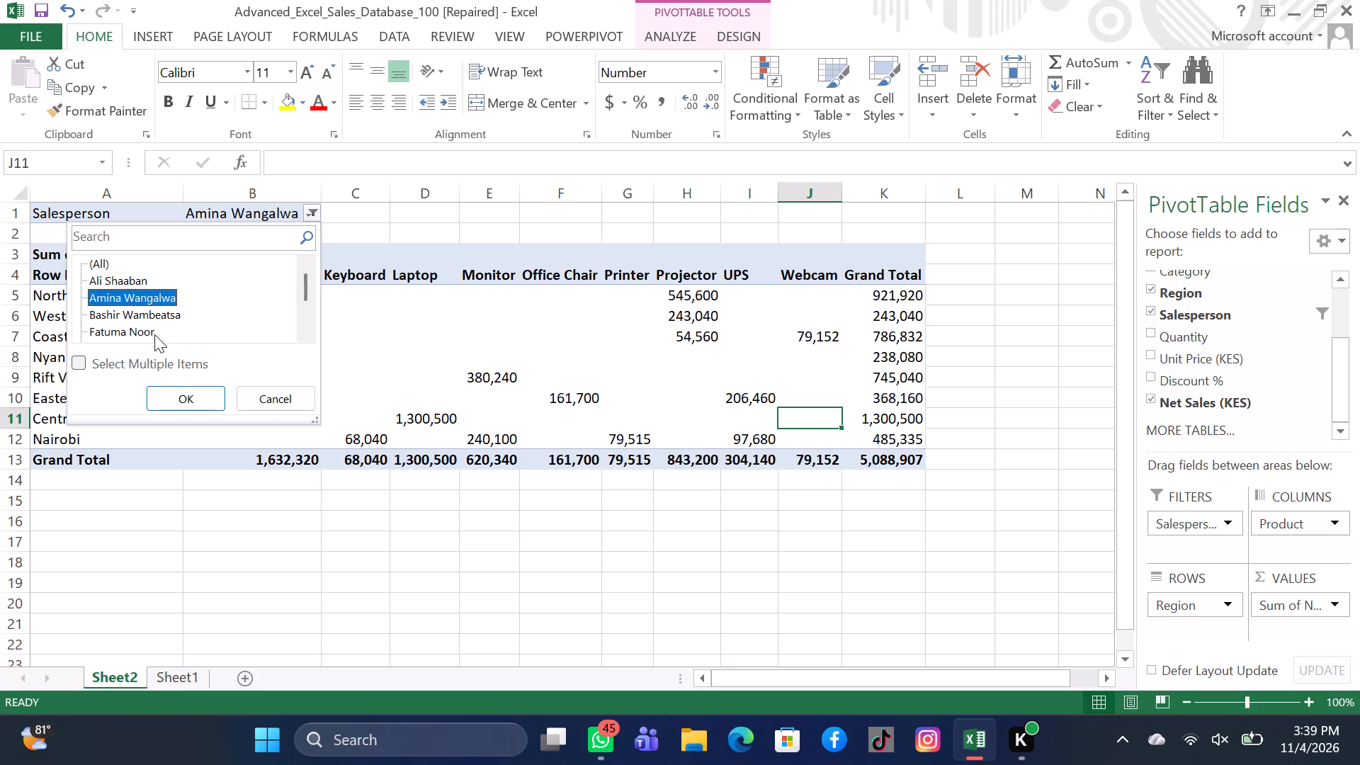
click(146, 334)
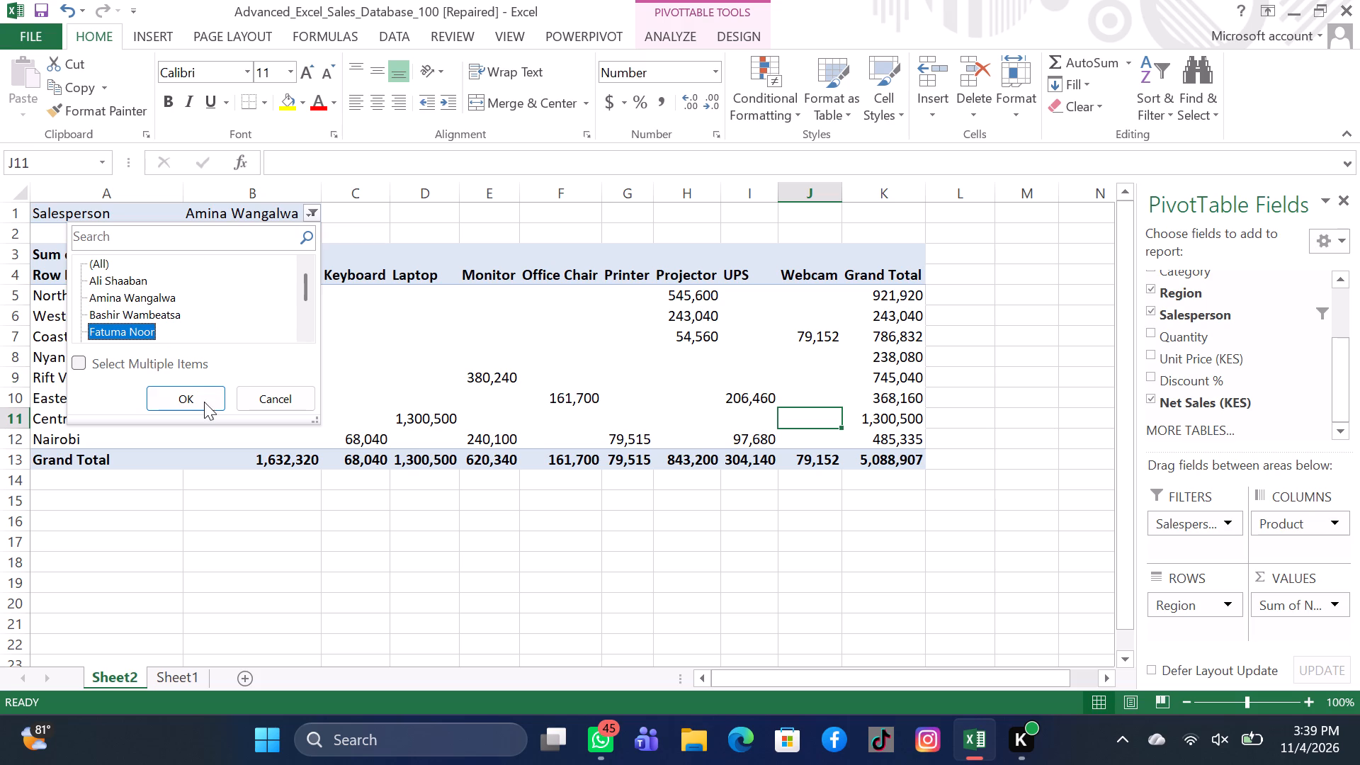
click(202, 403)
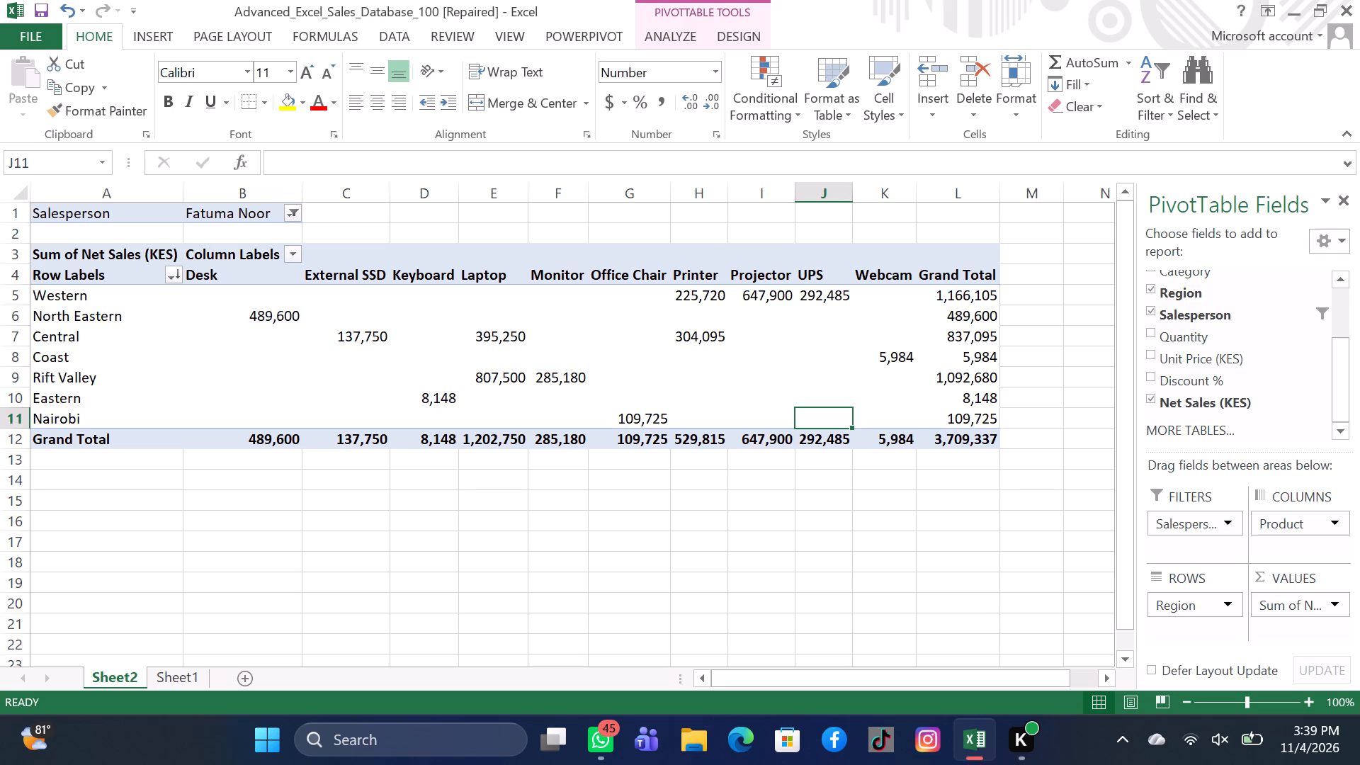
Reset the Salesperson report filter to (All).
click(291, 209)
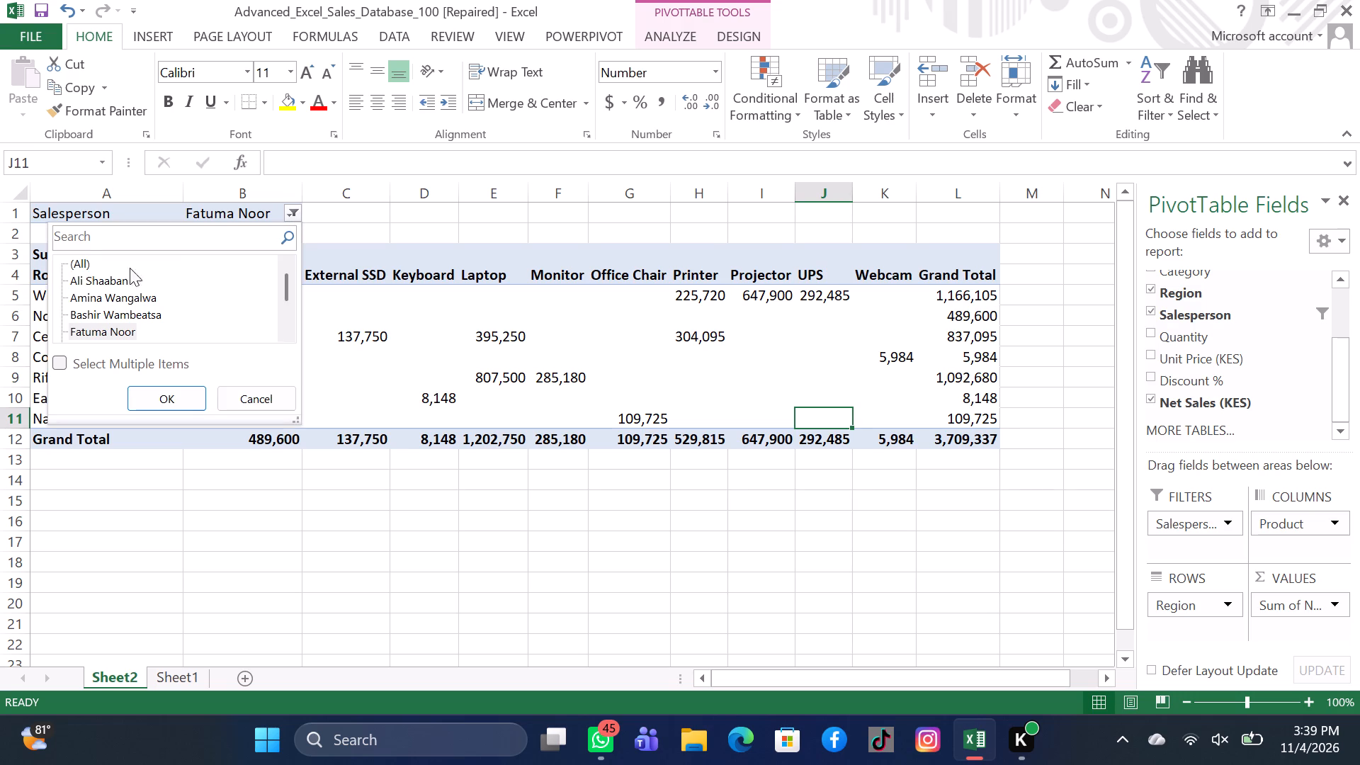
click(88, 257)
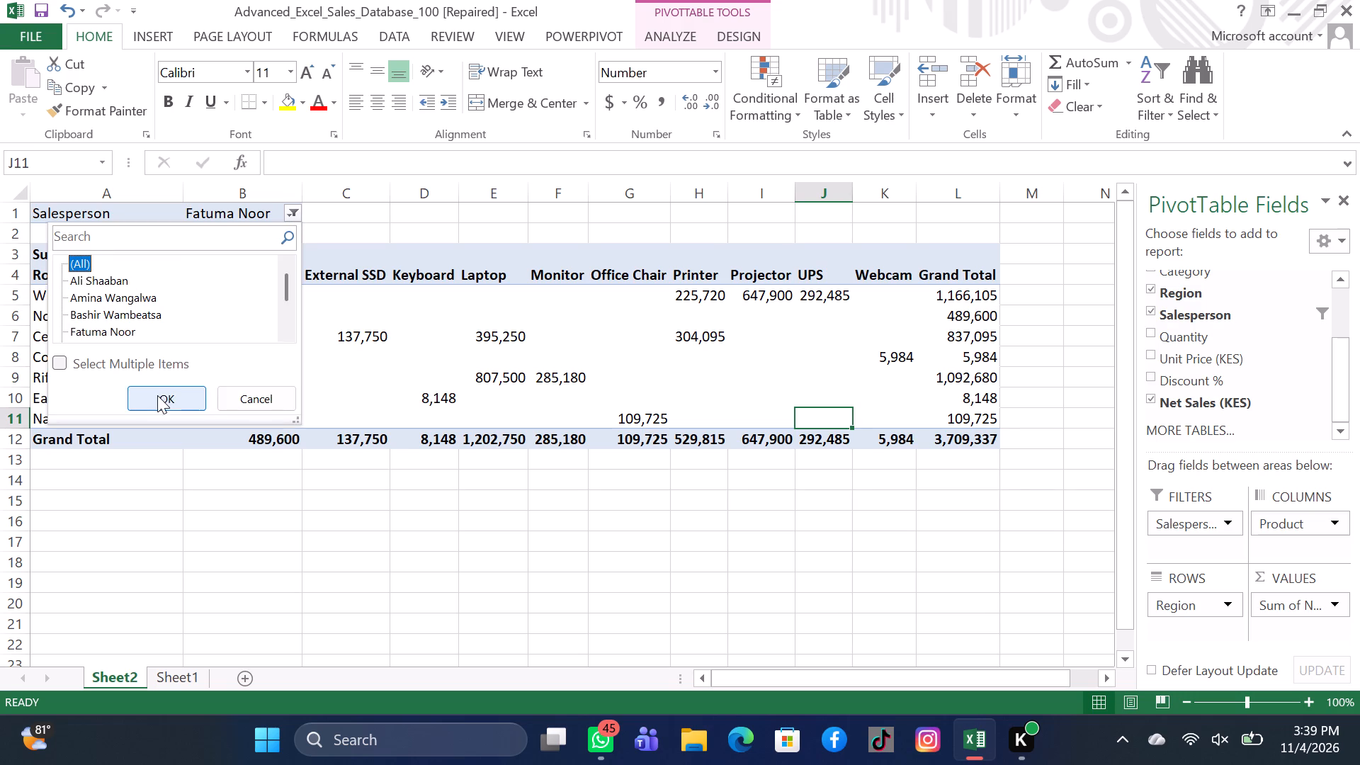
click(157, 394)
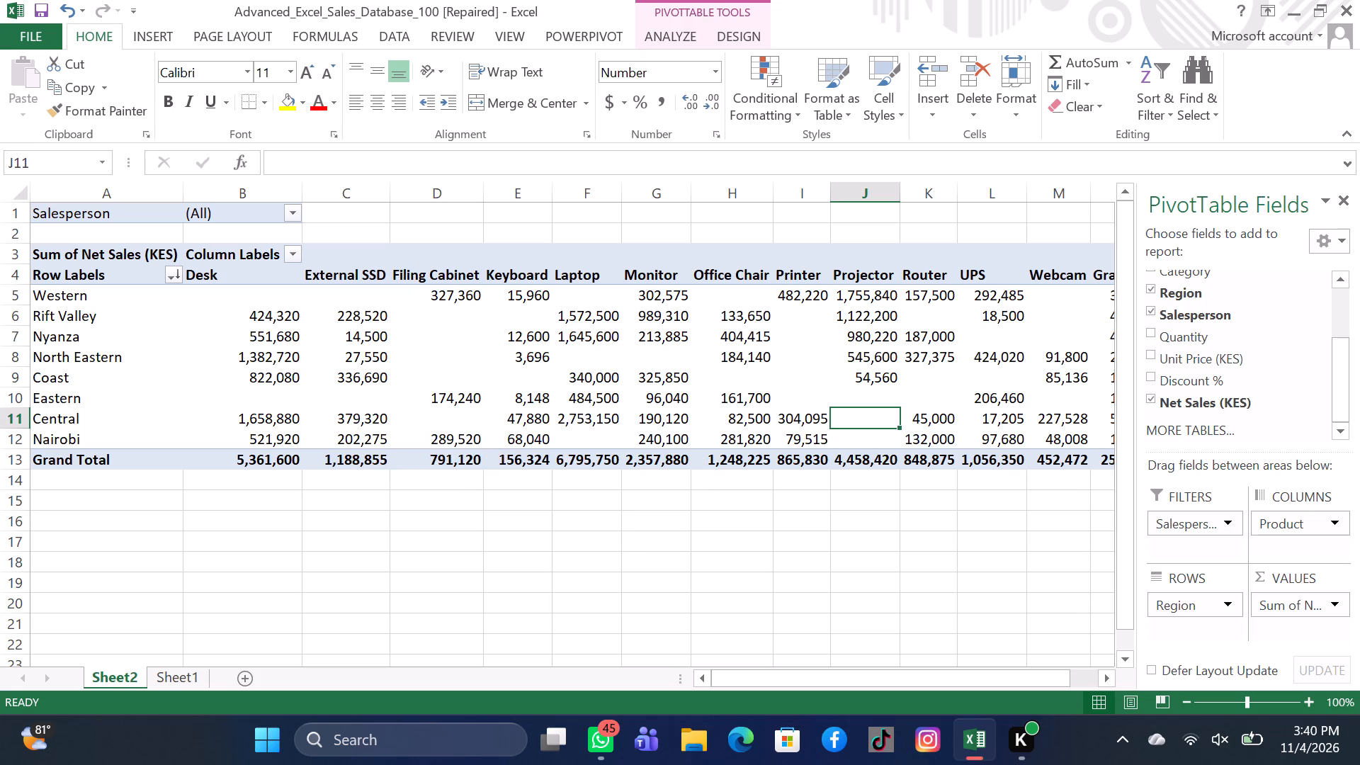
Insert a Clustered Column PivotChart based on the net sales PivotTable.
click(370, 355)
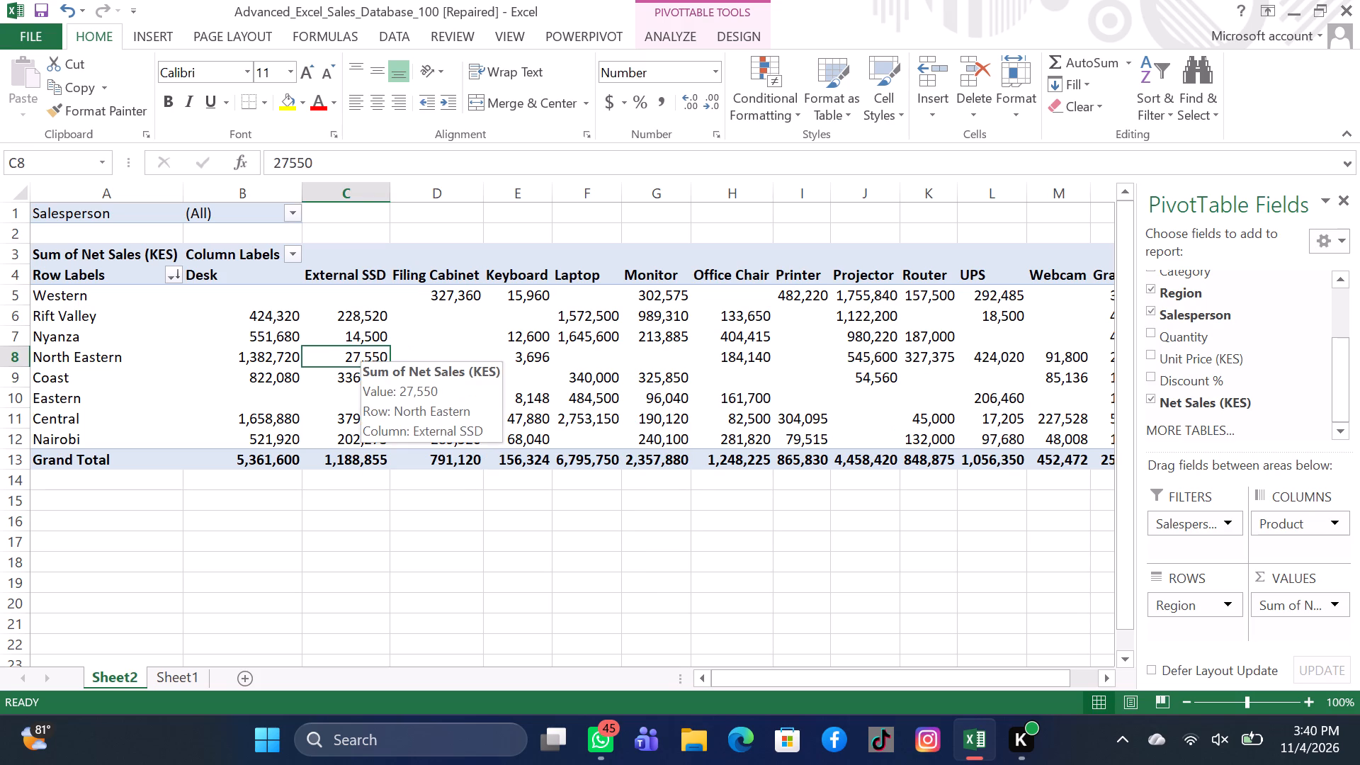
click(674, 33)
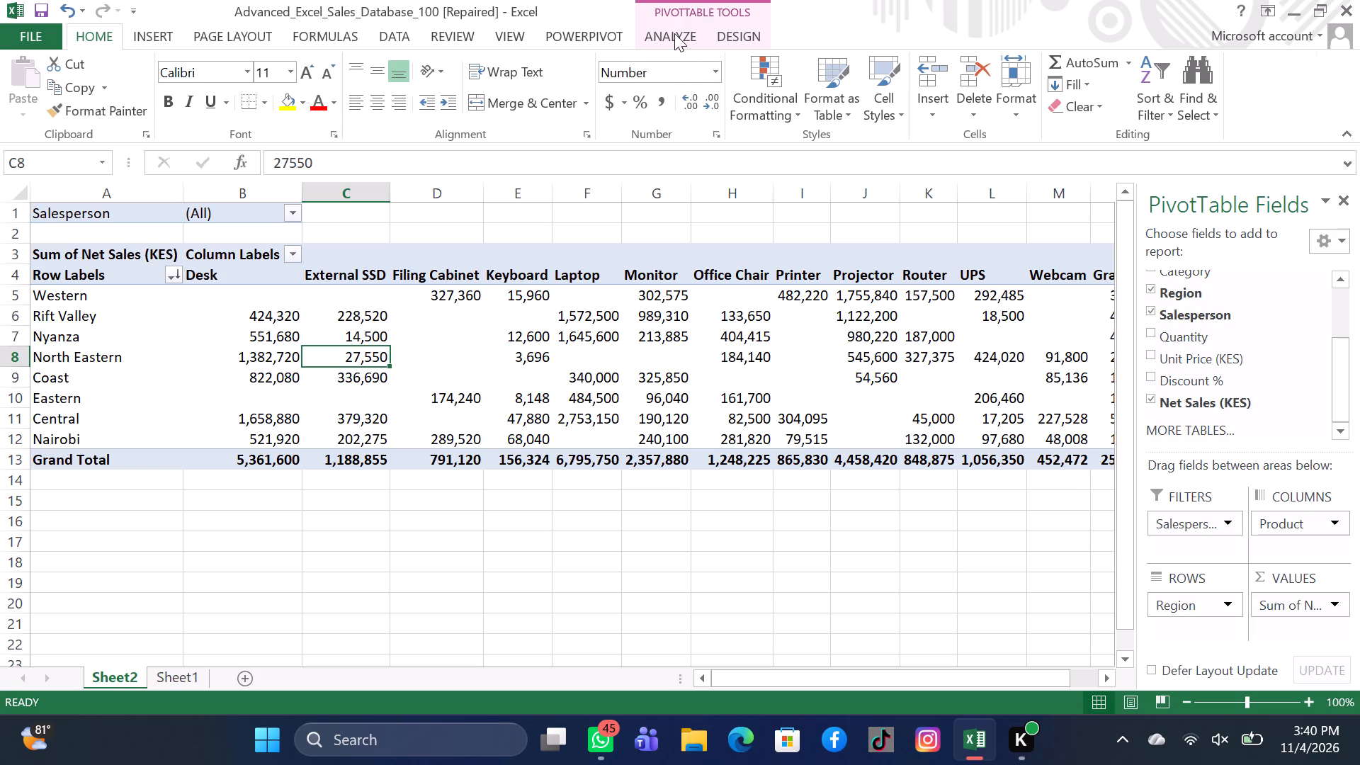
click(1028, 89)
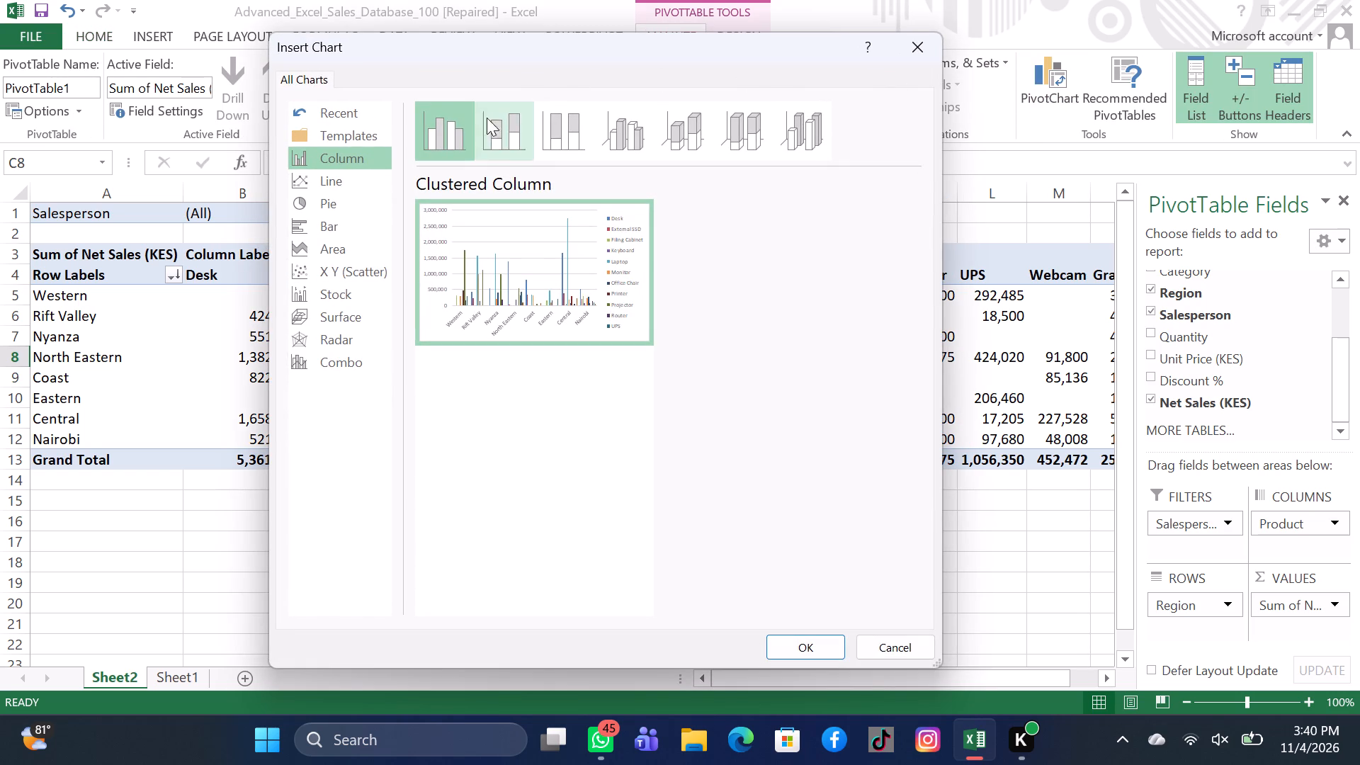
click(457, 131)
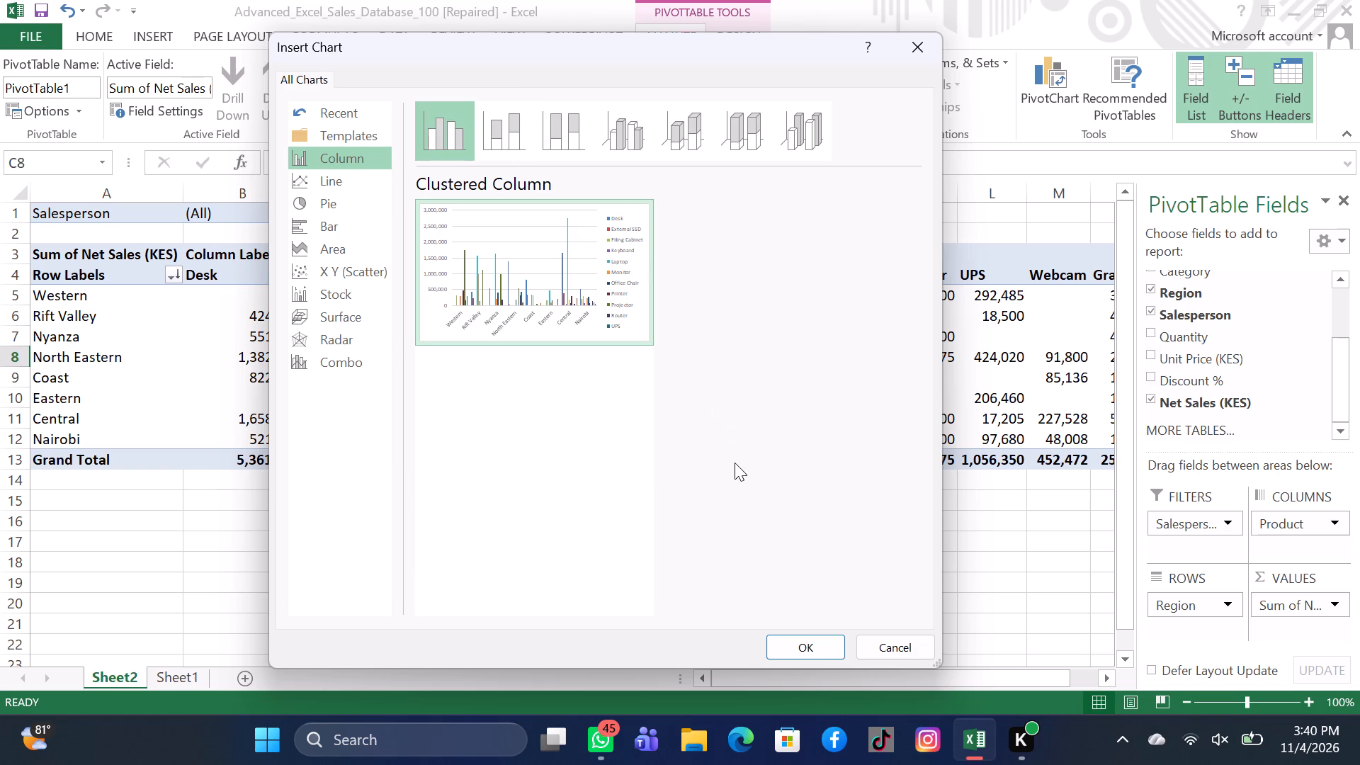
click(810, 645)
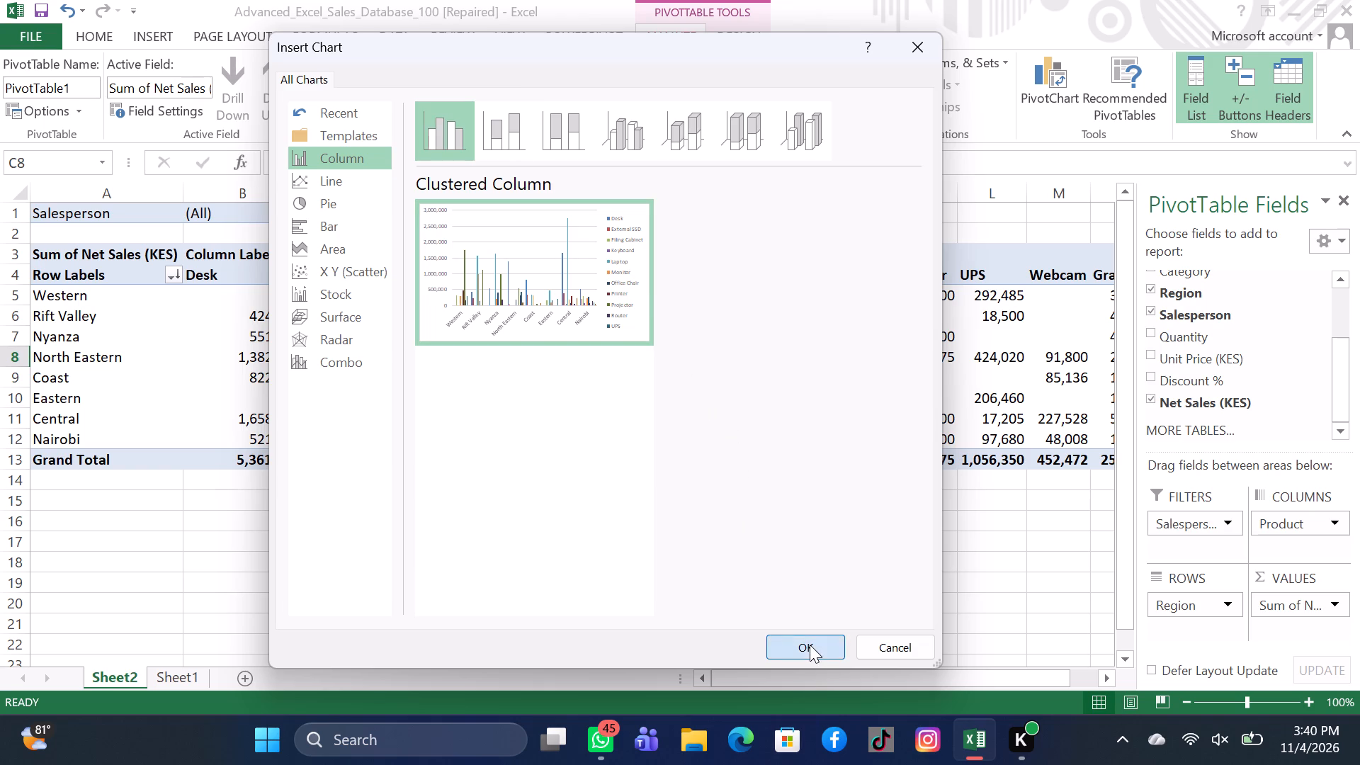
Move the PivotChart below the PivotTable by cutting it and pasting it at cell B18.
scroll(657, 476, down, 1)
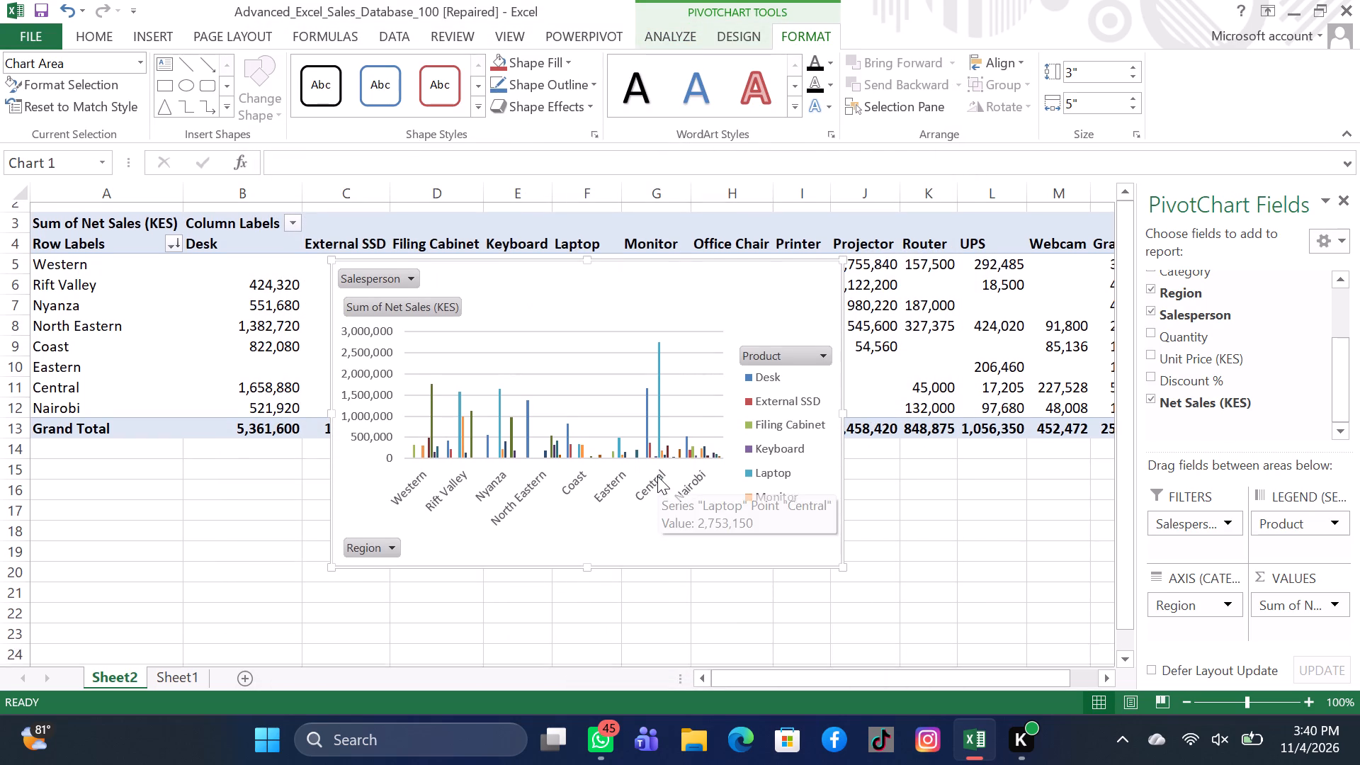
scroll(657, 476, down, 1)
click(481, 368)
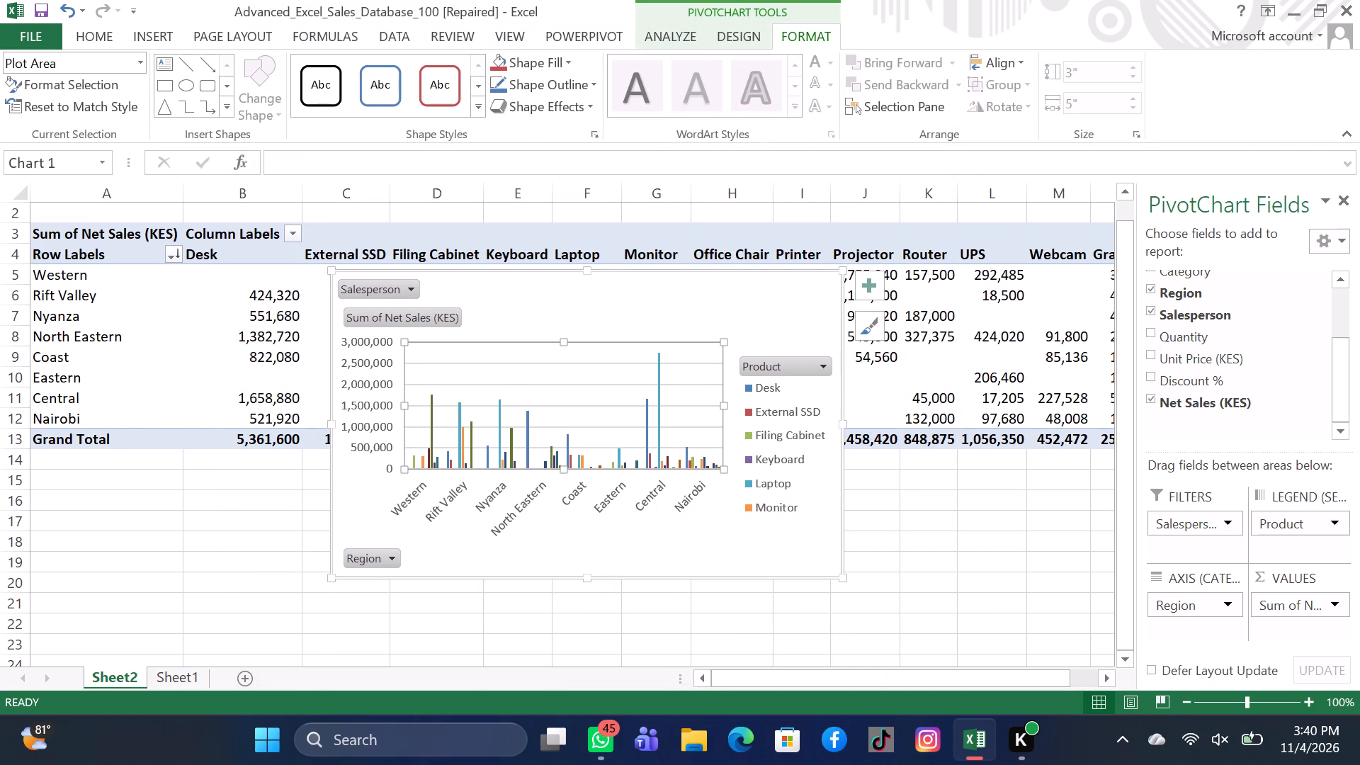
key(ctrl+x)
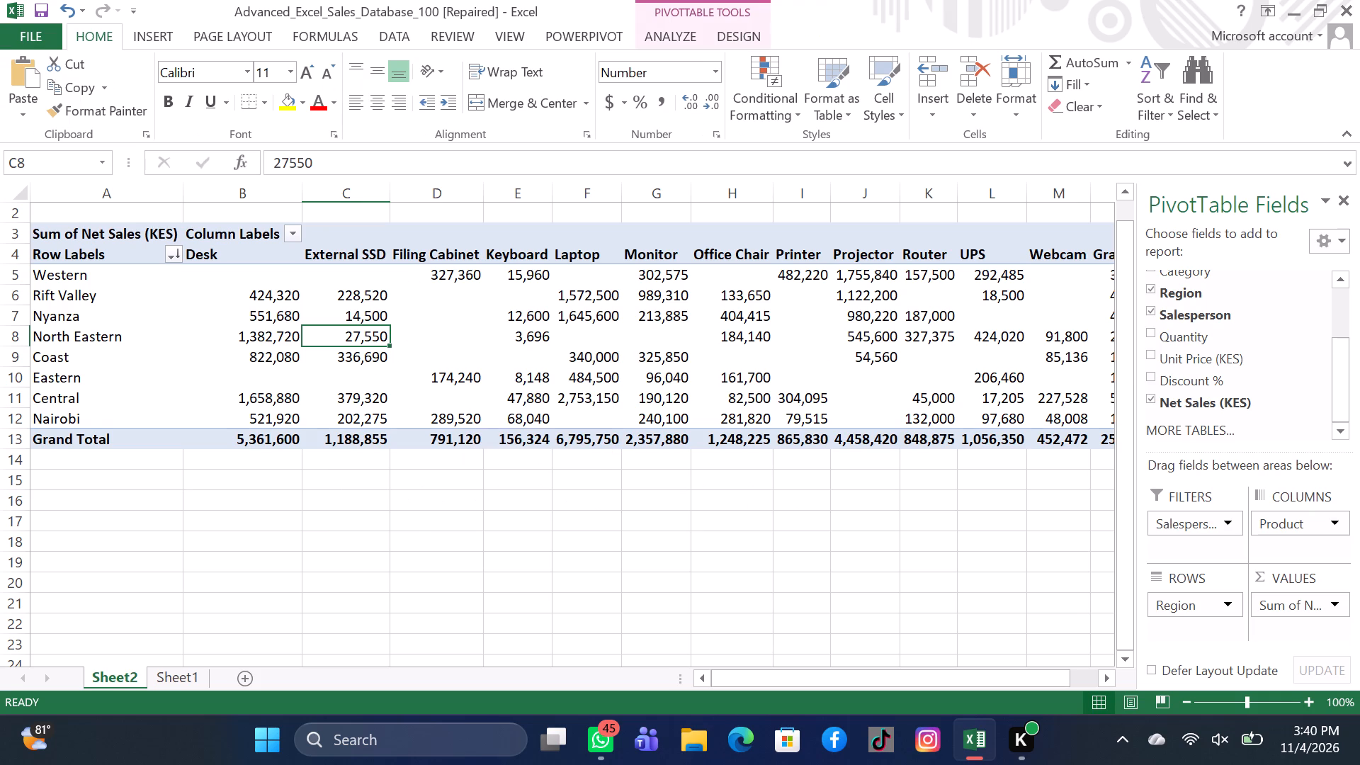
scroll(347, 445, down, 2)
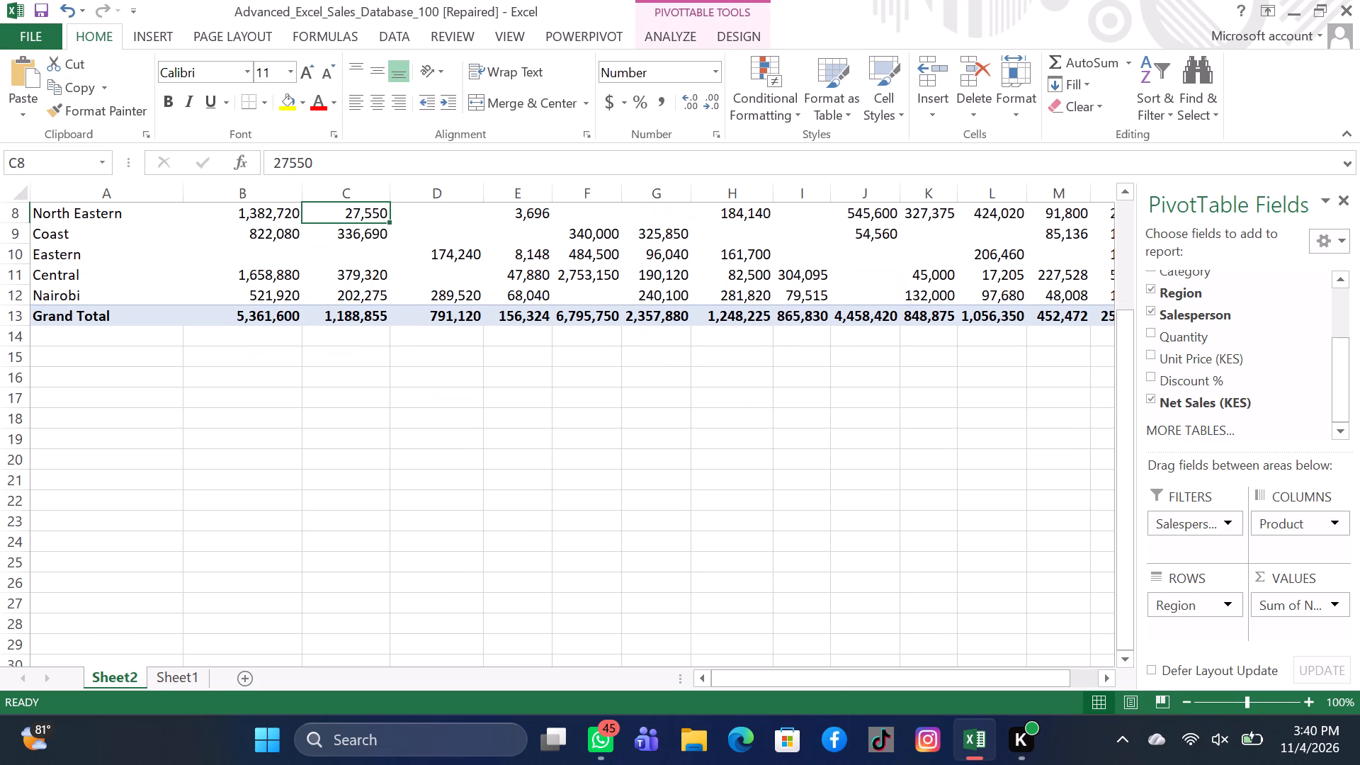
click(277, 423)
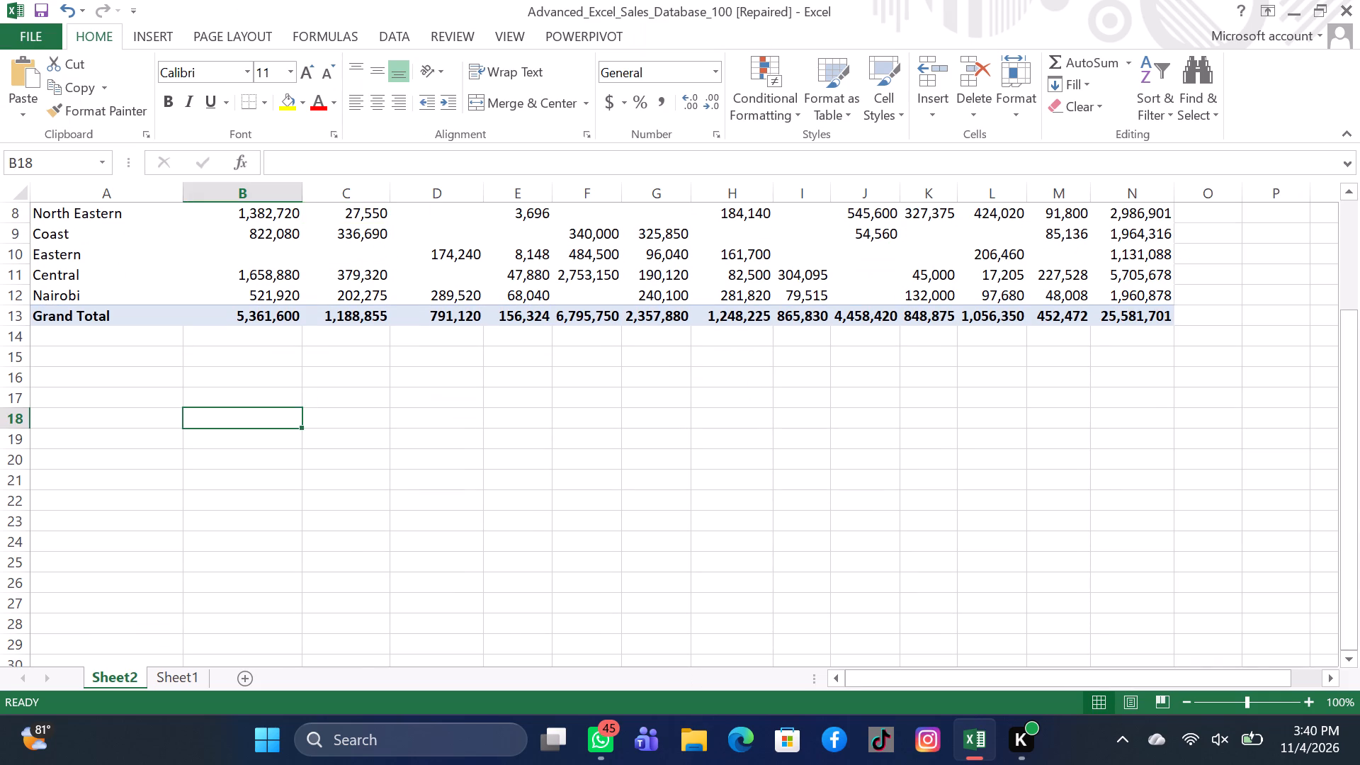
key(ctrl+v)
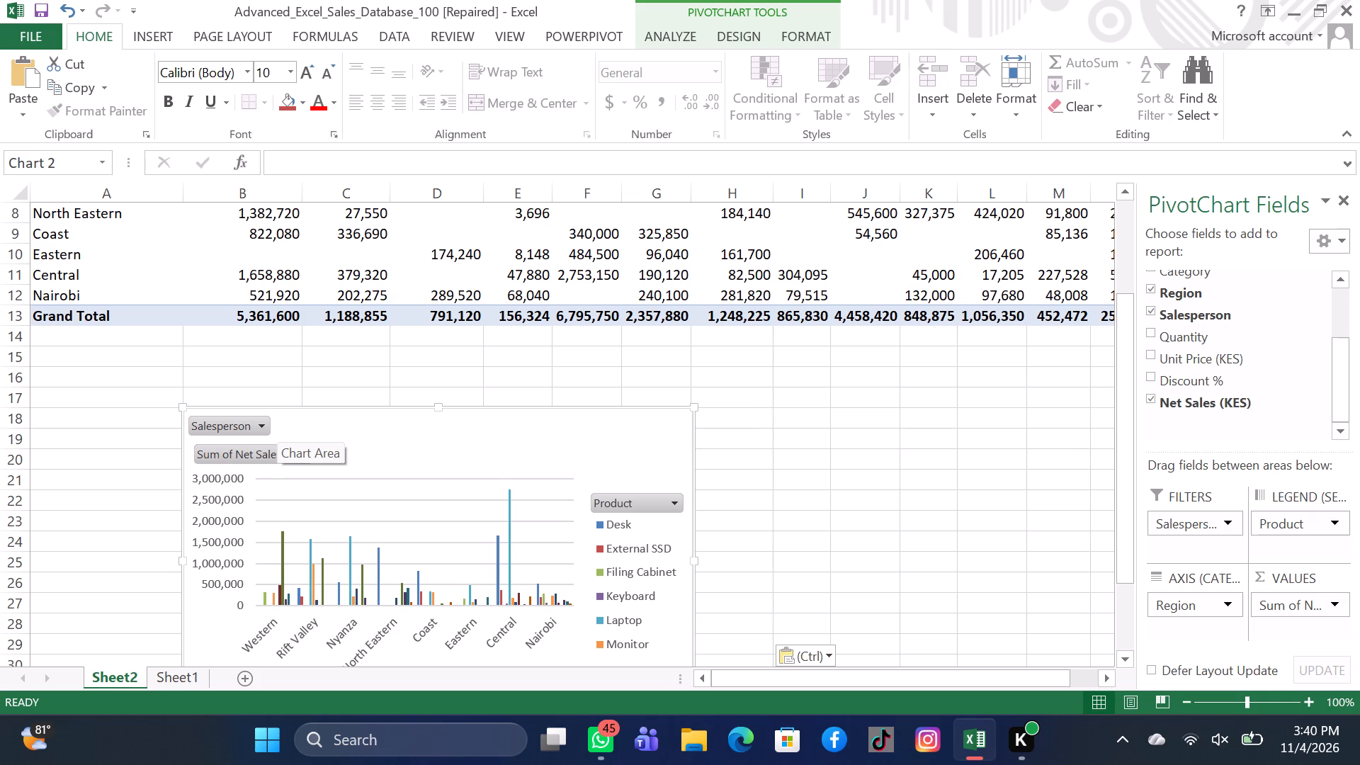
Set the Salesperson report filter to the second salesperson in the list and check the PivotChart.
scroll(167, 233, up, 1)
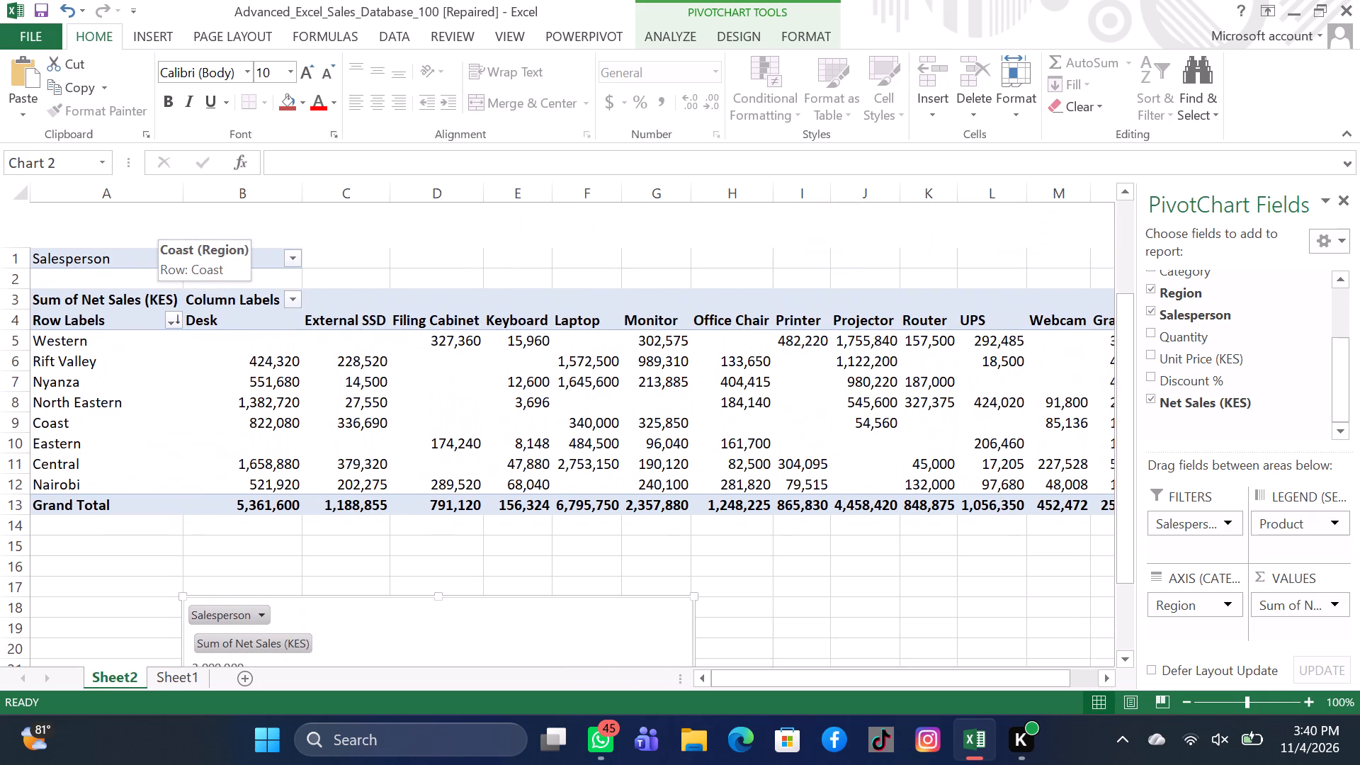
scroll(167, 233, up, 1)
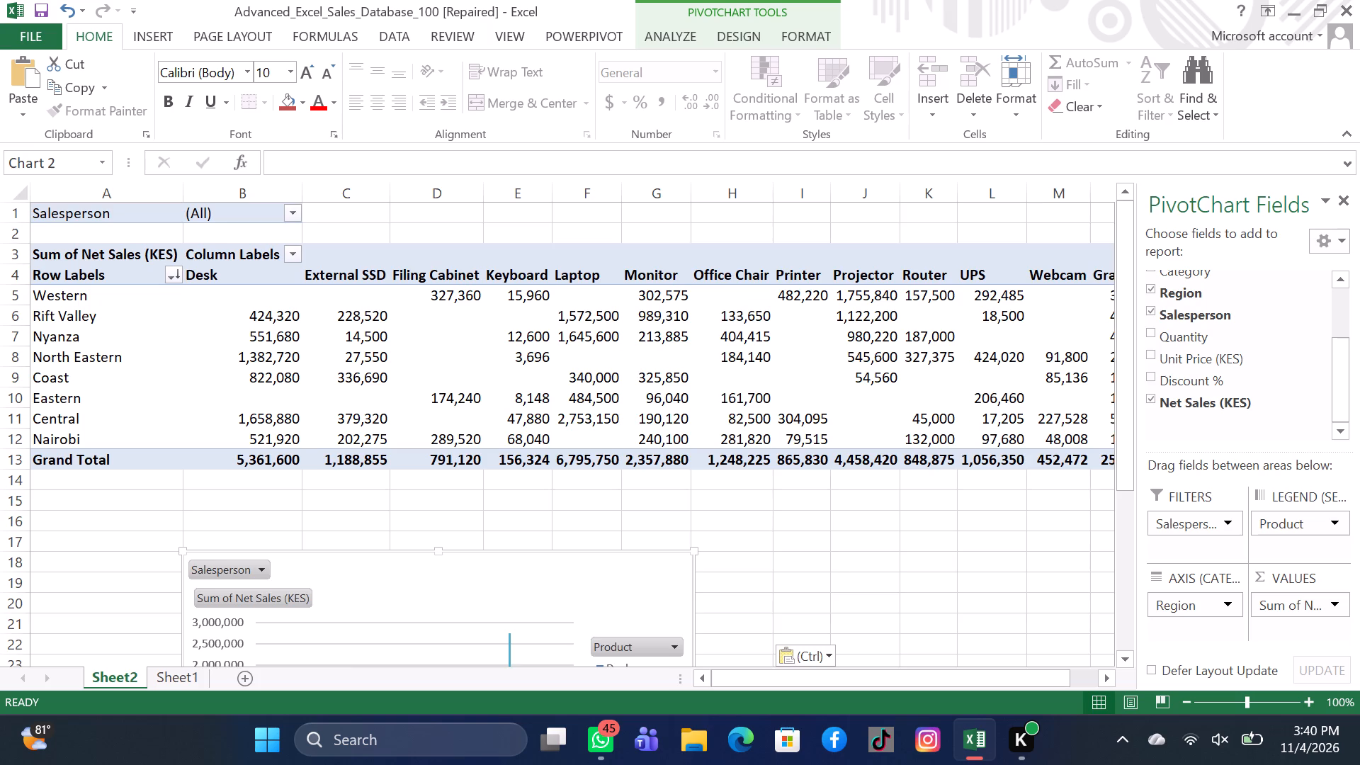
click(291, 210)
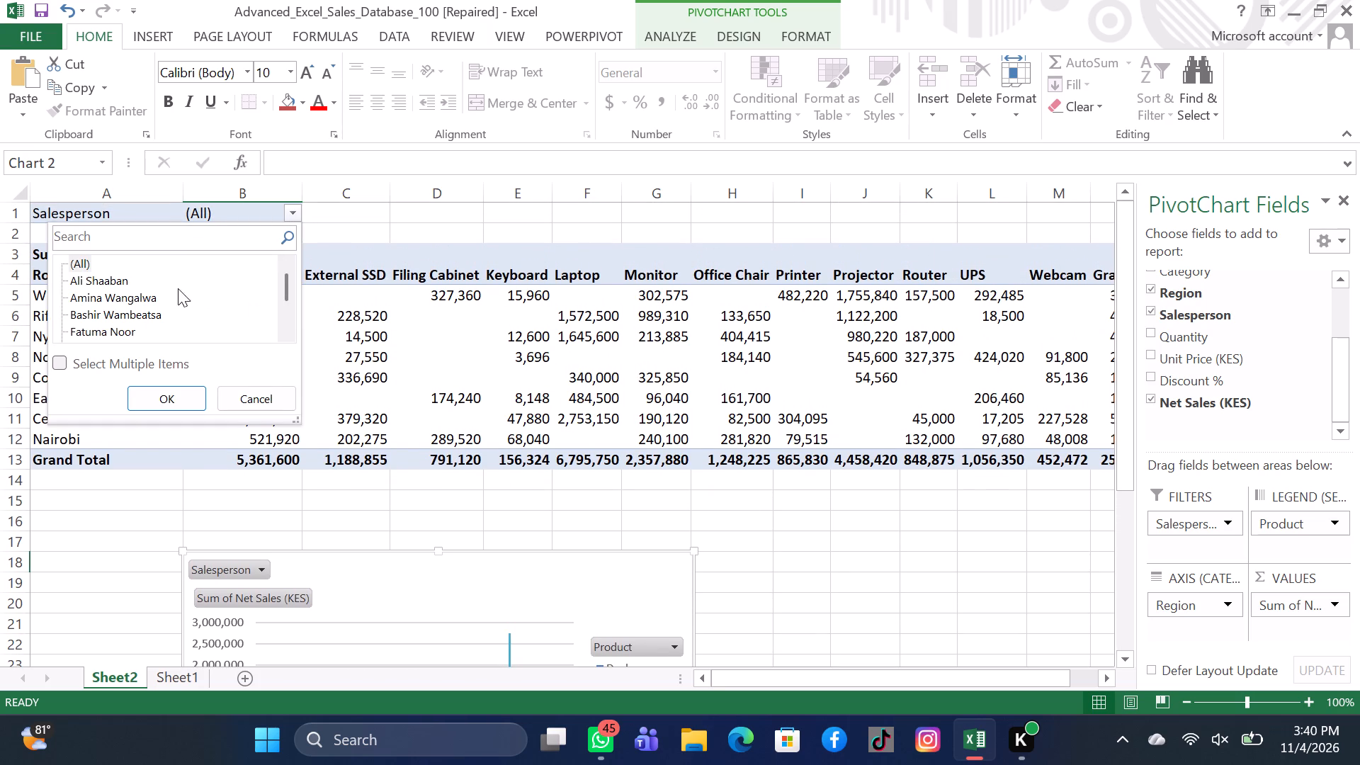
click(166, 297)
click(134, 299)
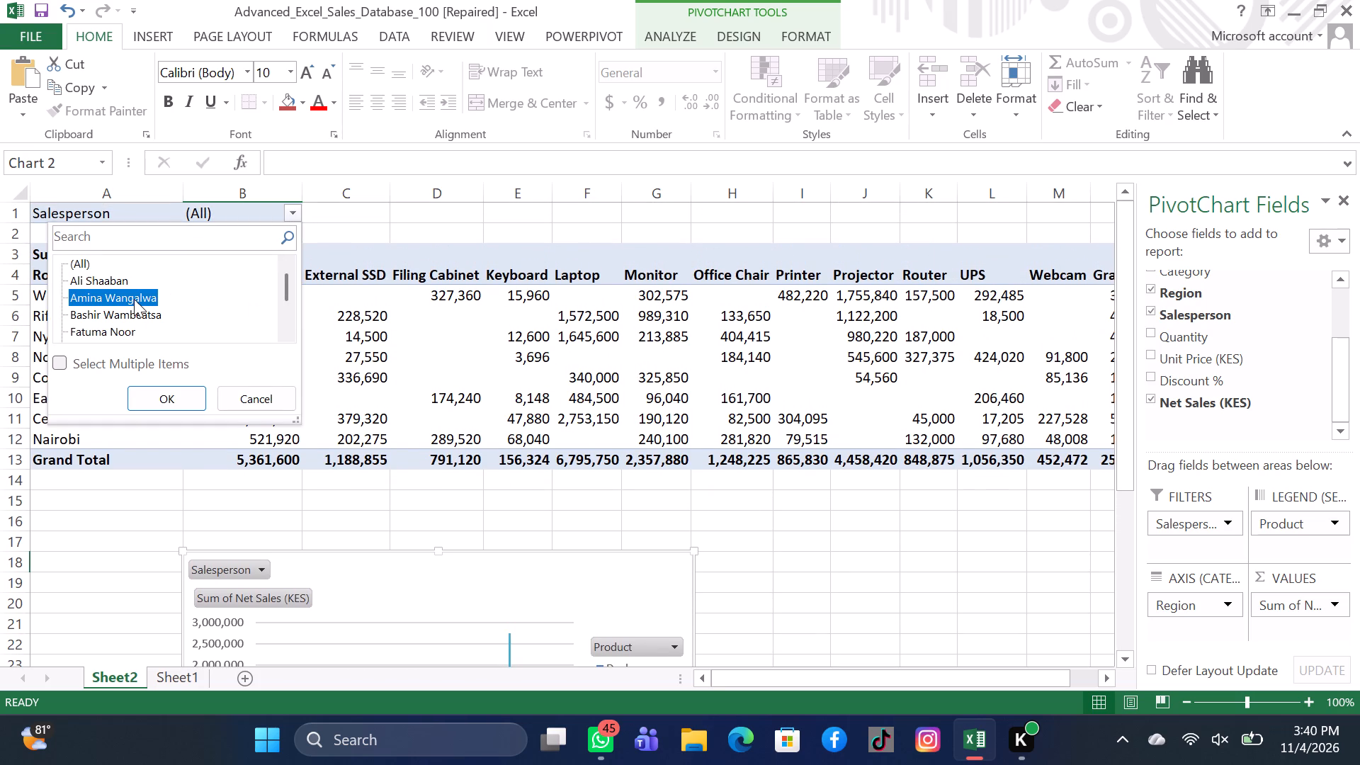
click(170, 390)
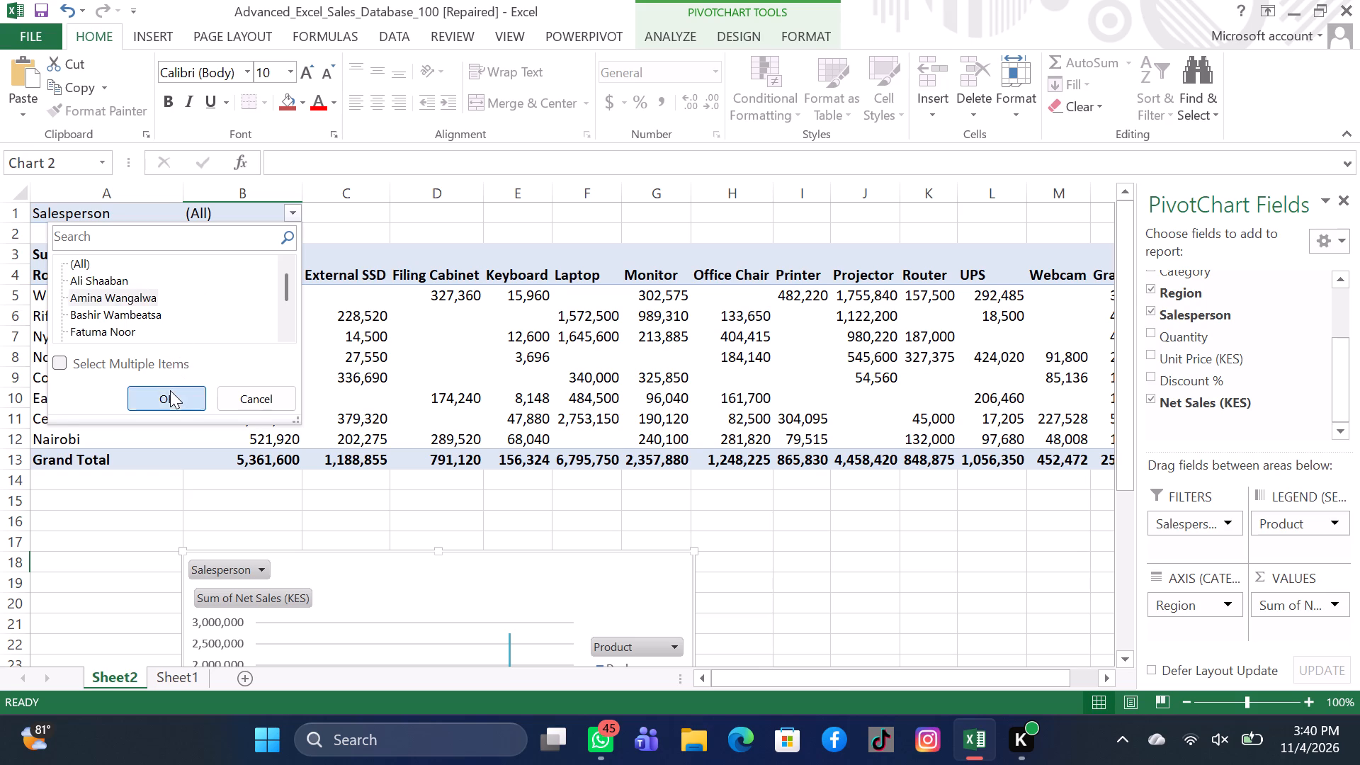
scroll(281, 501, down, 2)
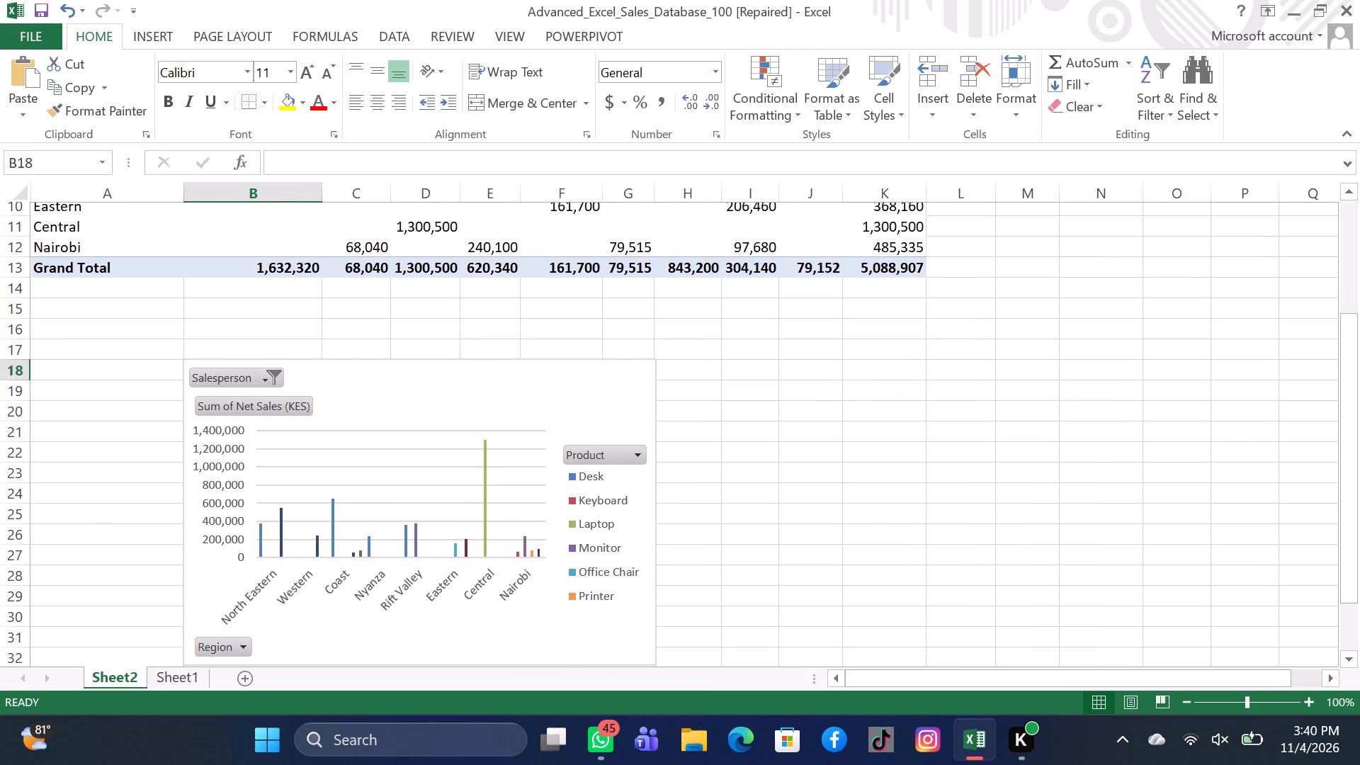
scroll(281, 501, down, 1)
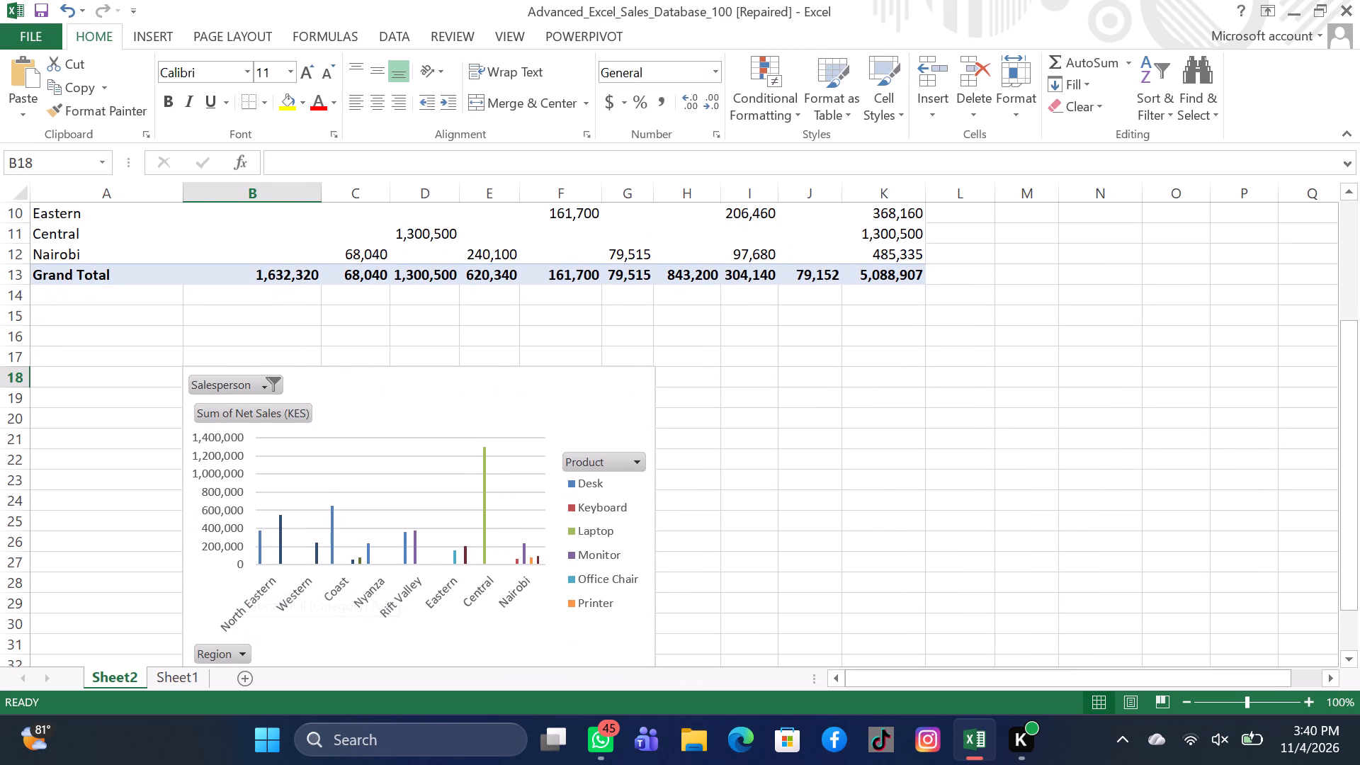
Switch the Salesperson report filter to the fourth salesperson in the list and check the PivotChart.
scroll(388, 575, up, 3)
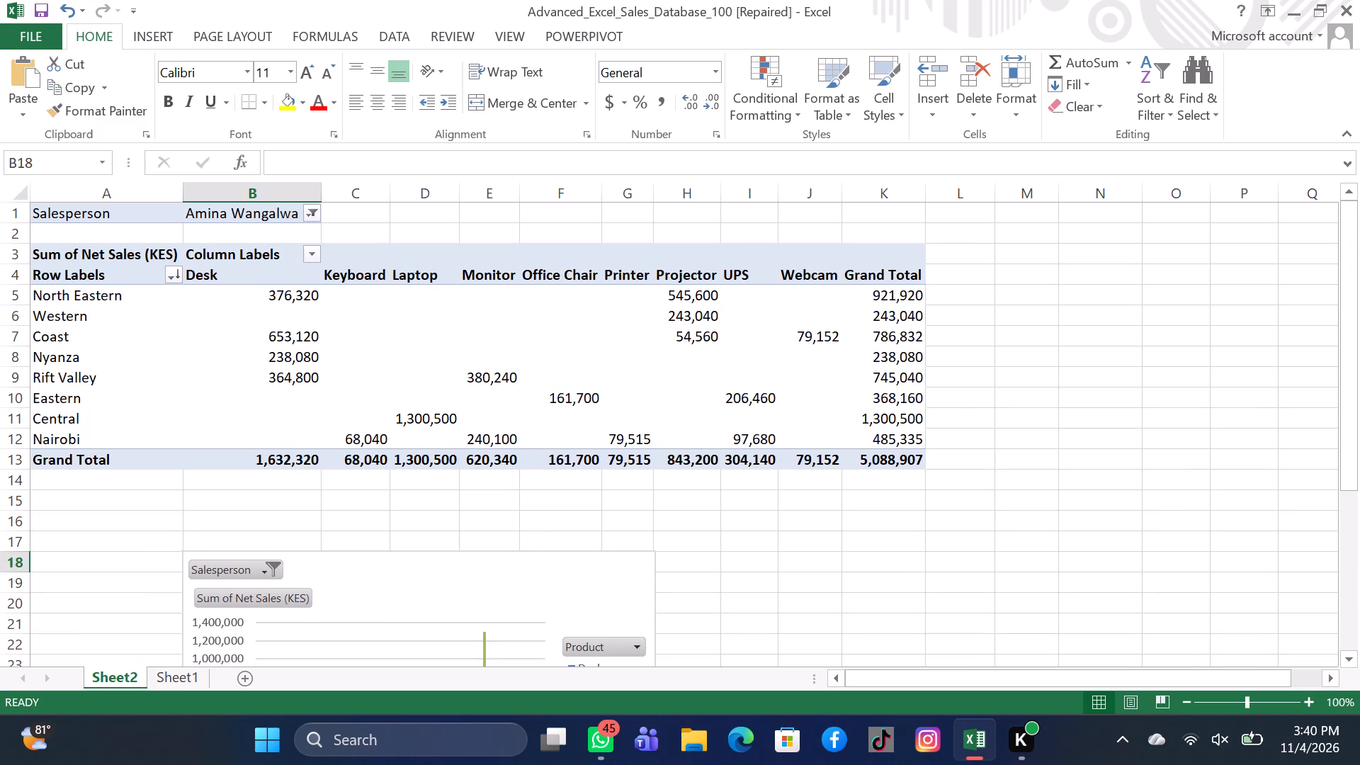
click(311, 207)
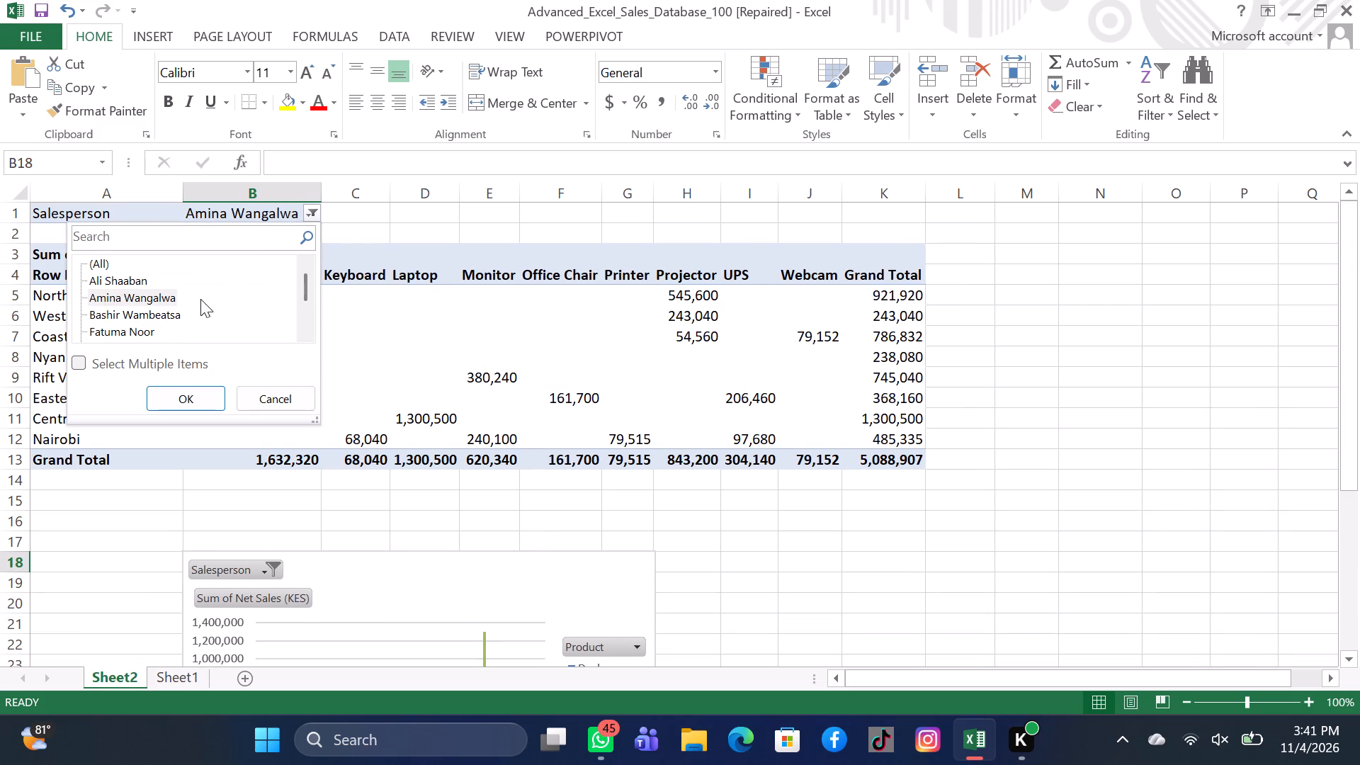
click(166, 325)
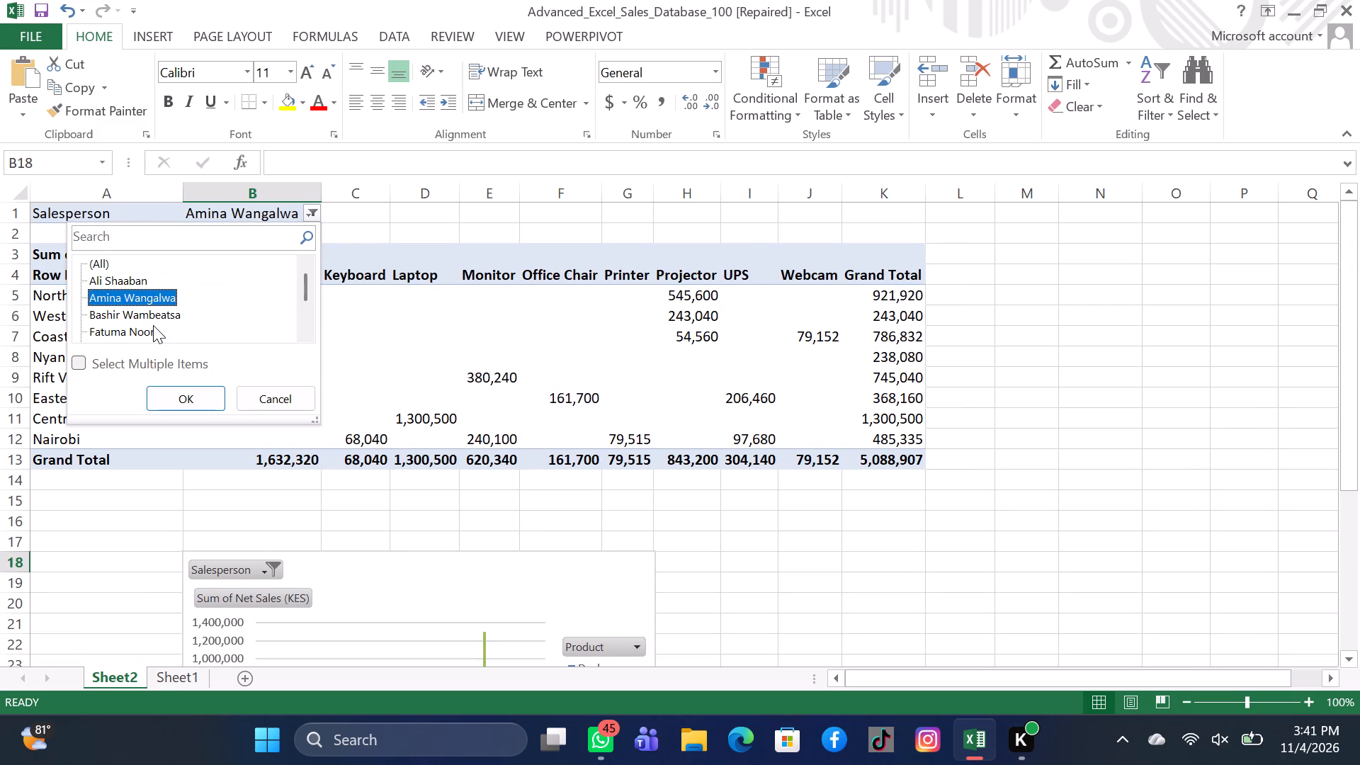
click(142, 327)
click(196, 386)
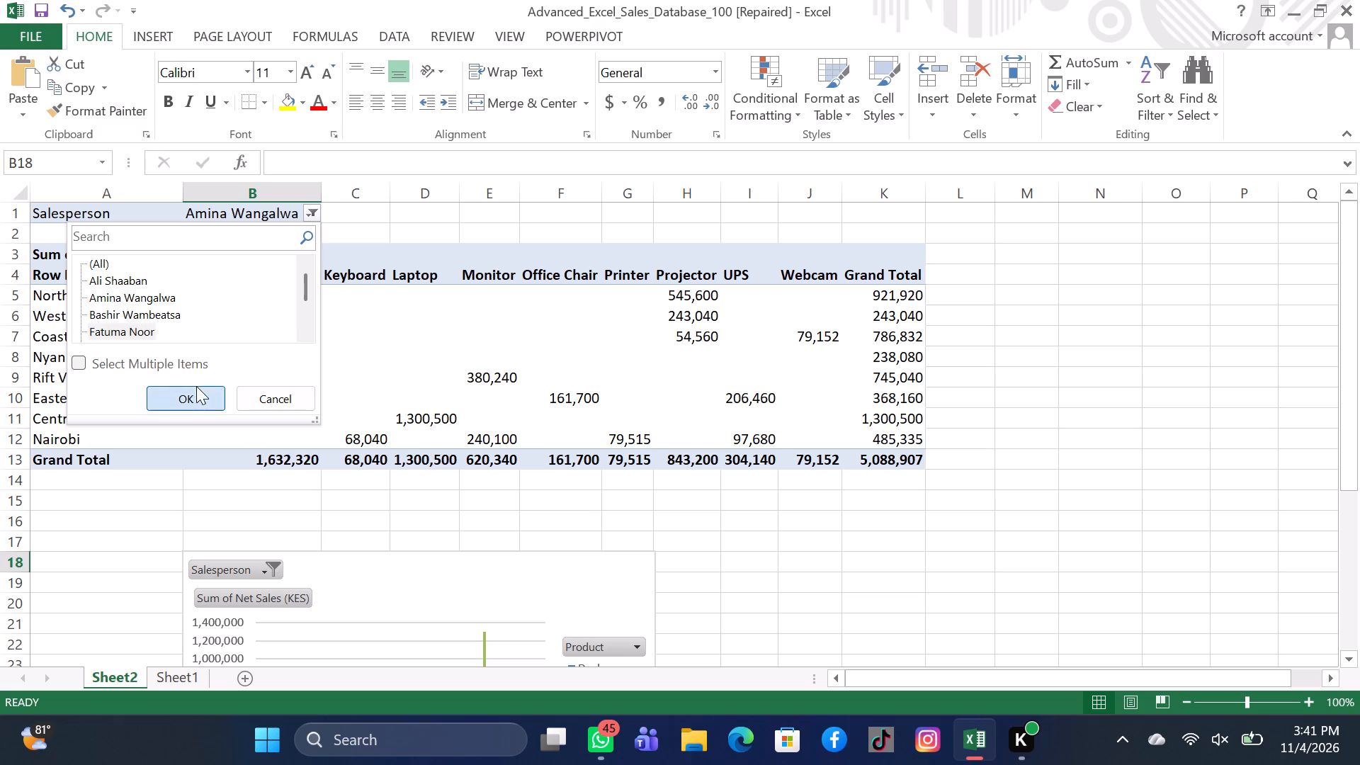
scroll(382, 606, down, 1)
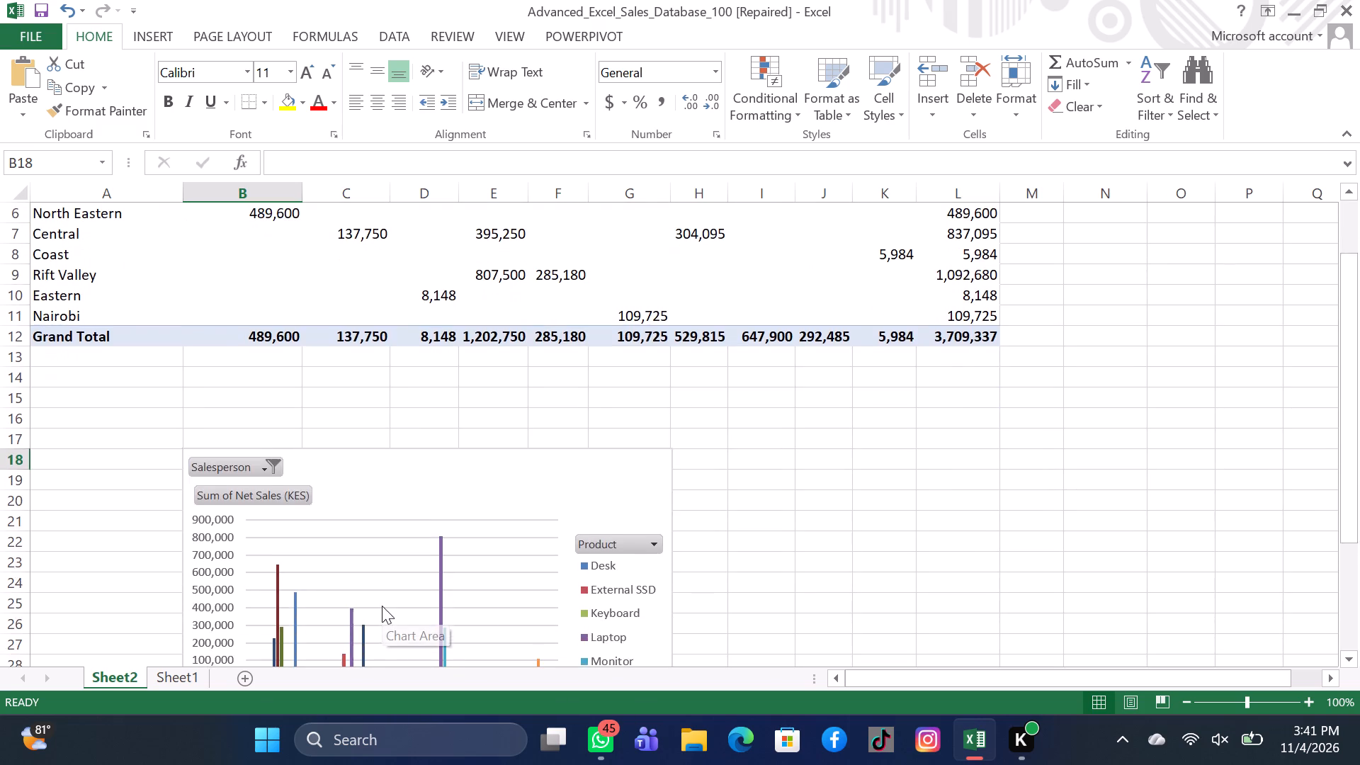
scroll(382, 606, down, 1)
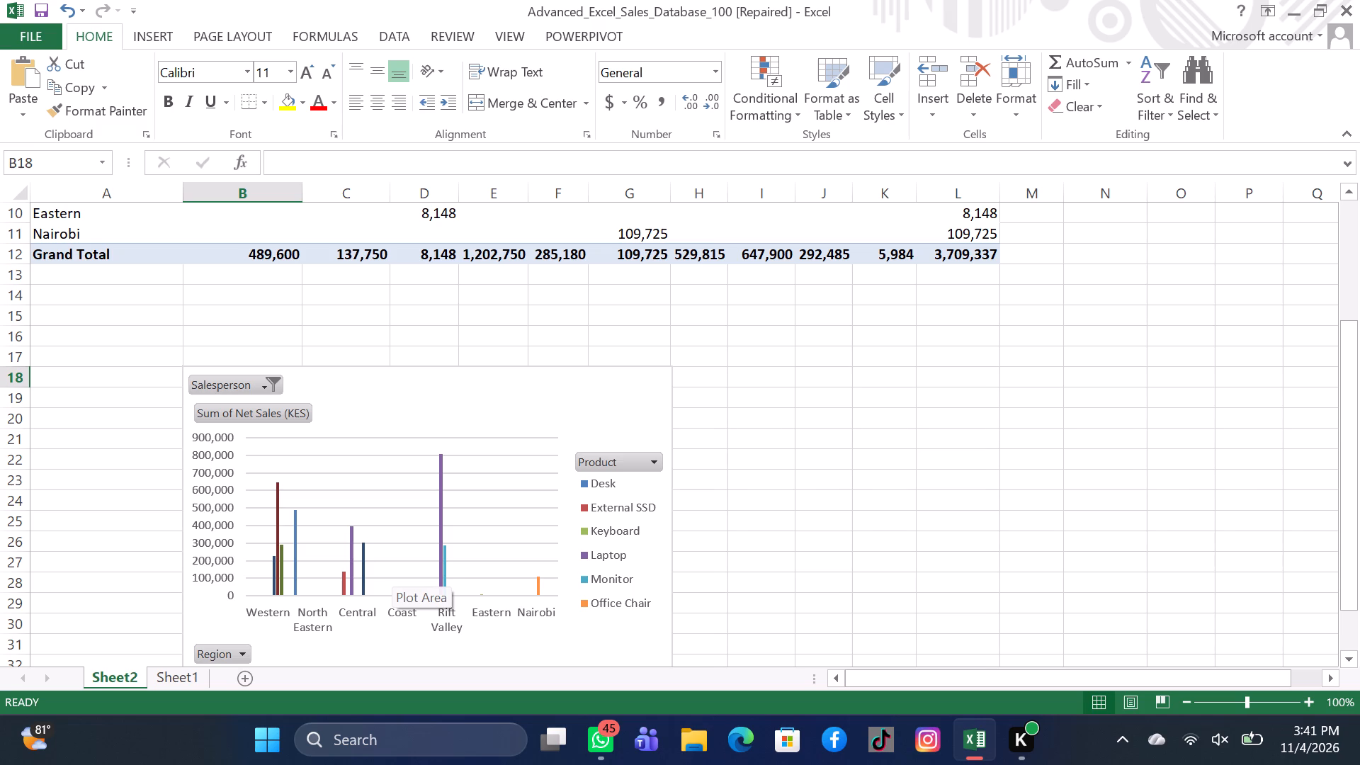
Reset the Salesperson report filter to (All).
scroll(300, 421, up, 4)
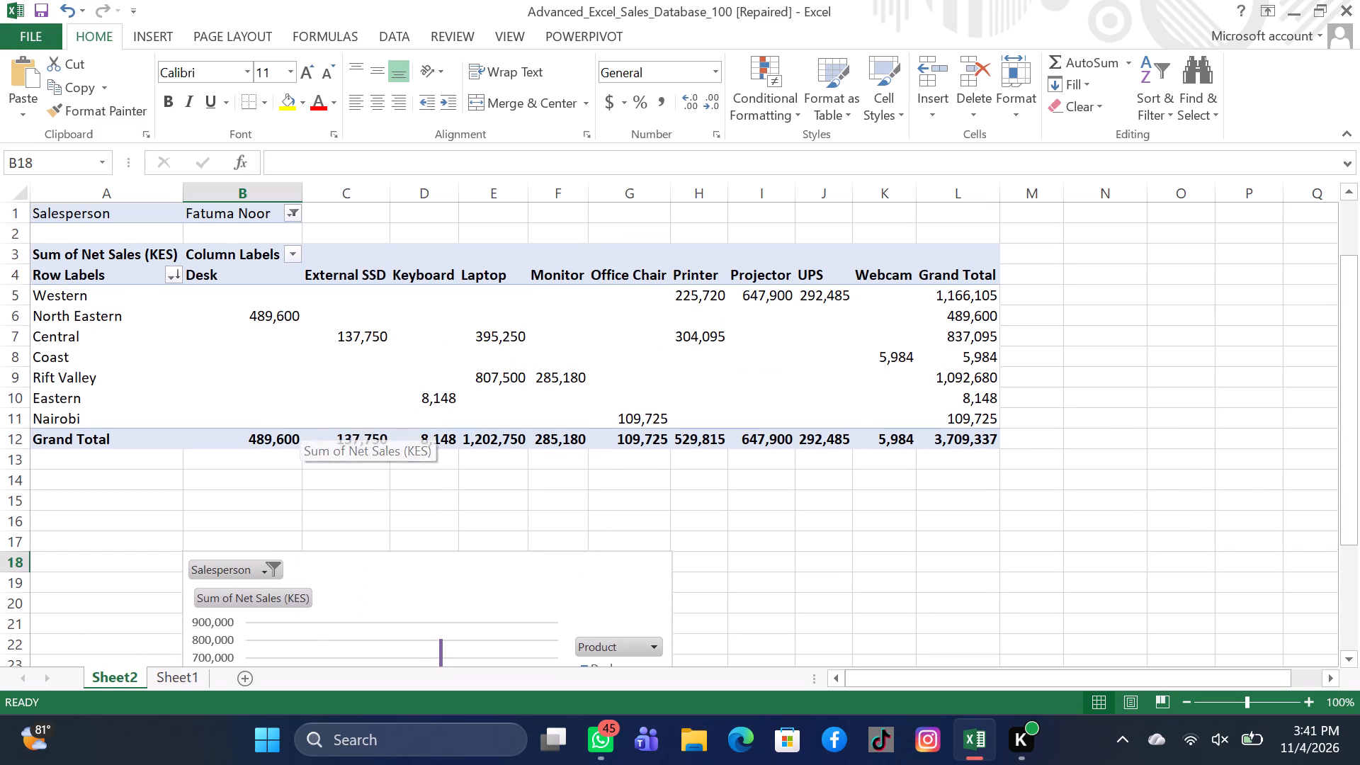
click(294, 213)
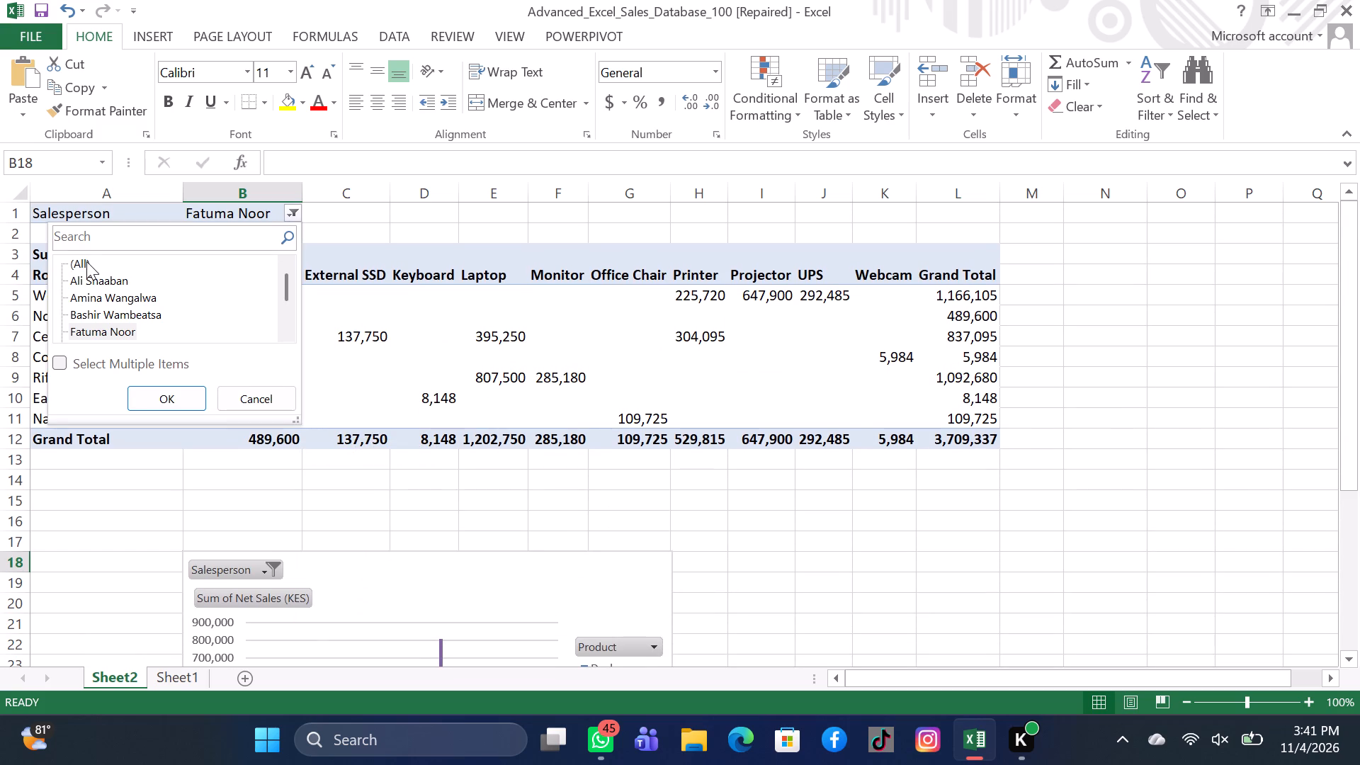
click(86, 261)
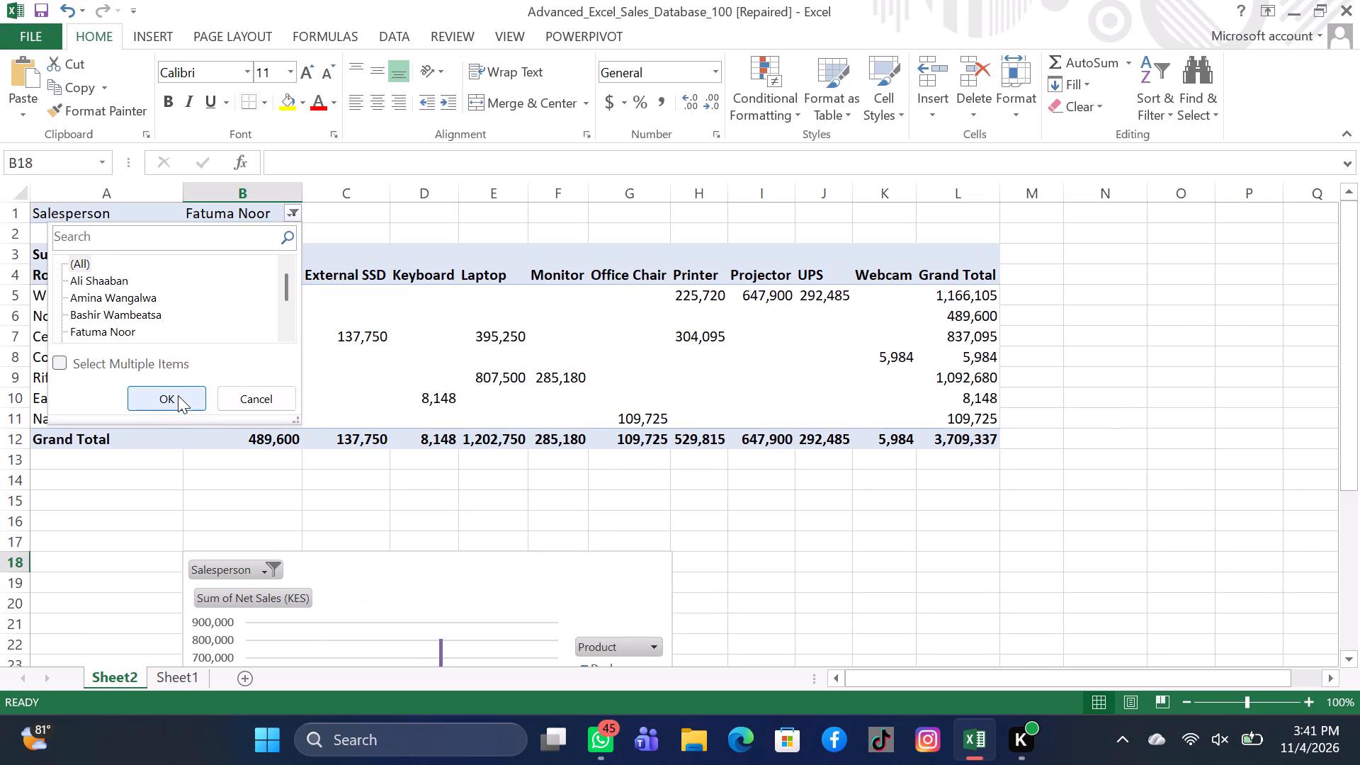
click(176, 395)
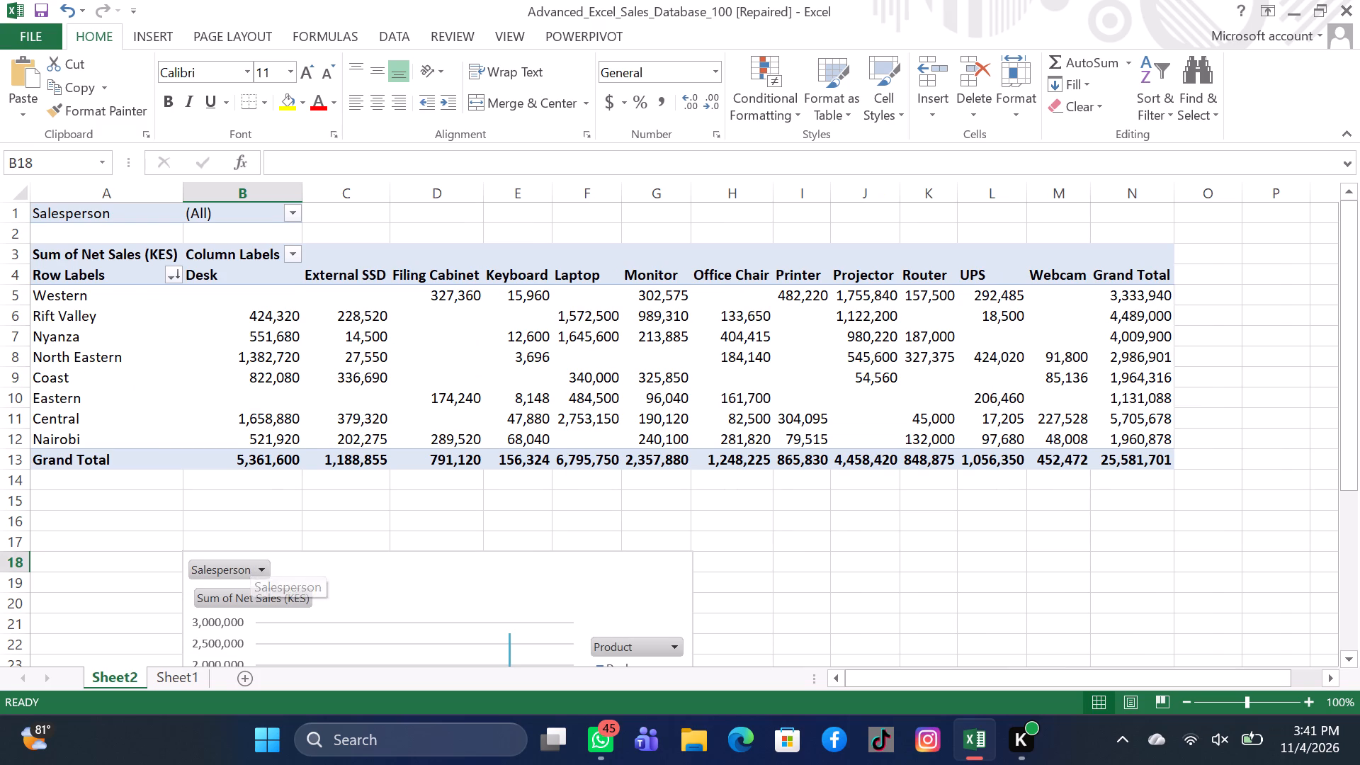
Insert slicers for the Category and Region fields of the PivotTable.
click(280, 377)
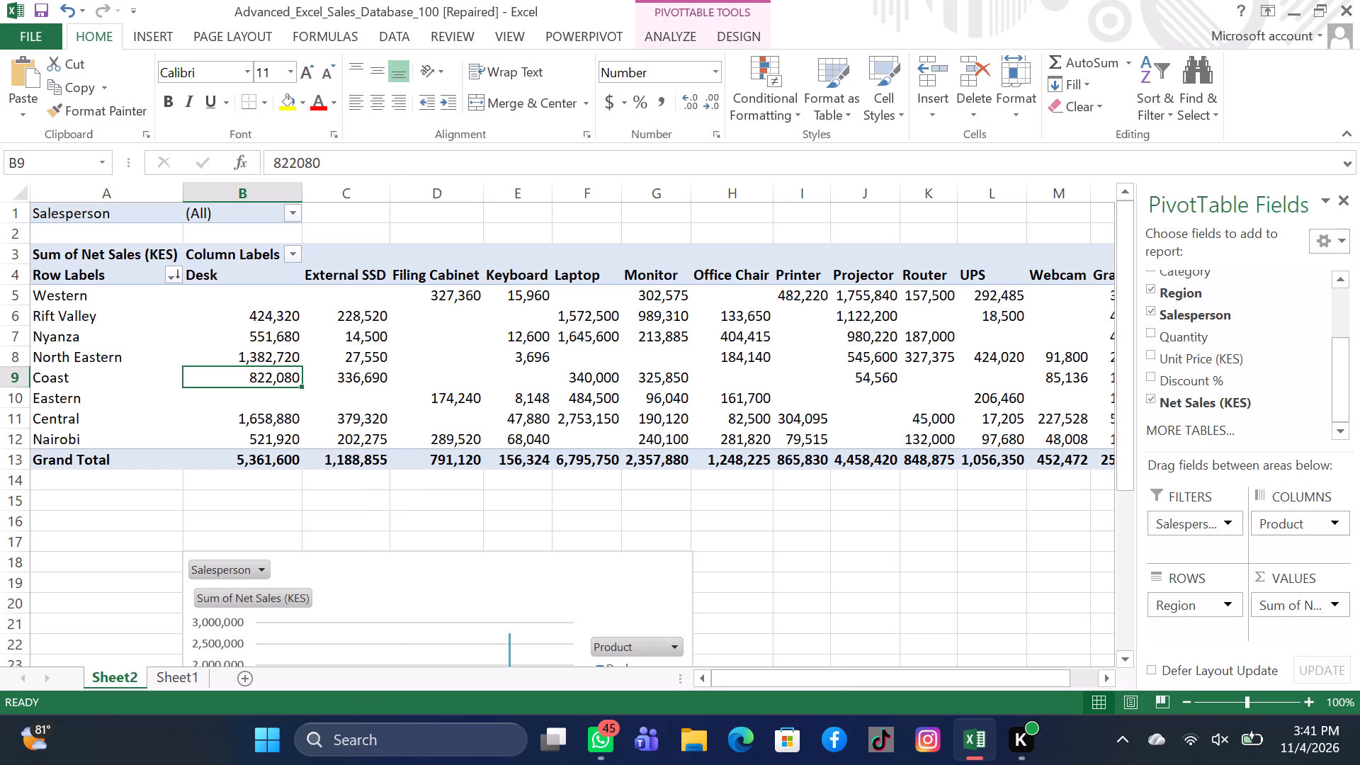
click(667, 35)
click(667, 35)
click(667, 35)
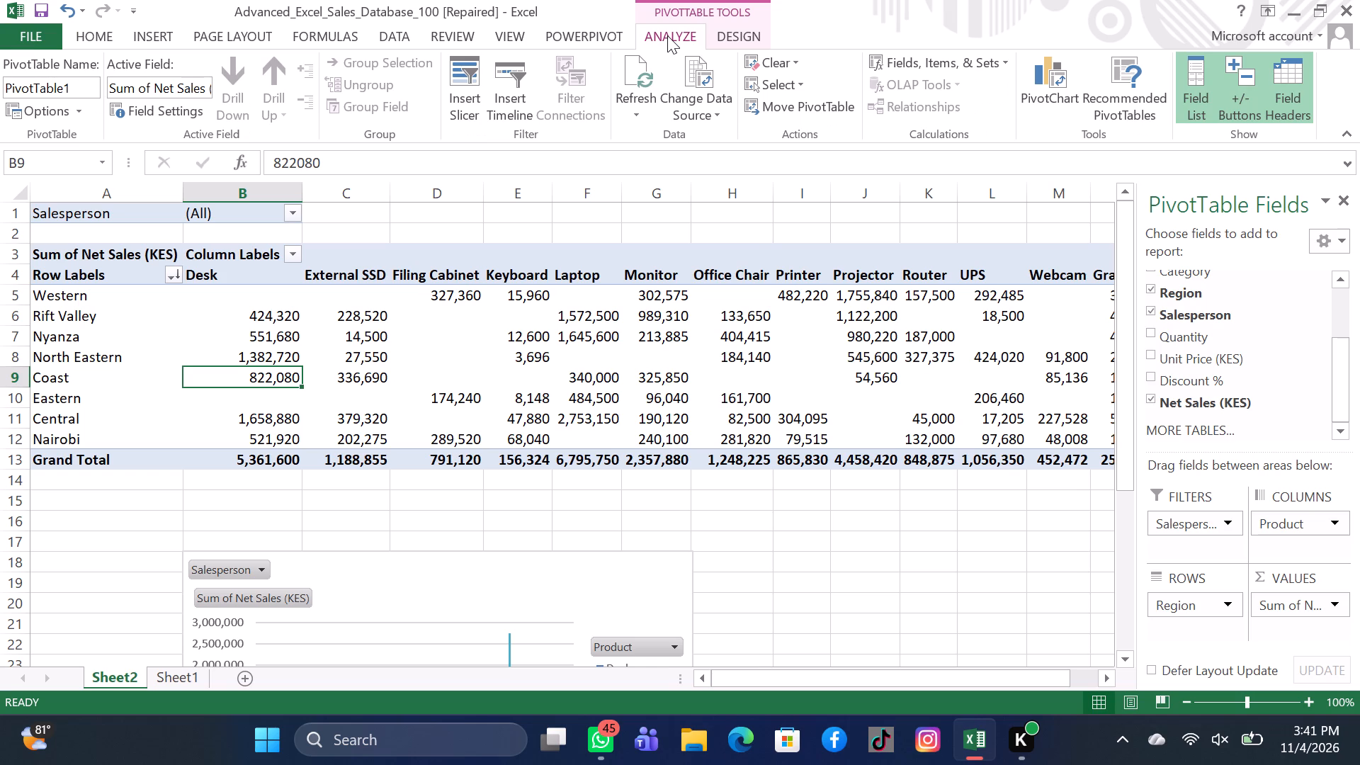
click(464, 104)
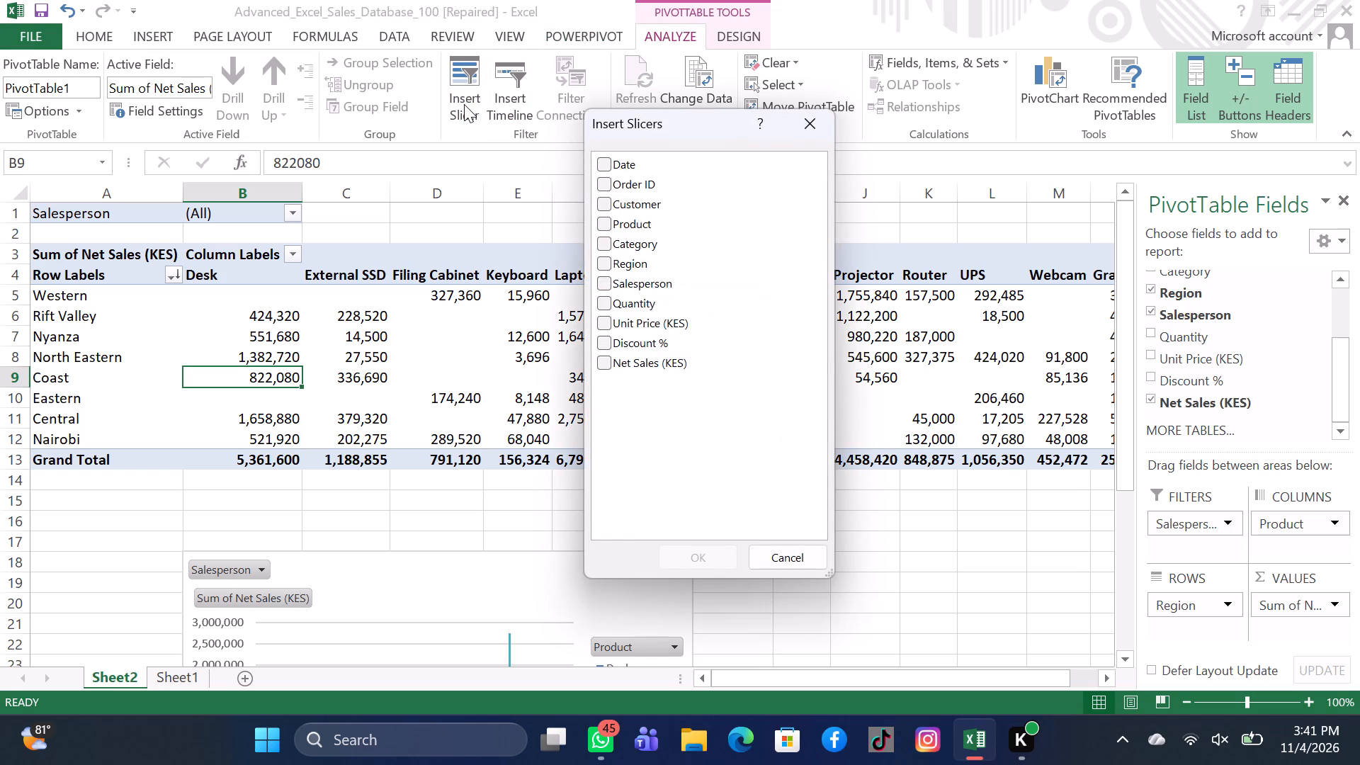
click(601, 237)
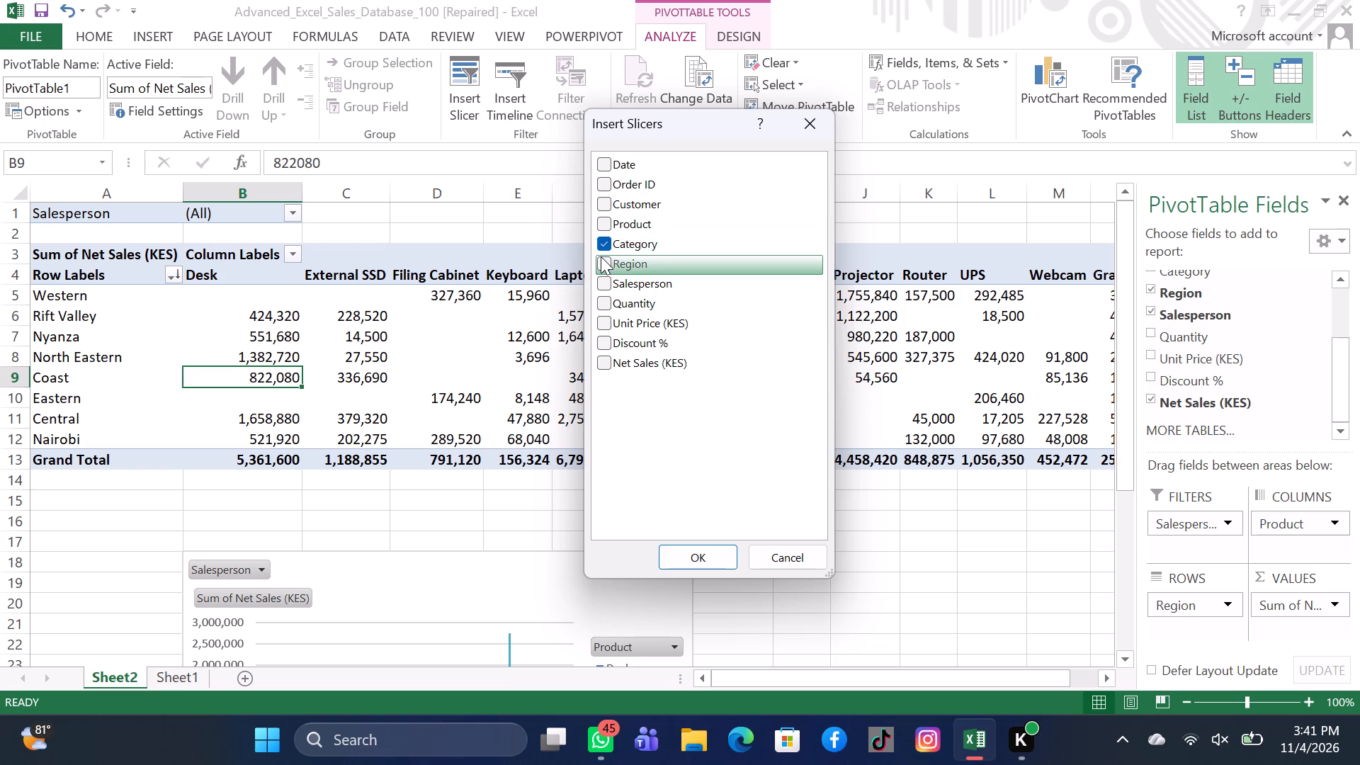
click(601, 256)
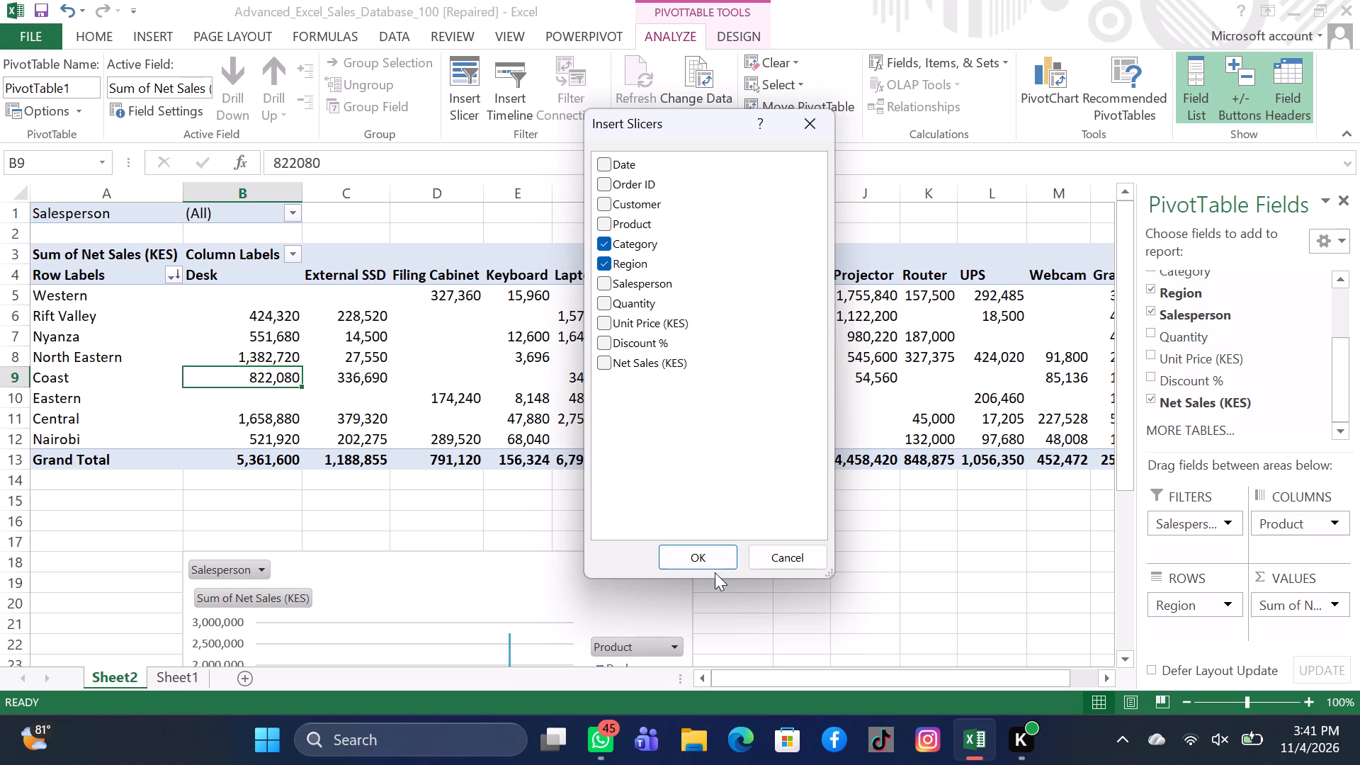
click(704, 557)
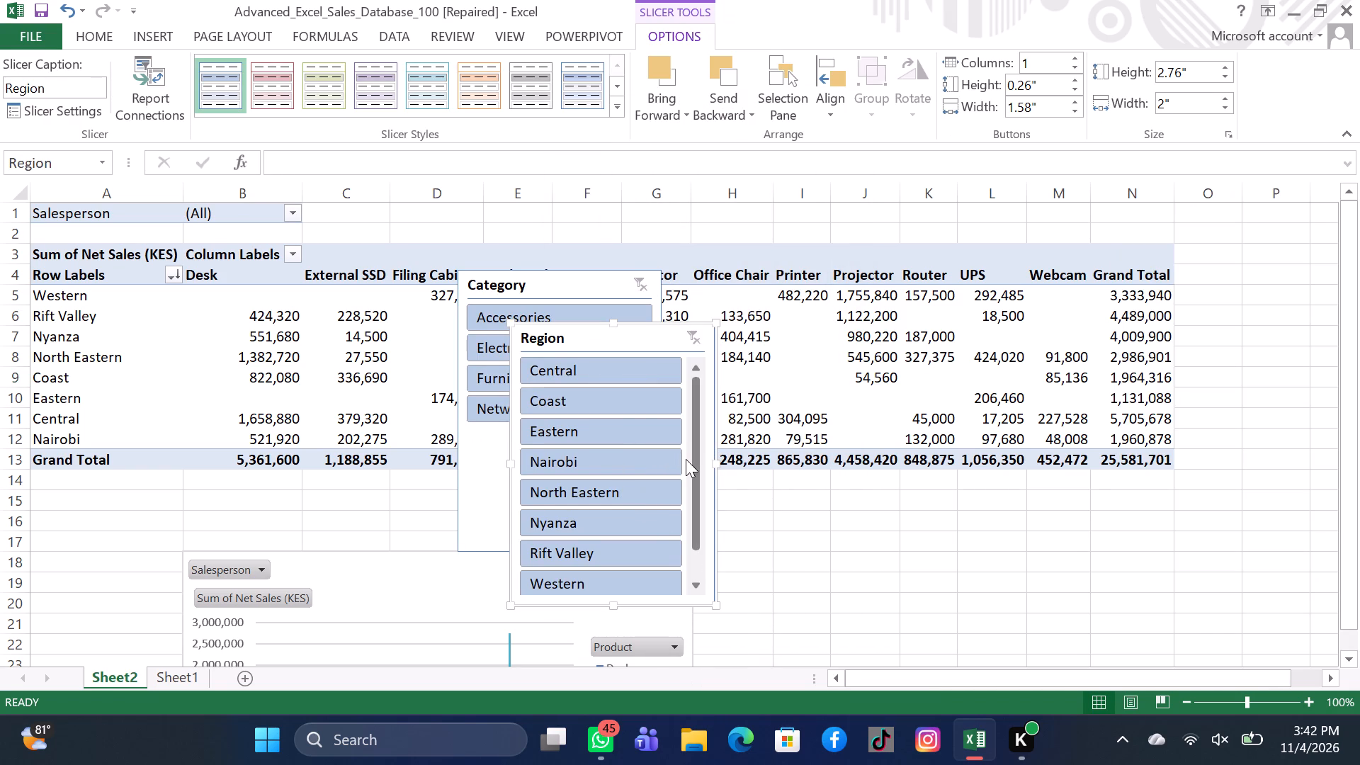
scroll(686, 459, down, 3)
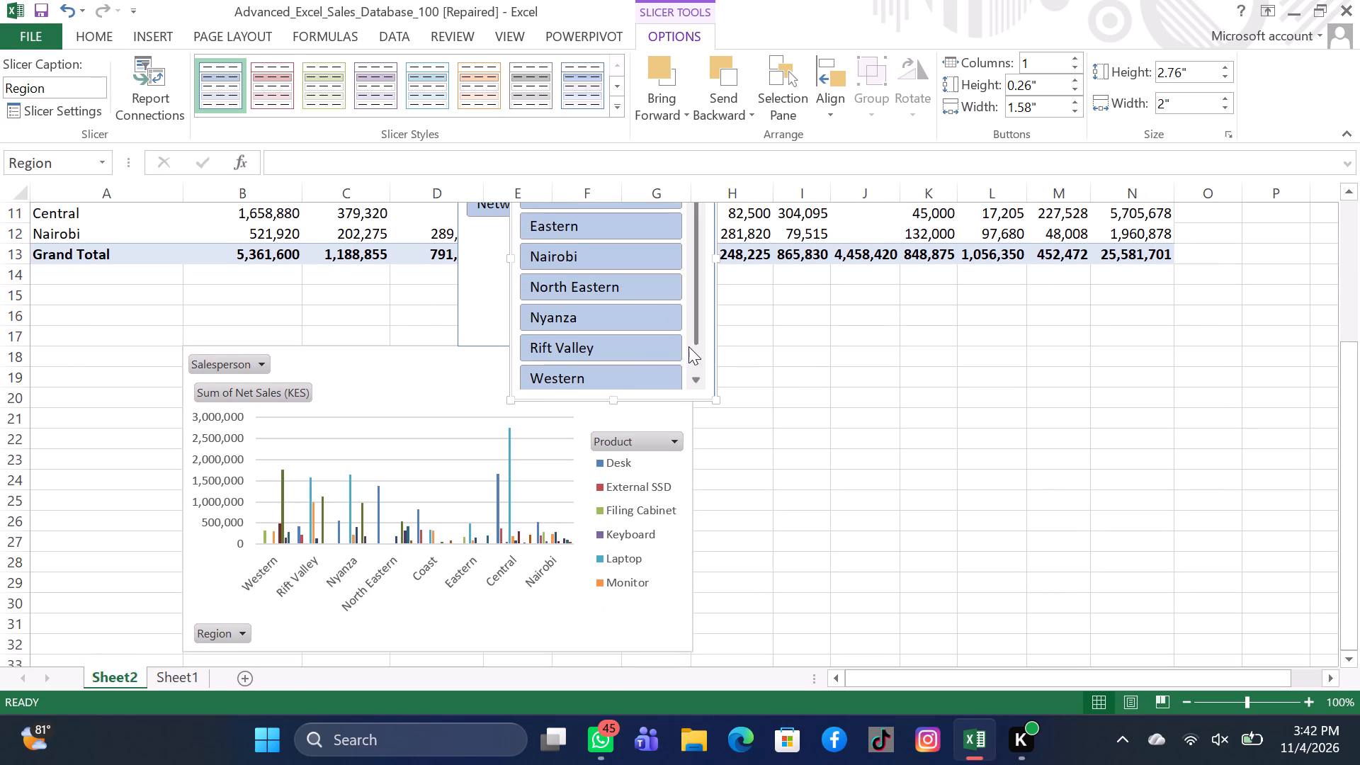
Move the Region slicer off the PivotTable to cell H18, directly beside the PivotChart.
drag(703, 360, 751, 396)
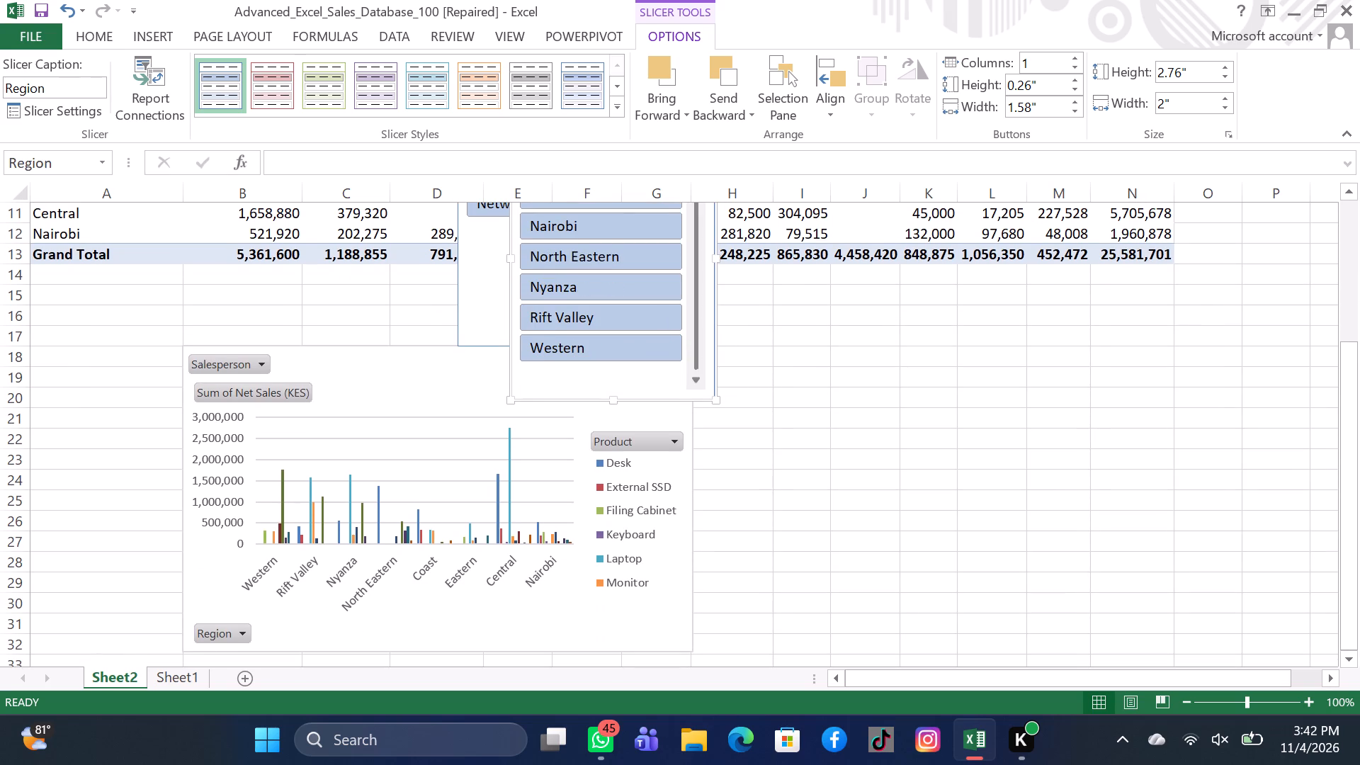
drag(630, 378, 688, 411)
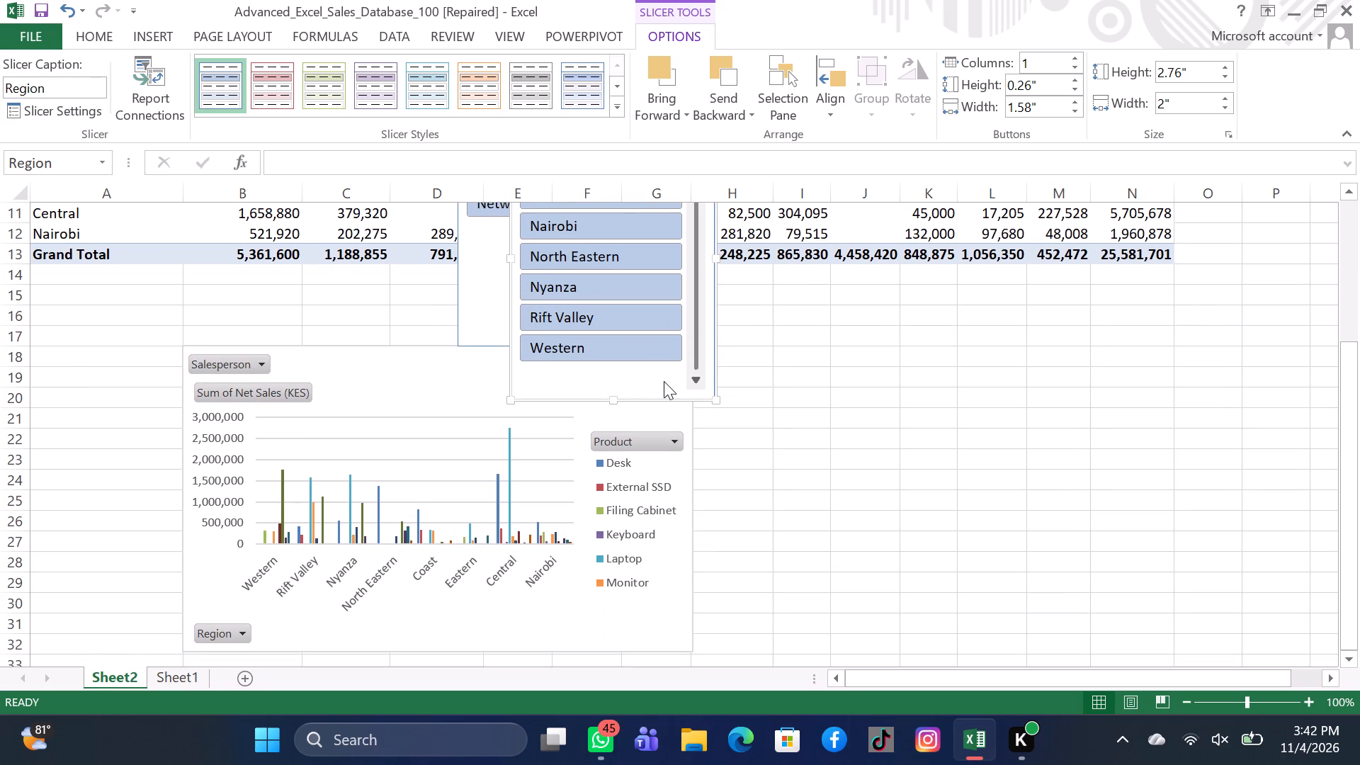
click(660, 381)
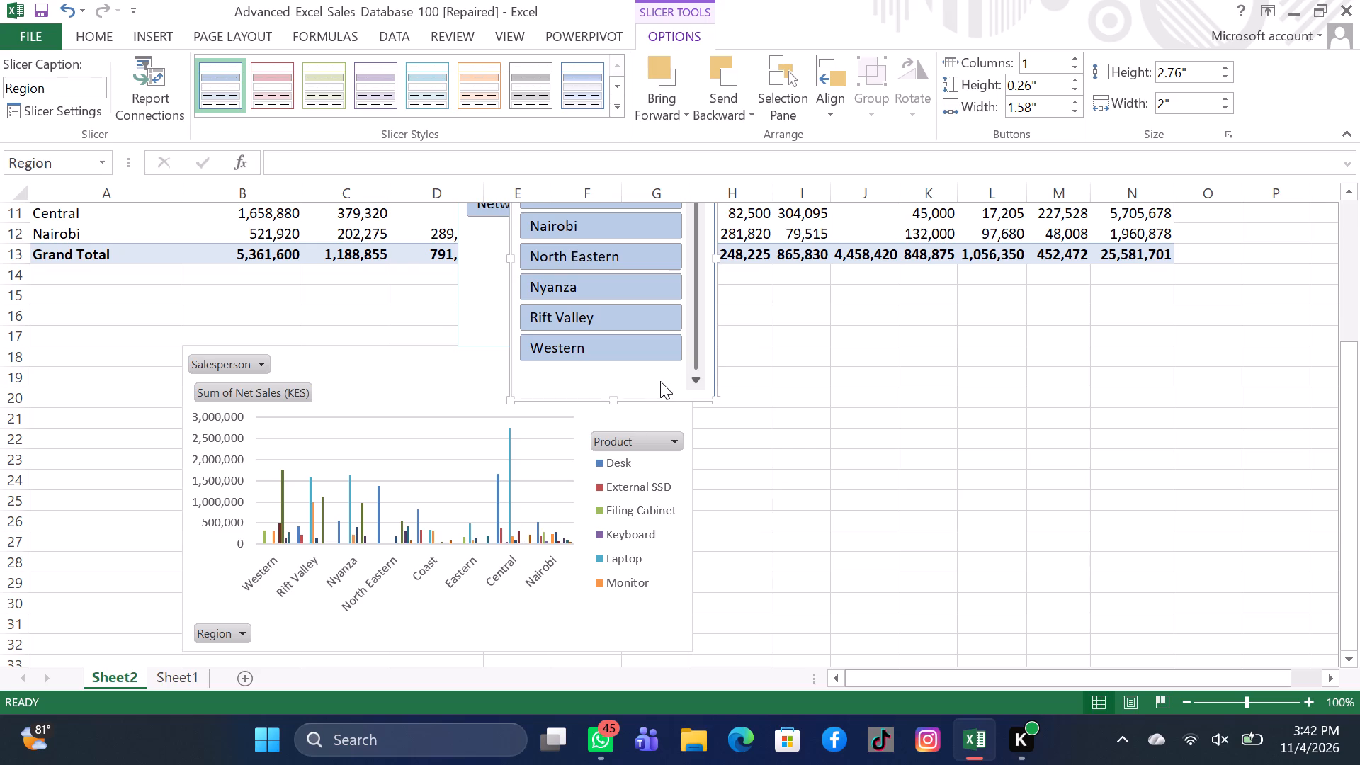
key(ctrl+x)
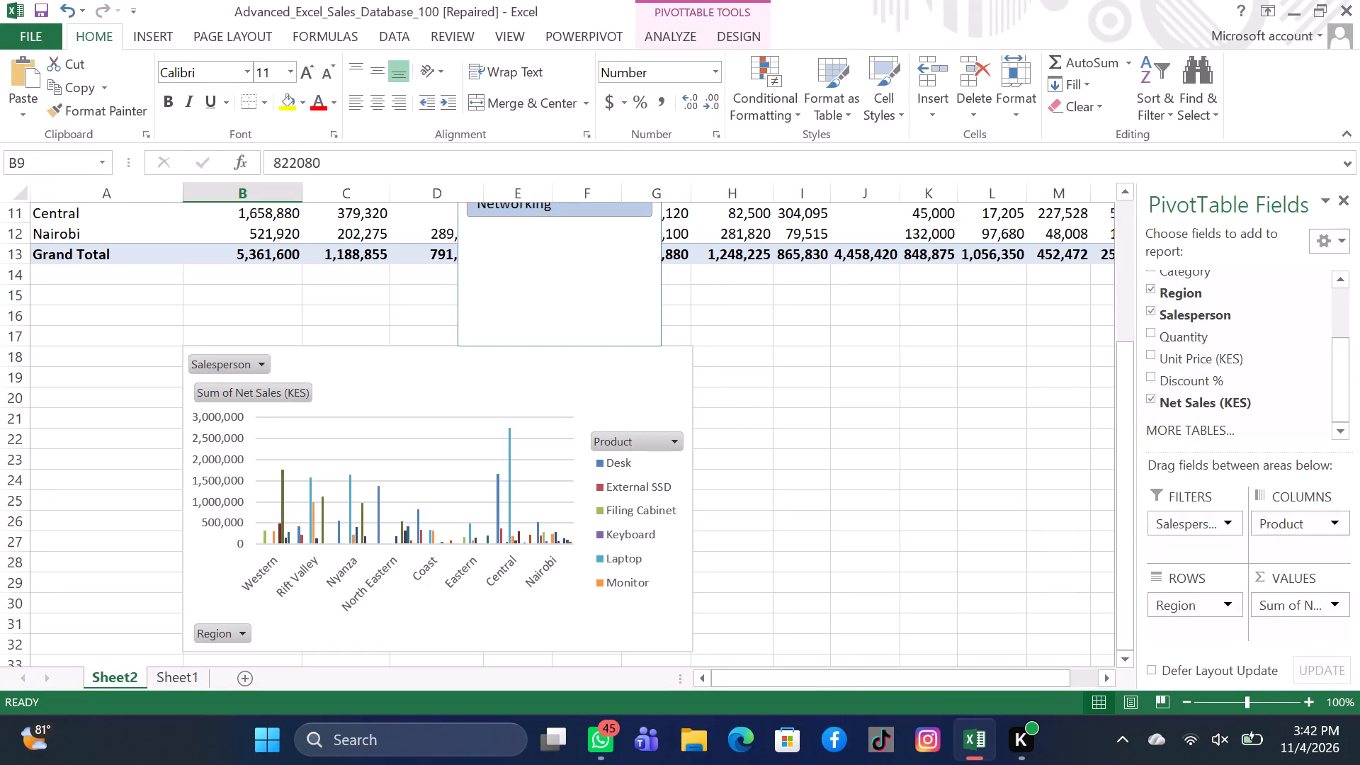
click(750, 358)
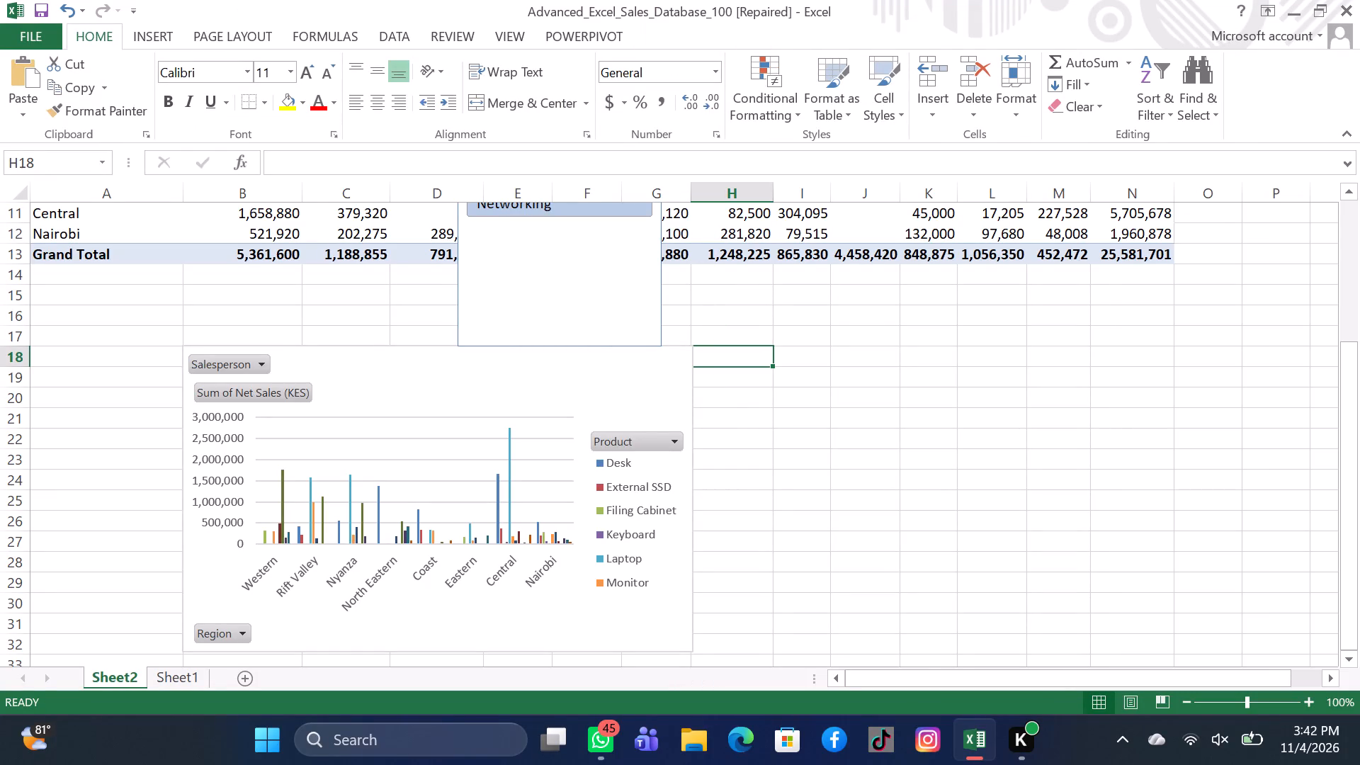
key(ctrl+v)
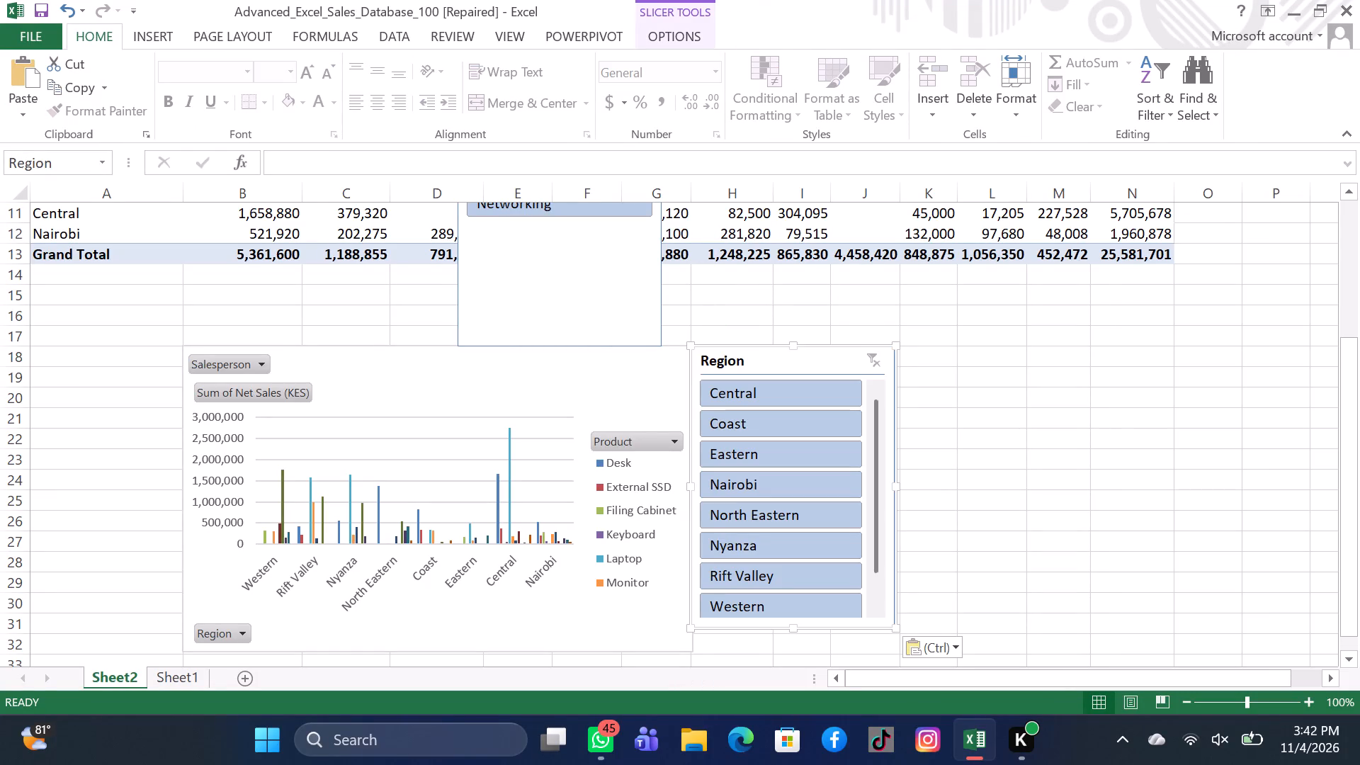
Move the Category slicer off the PivotTable to cell L18, beside the Region slicer.
click(640, 278)
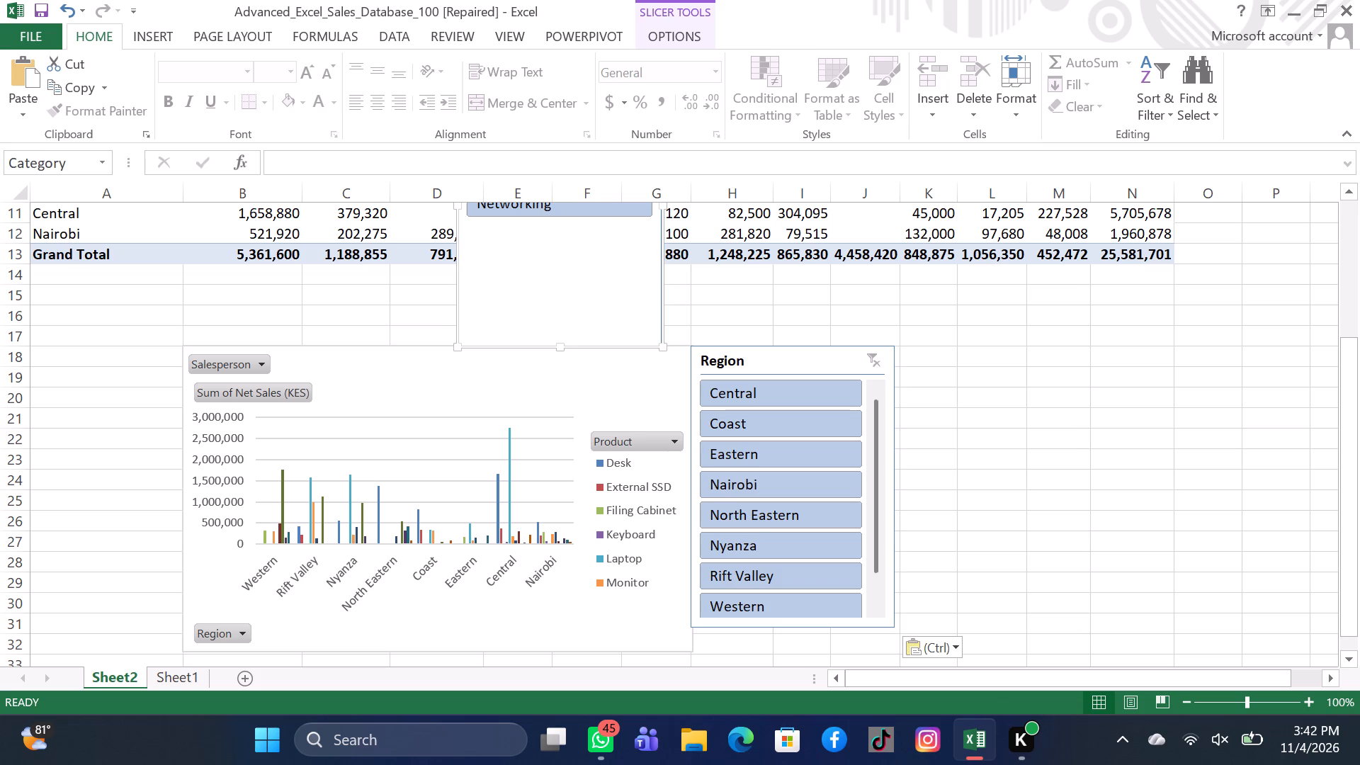
key(ctrl+x)
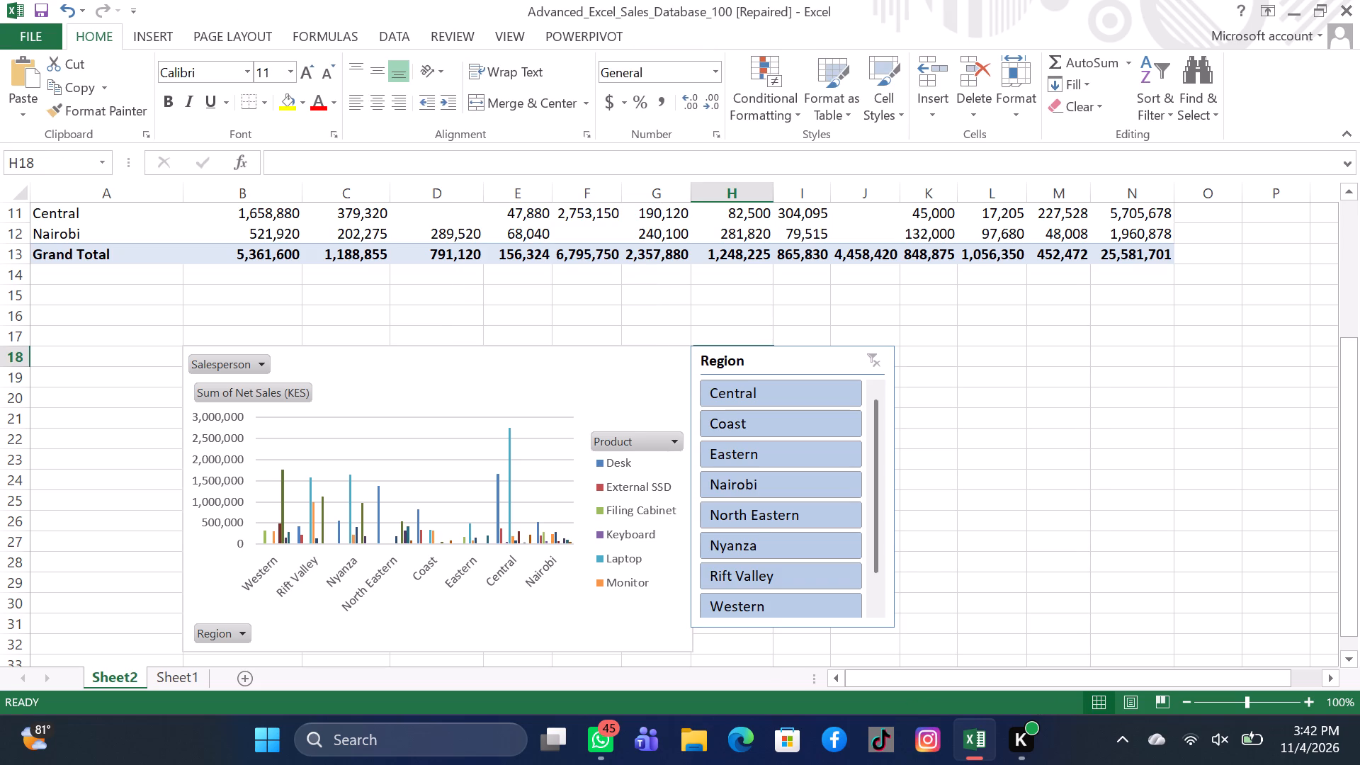
click(973, 366)
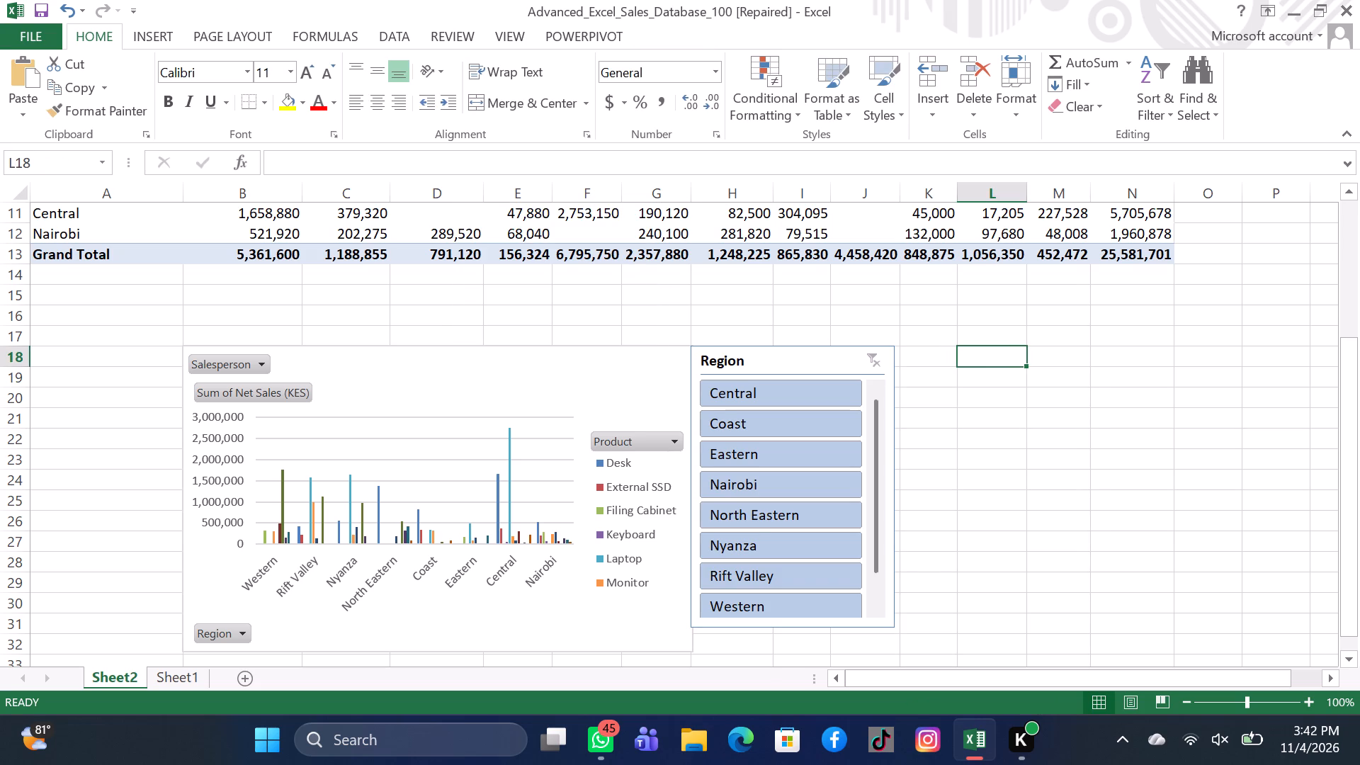
key(ctrl+v)
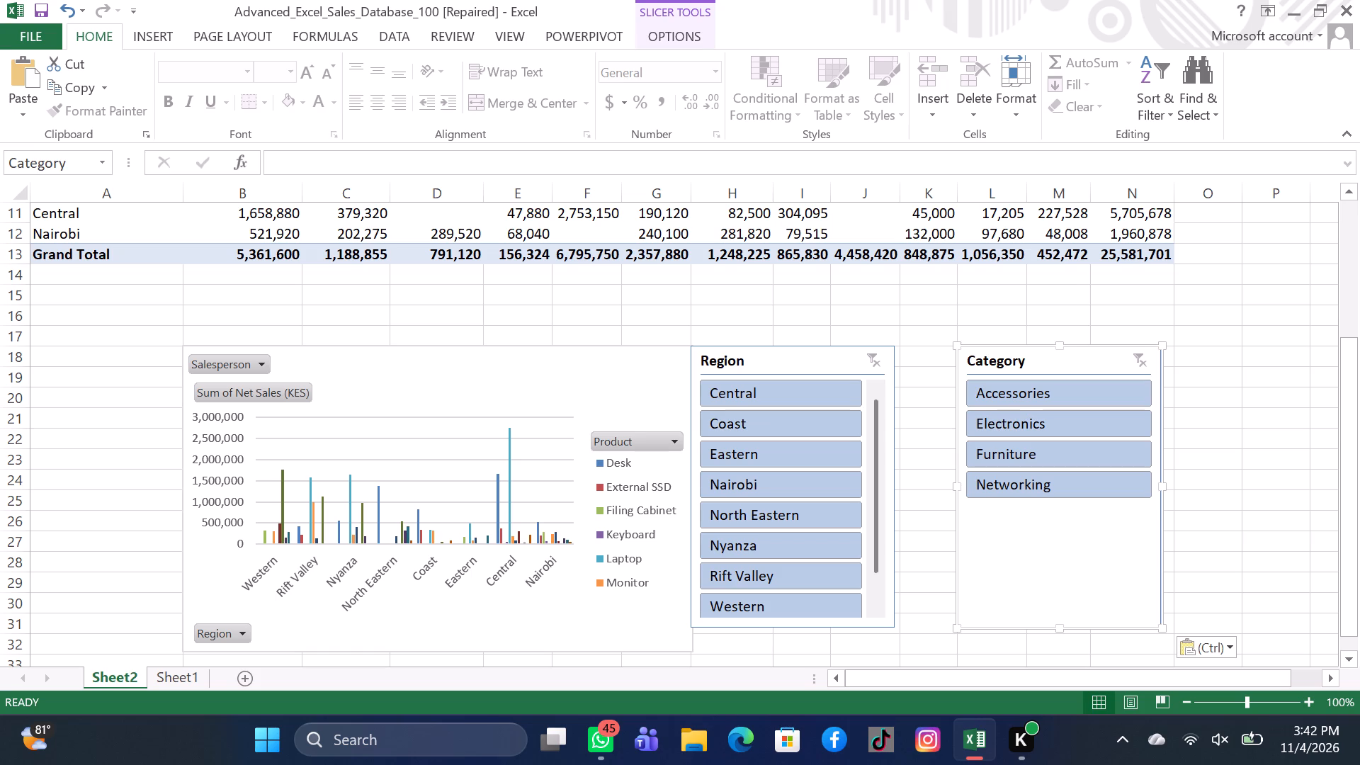
Filter the PivotChart to the Central region, check Accessories, Electronics, Furniture and Networking one at a time, and clear the Category filter.
click(767, 393)
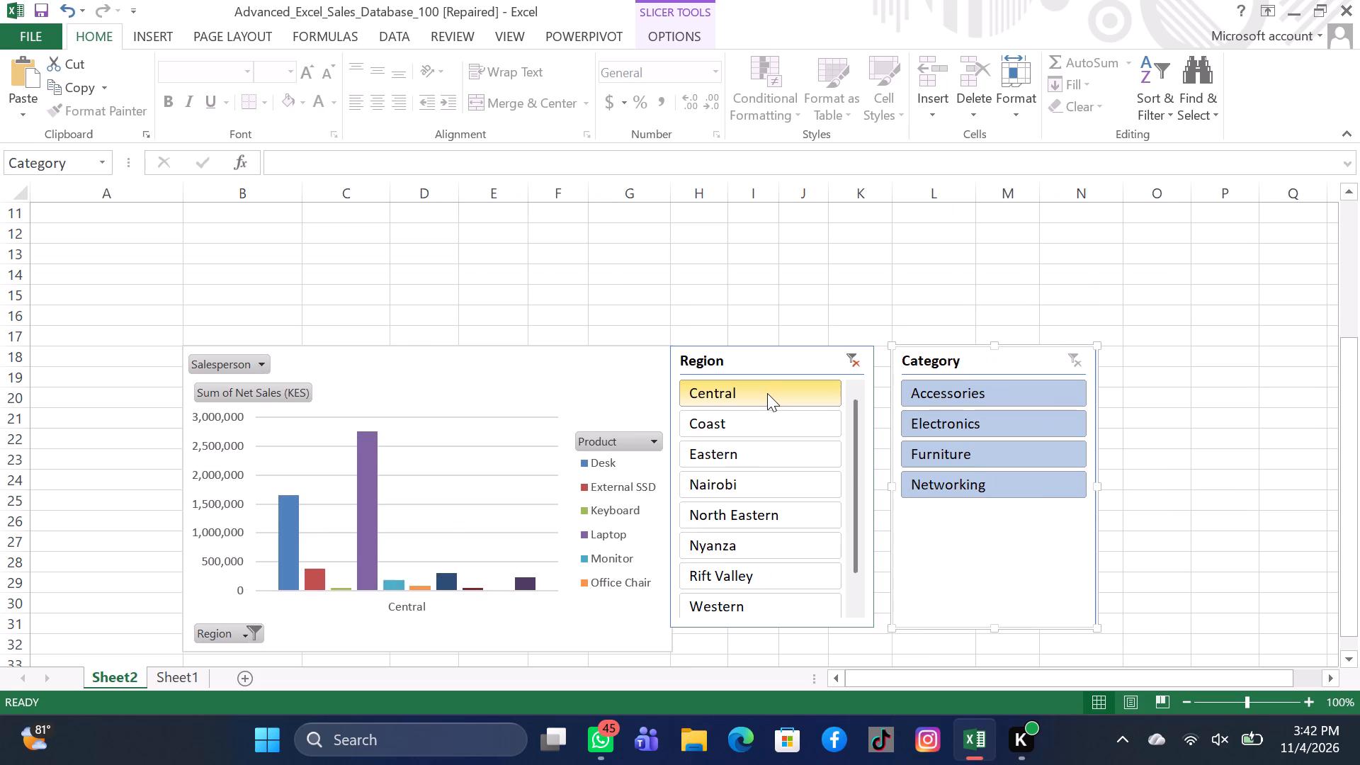
click(969, 390)
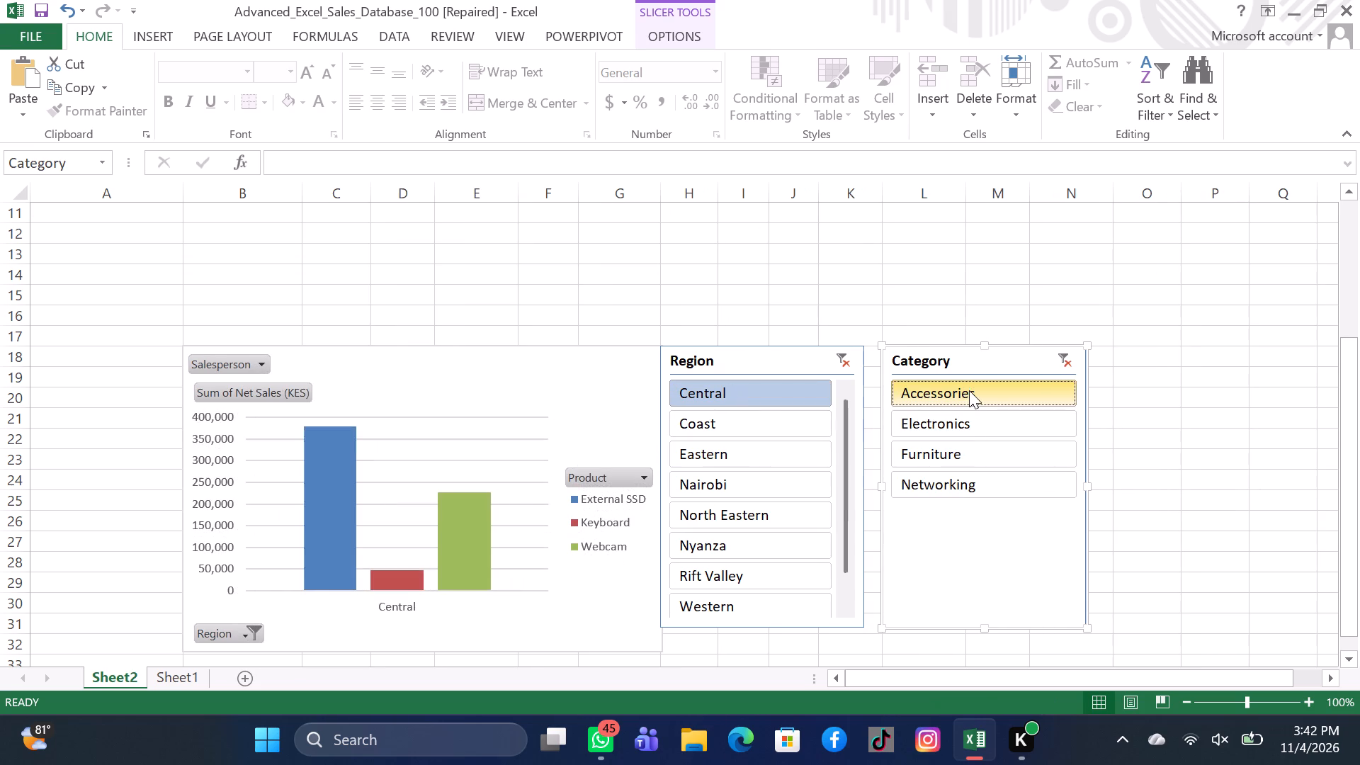
click(960, 413)
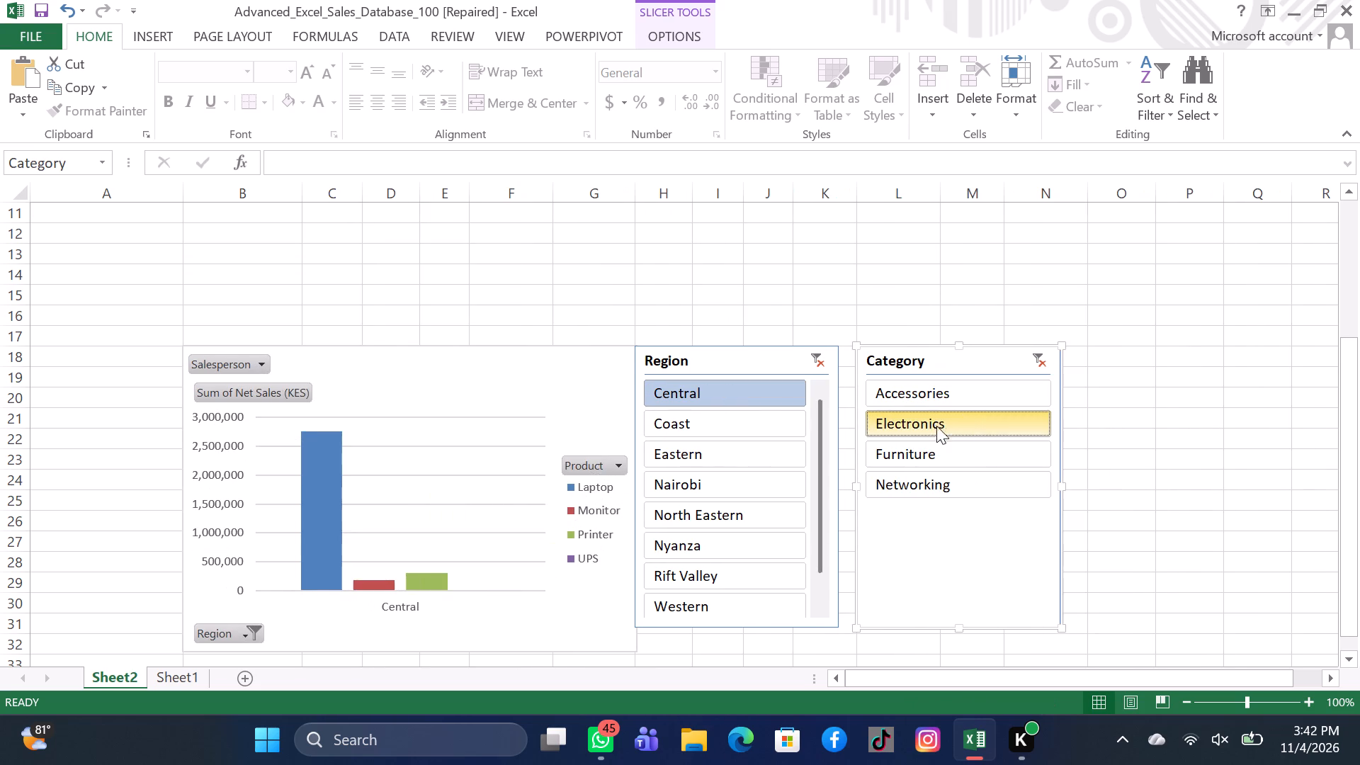
click(928, 446)
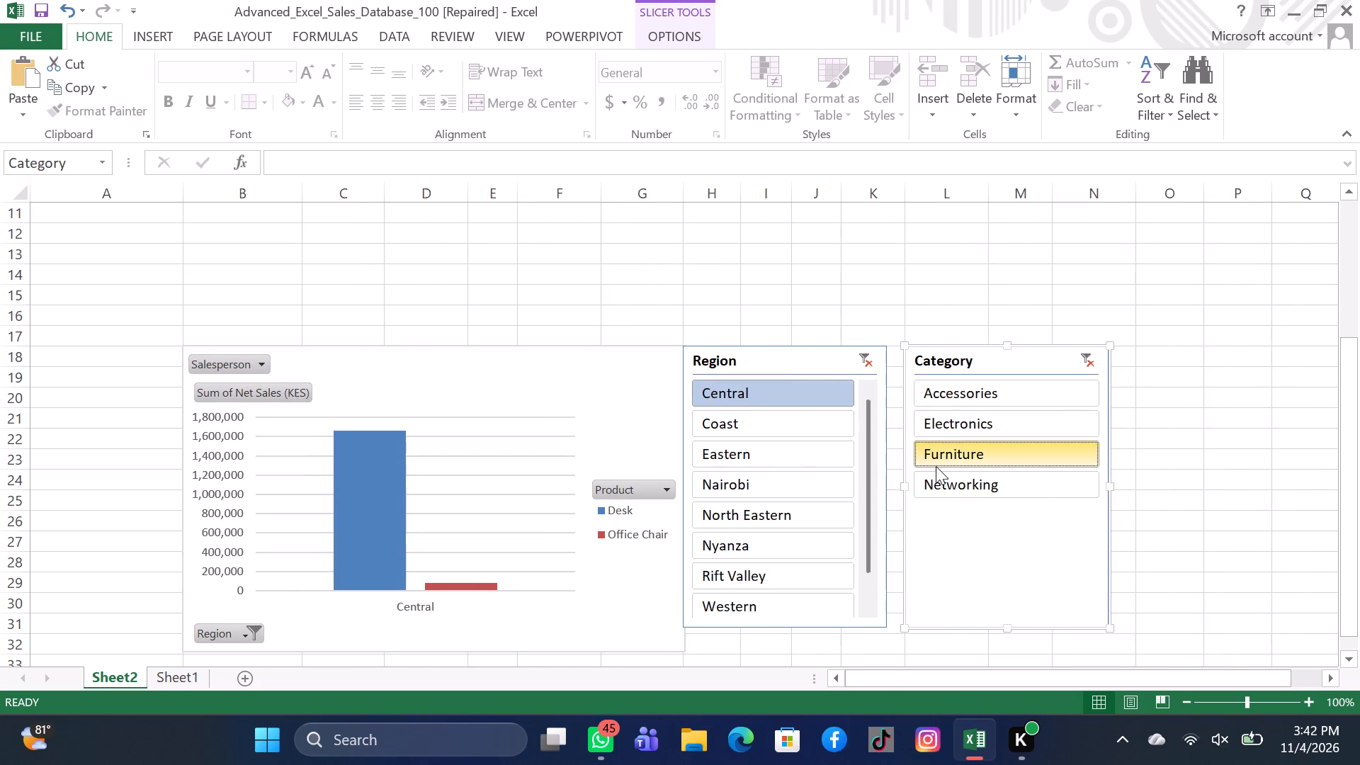
click(943, 479)
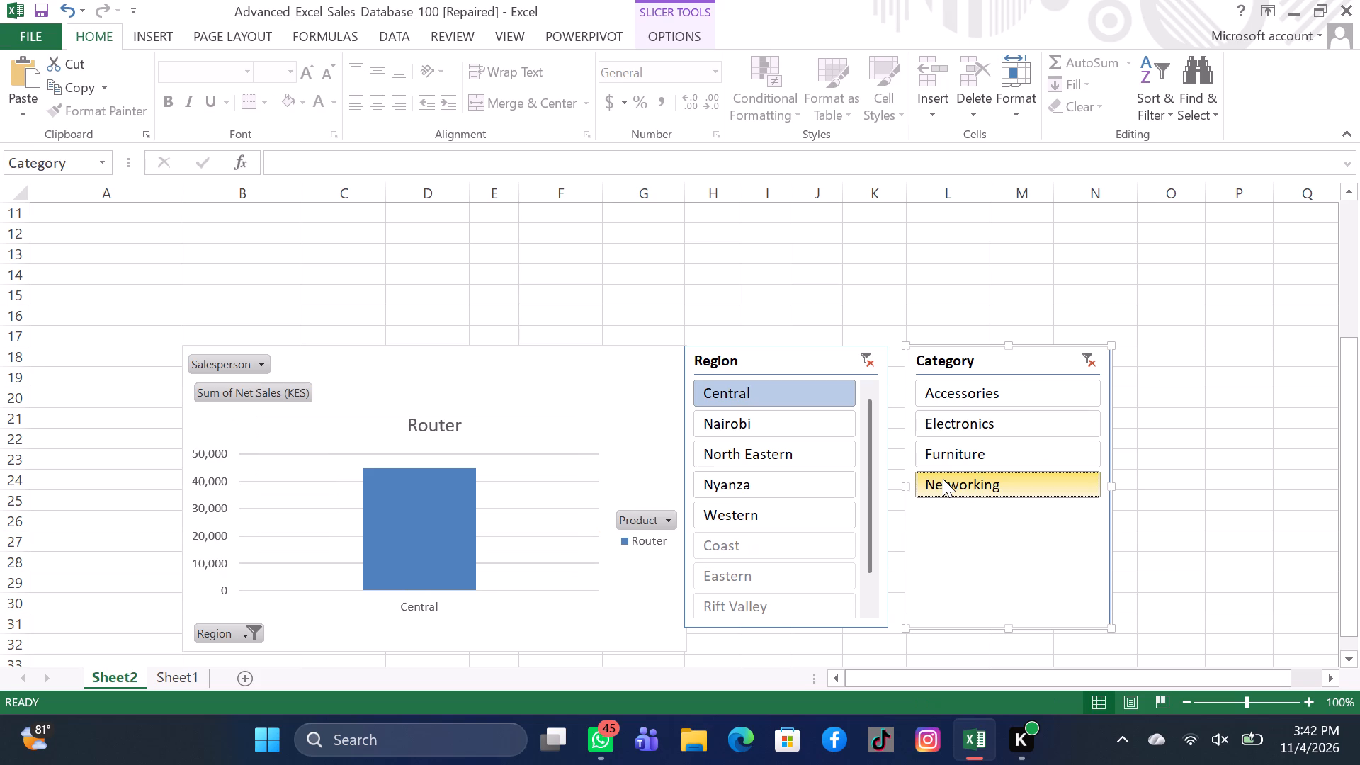
click(1096, 365)
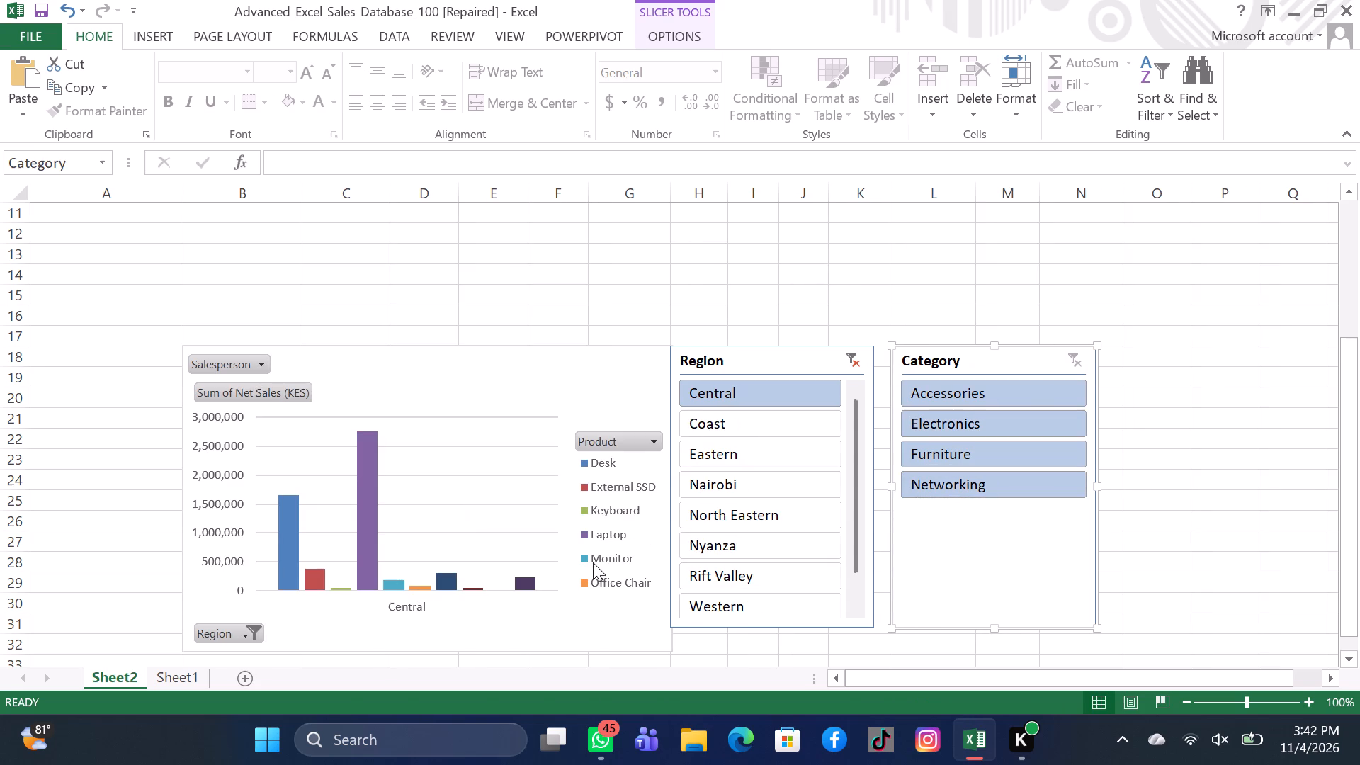
Switch the Region slicer to Nairobi and check the PivotChart for the Accessories and Electronics categories in turn.
click(723, 485)
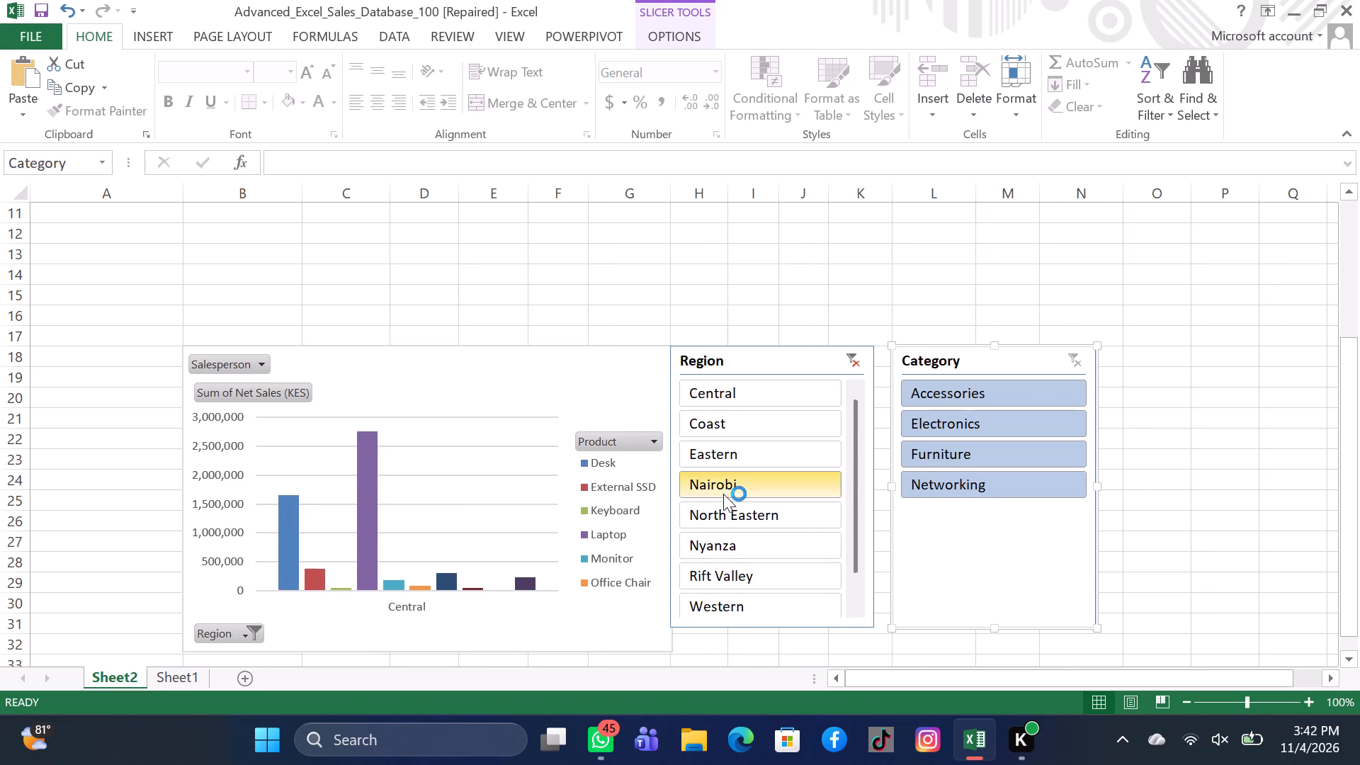
click(953, 391)
click(945, 414)
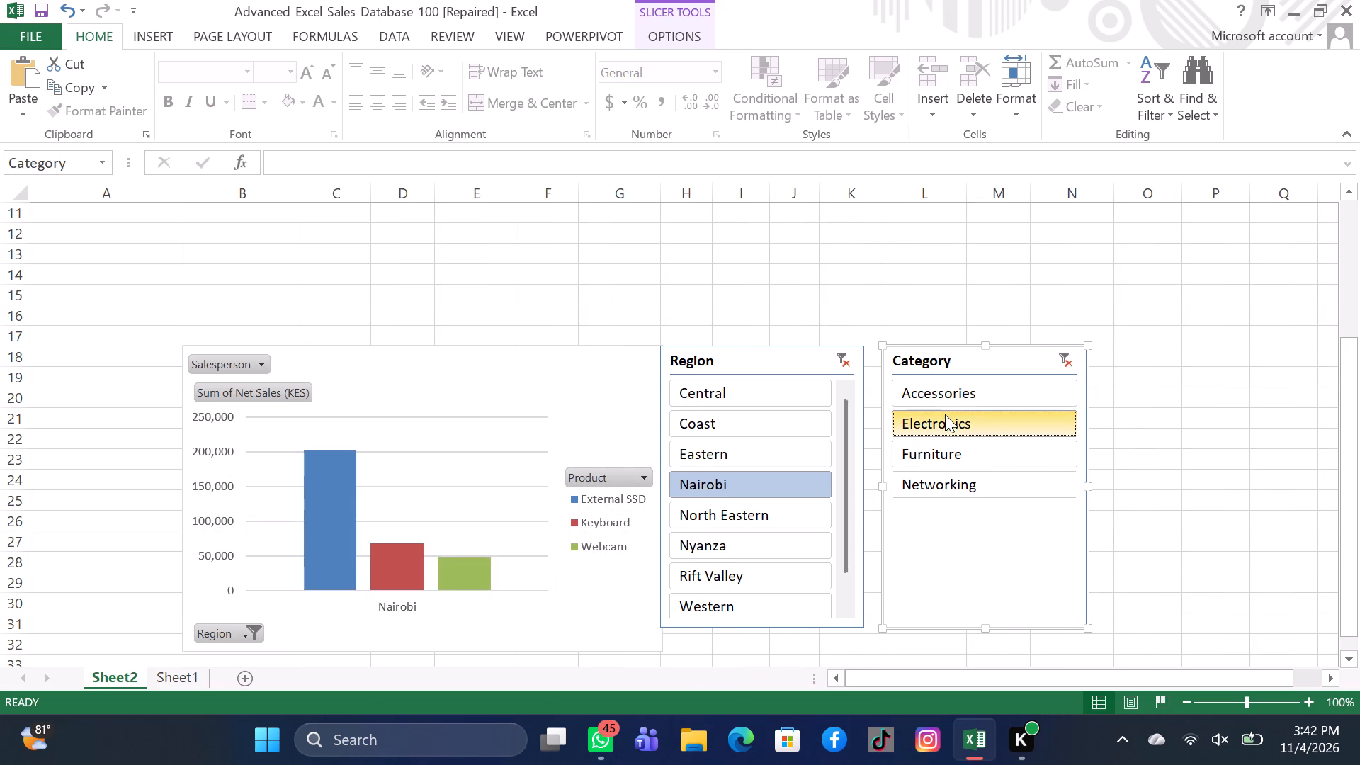
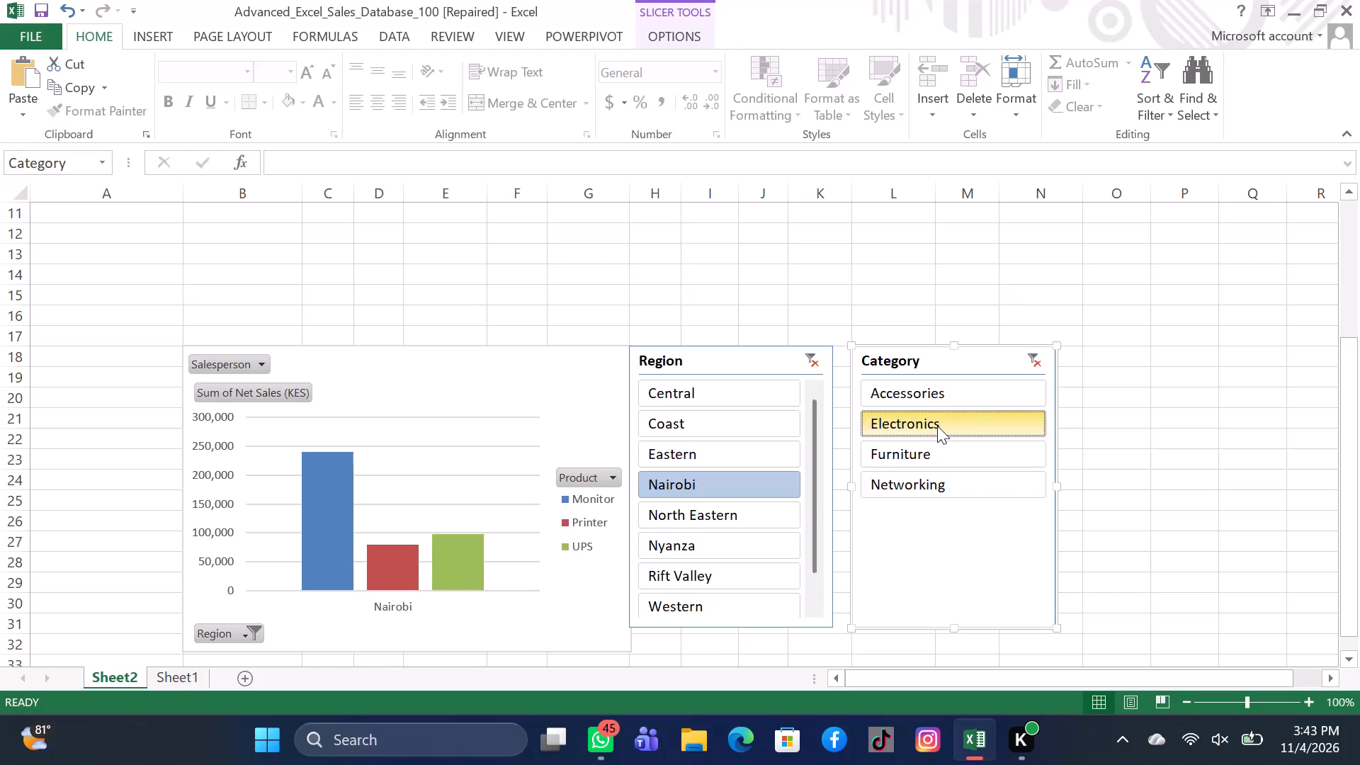
Check the PivotChart for Nairobi's Furniture and Networking categories in turn, and clear the Category filter.
click(929, 450)
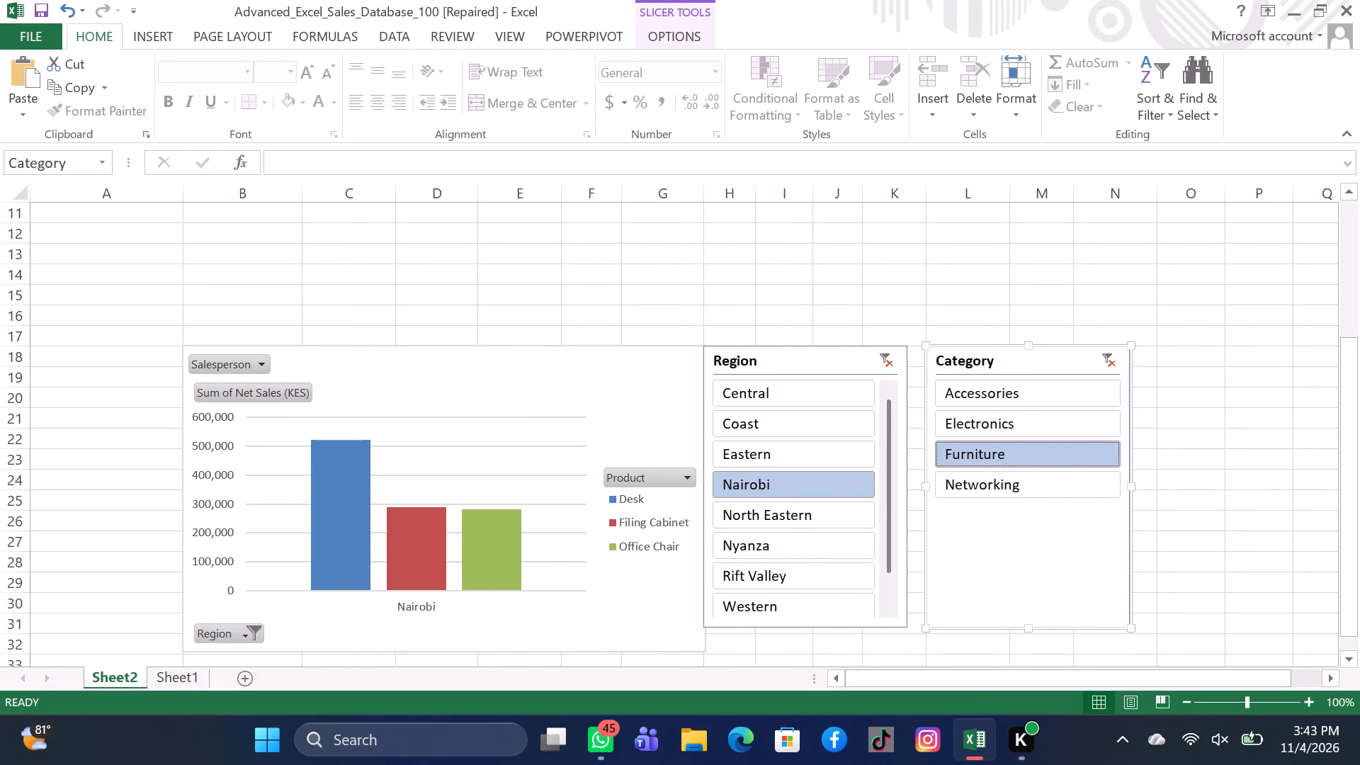
click(963, 486)
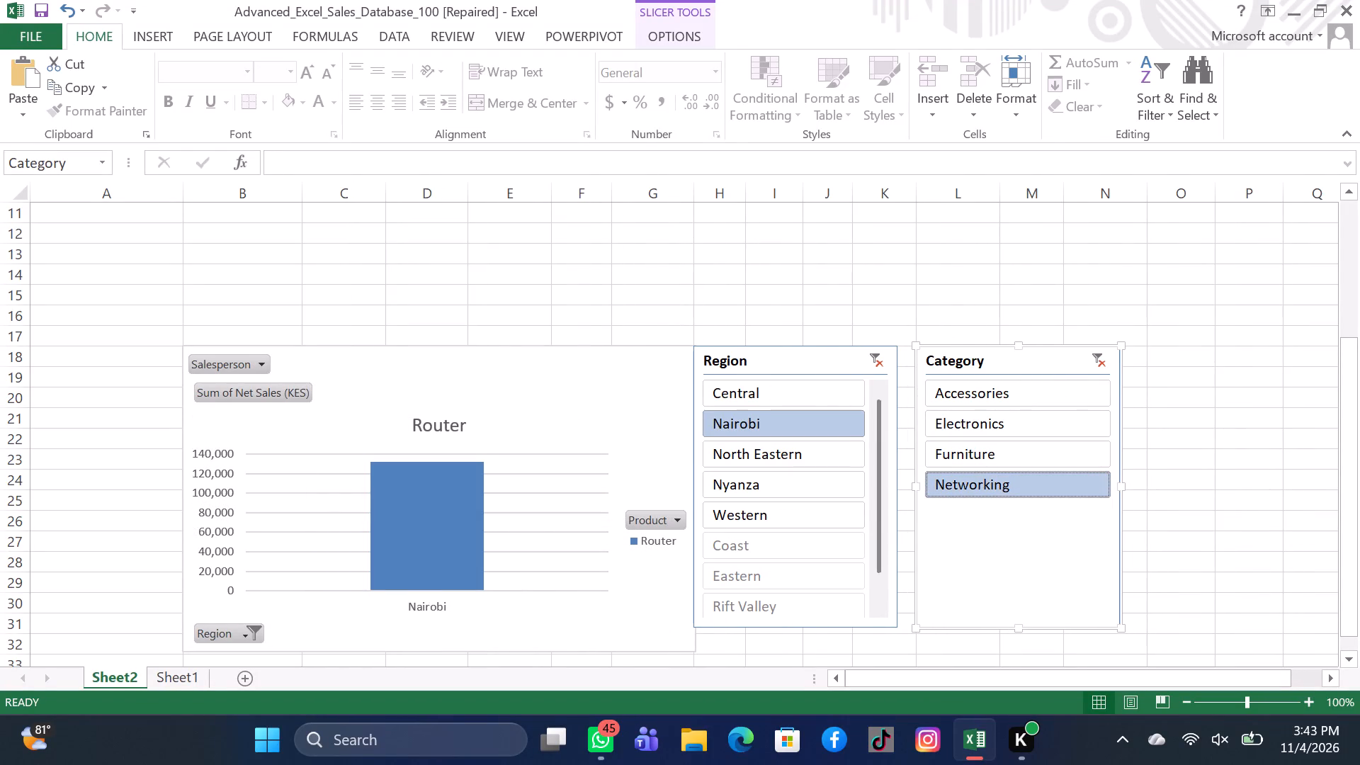
click(1111, 361)
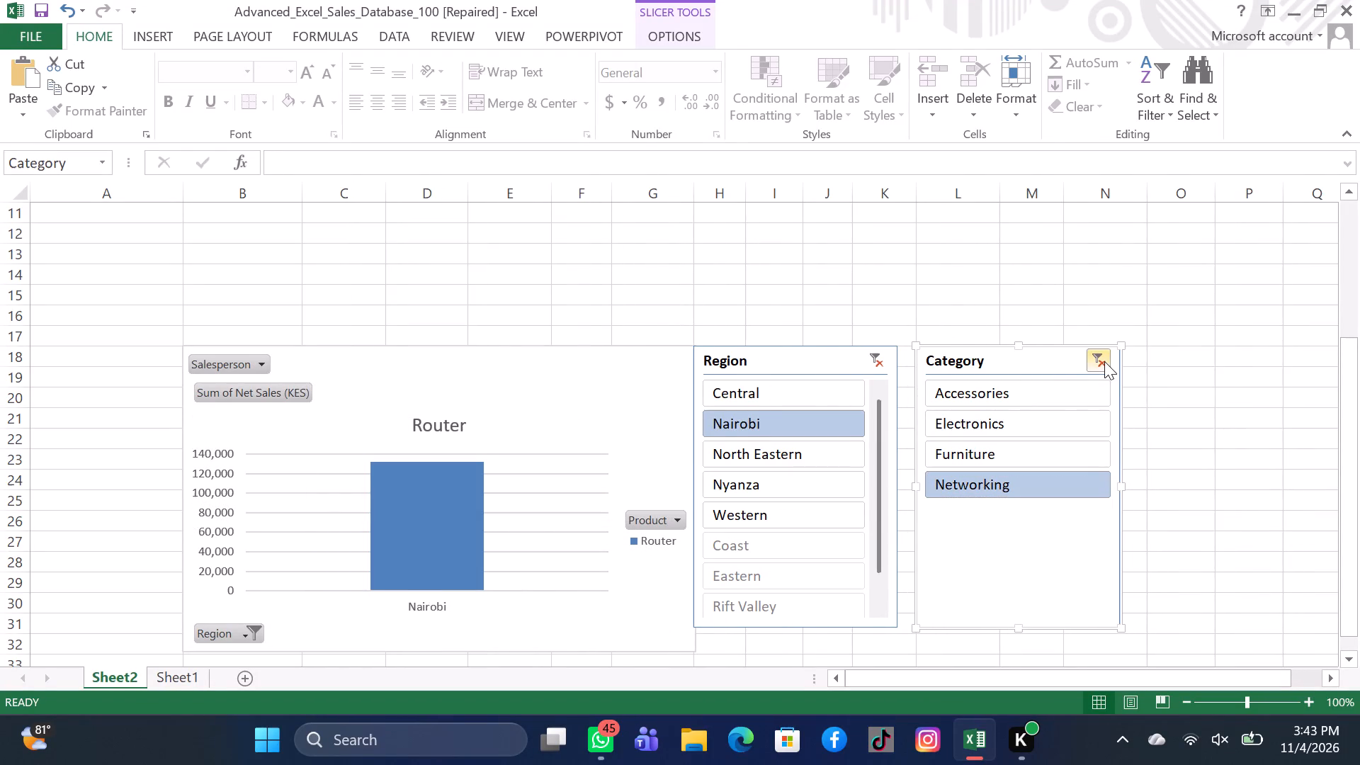
click(1104, 361)
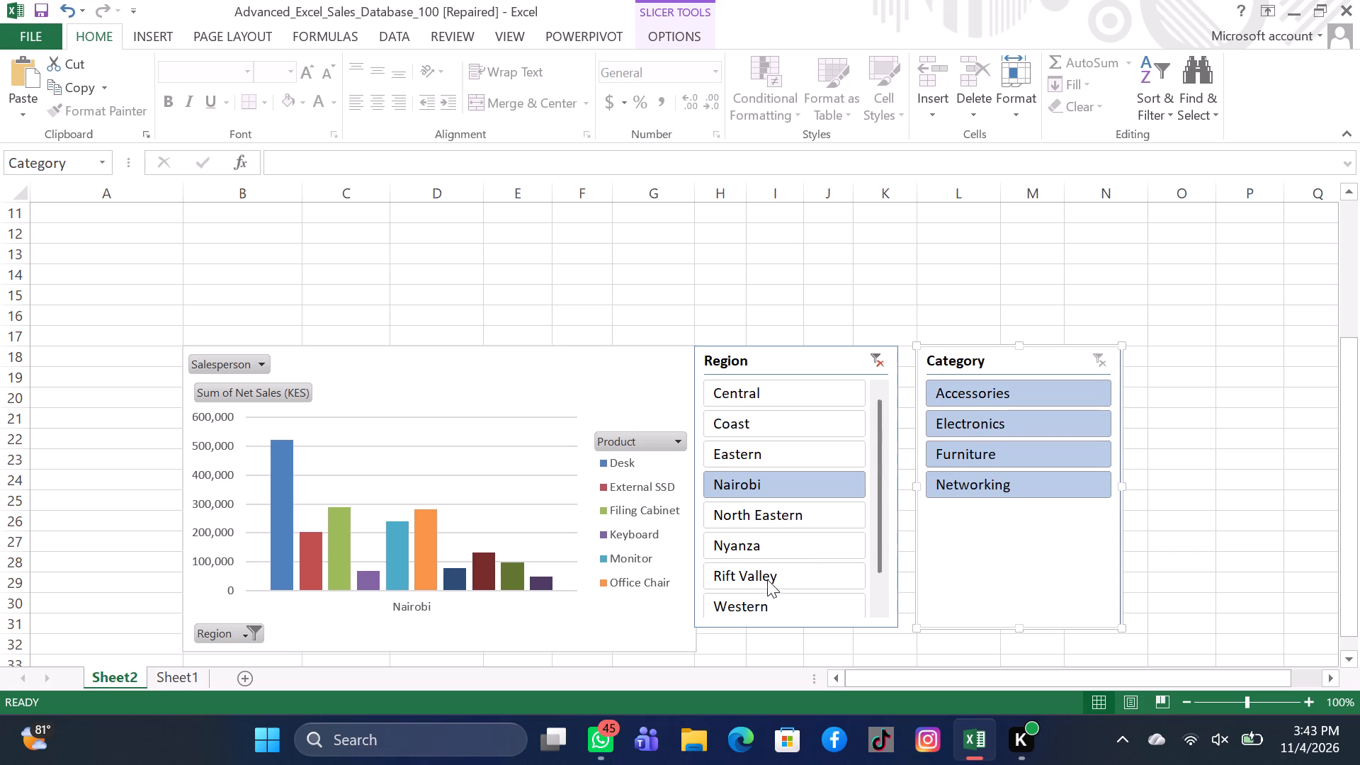
Filter to the Western region, check Accessories, Electronics, Furniture and Networking one at a time, and clear the Category and Region filters.
click(748, 606)
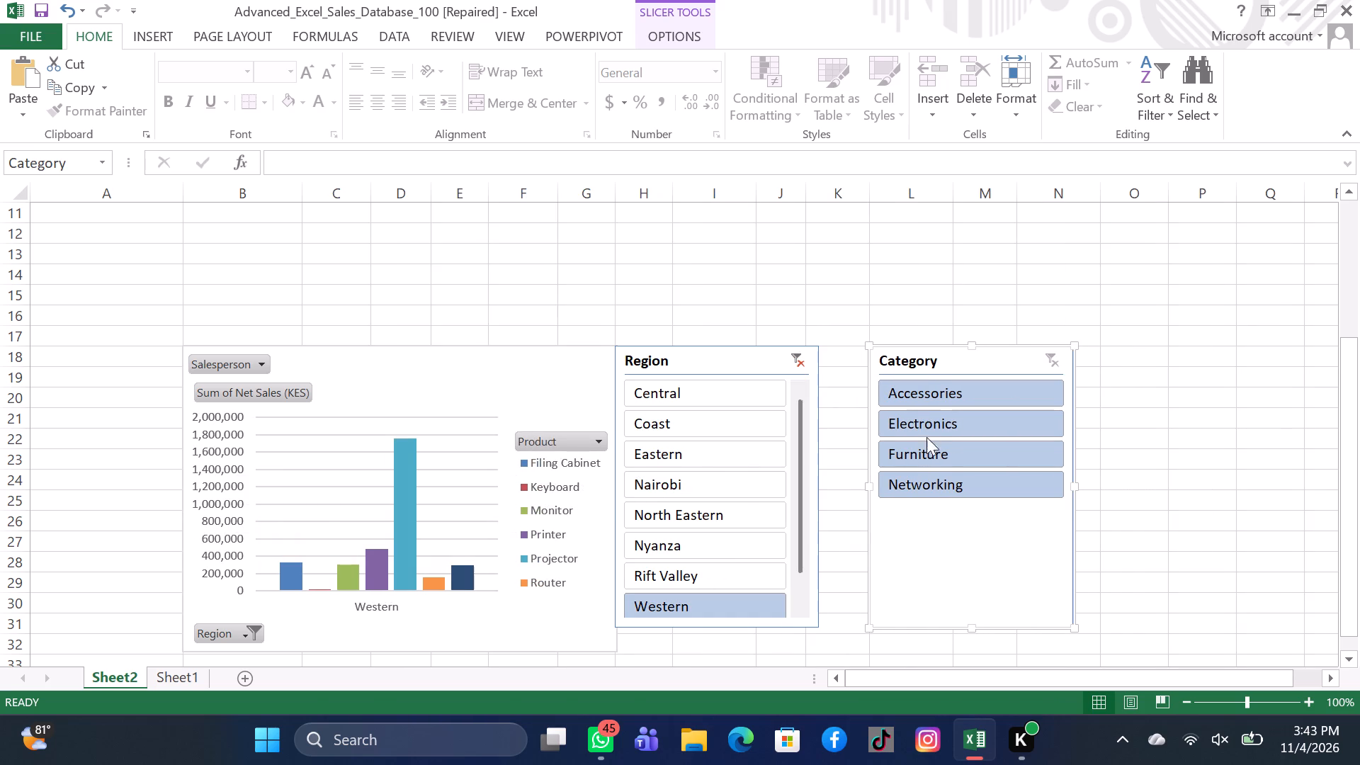
click(925, 393)
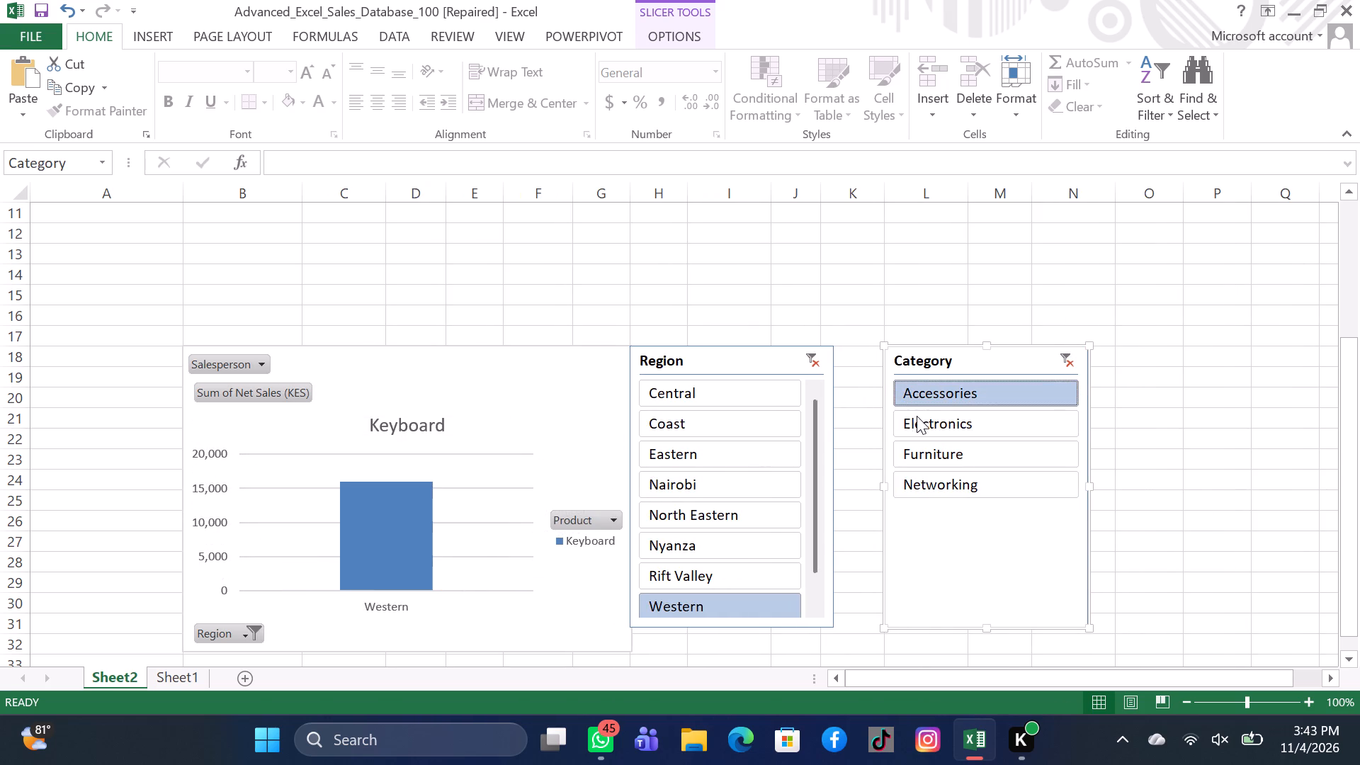
click(917, 417)
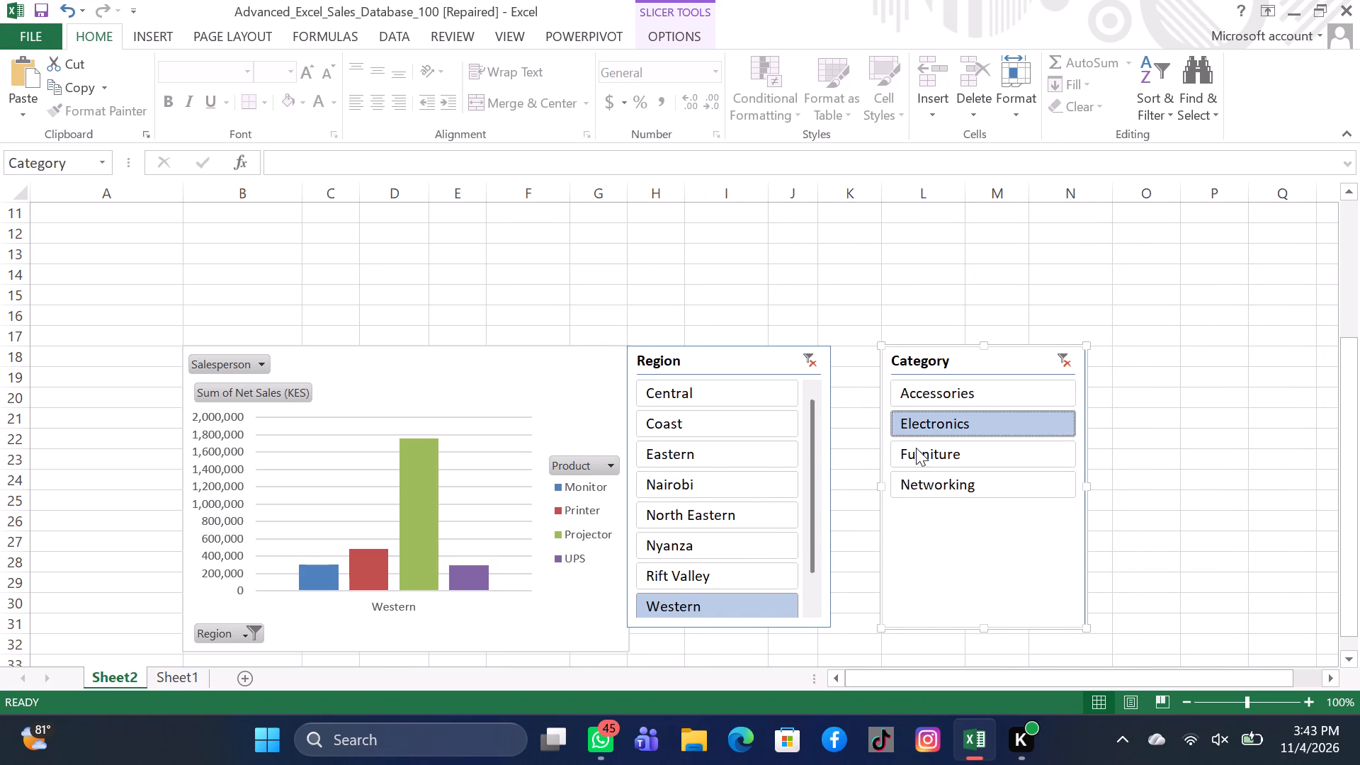
click(916, 448)
click(930, 476)
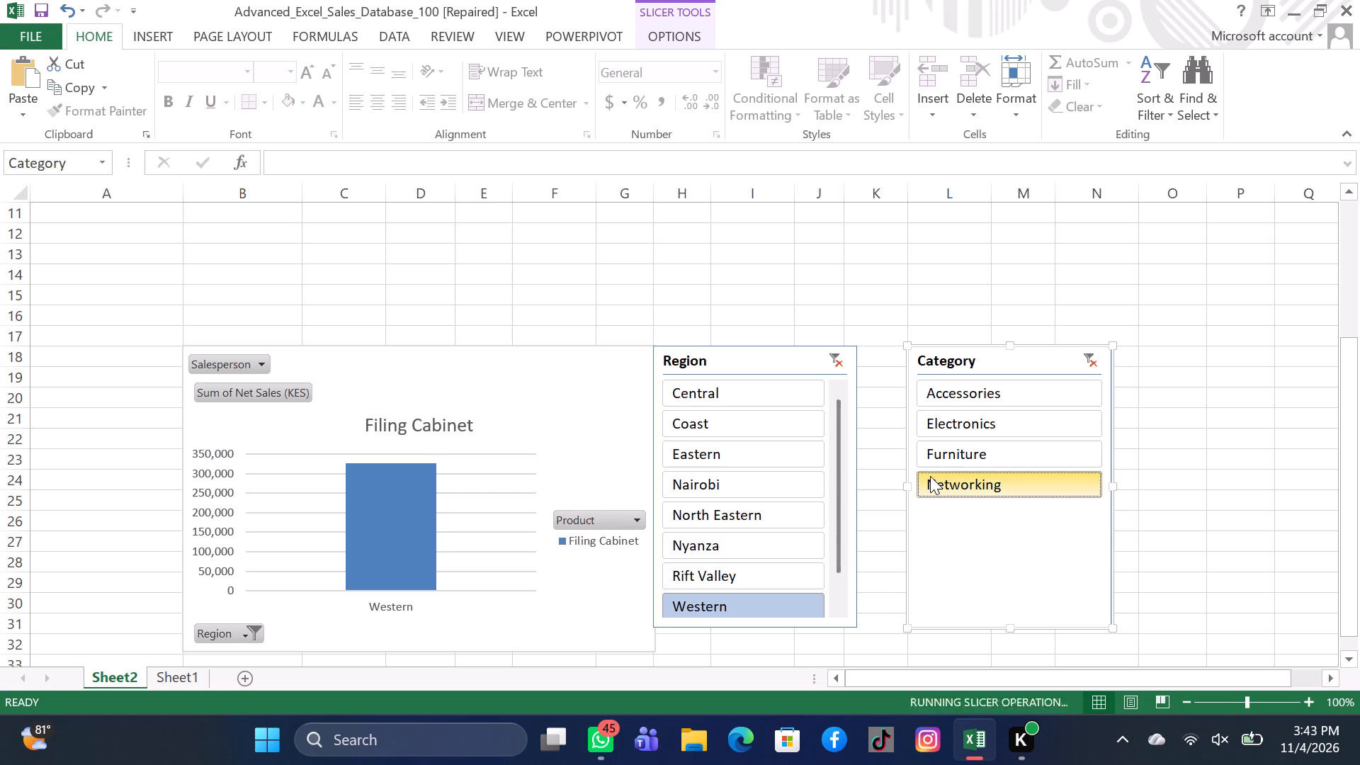
click(1090, 356)
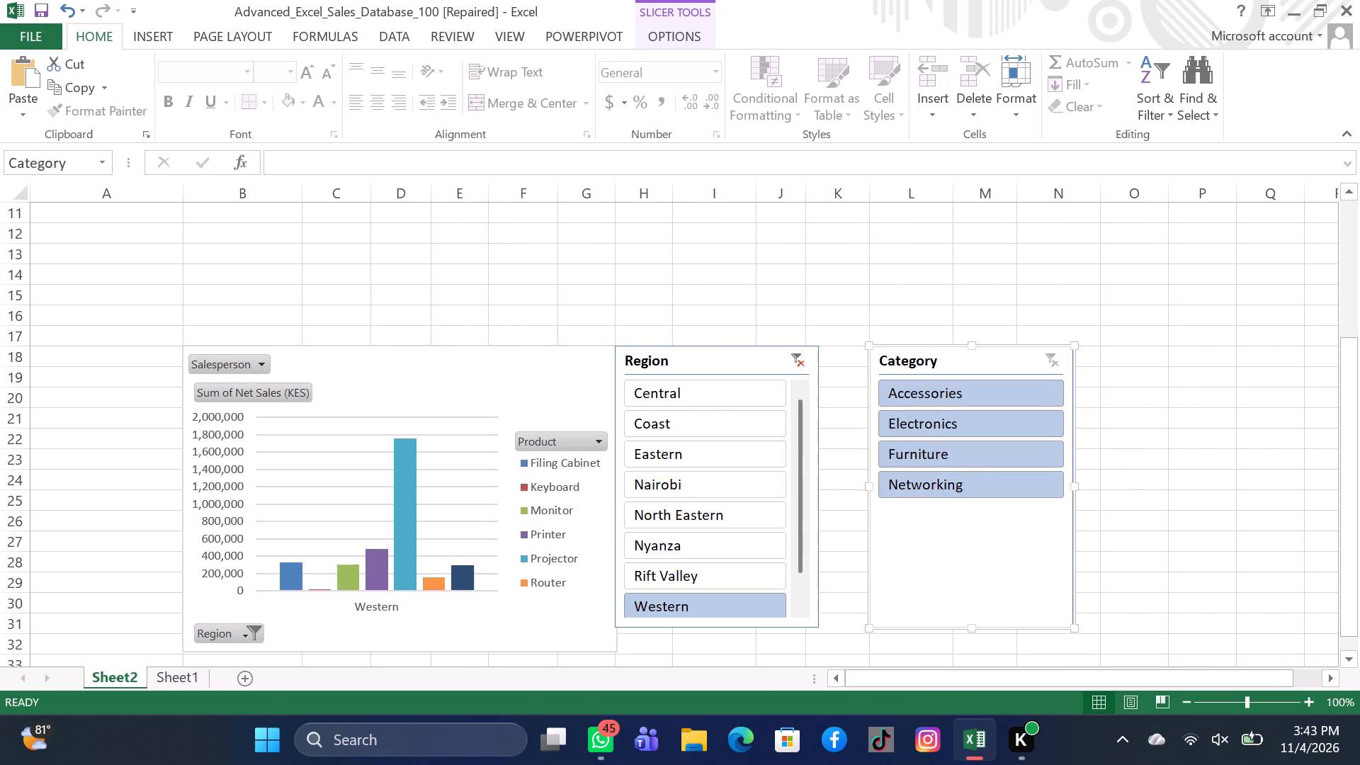
click(805, 363)
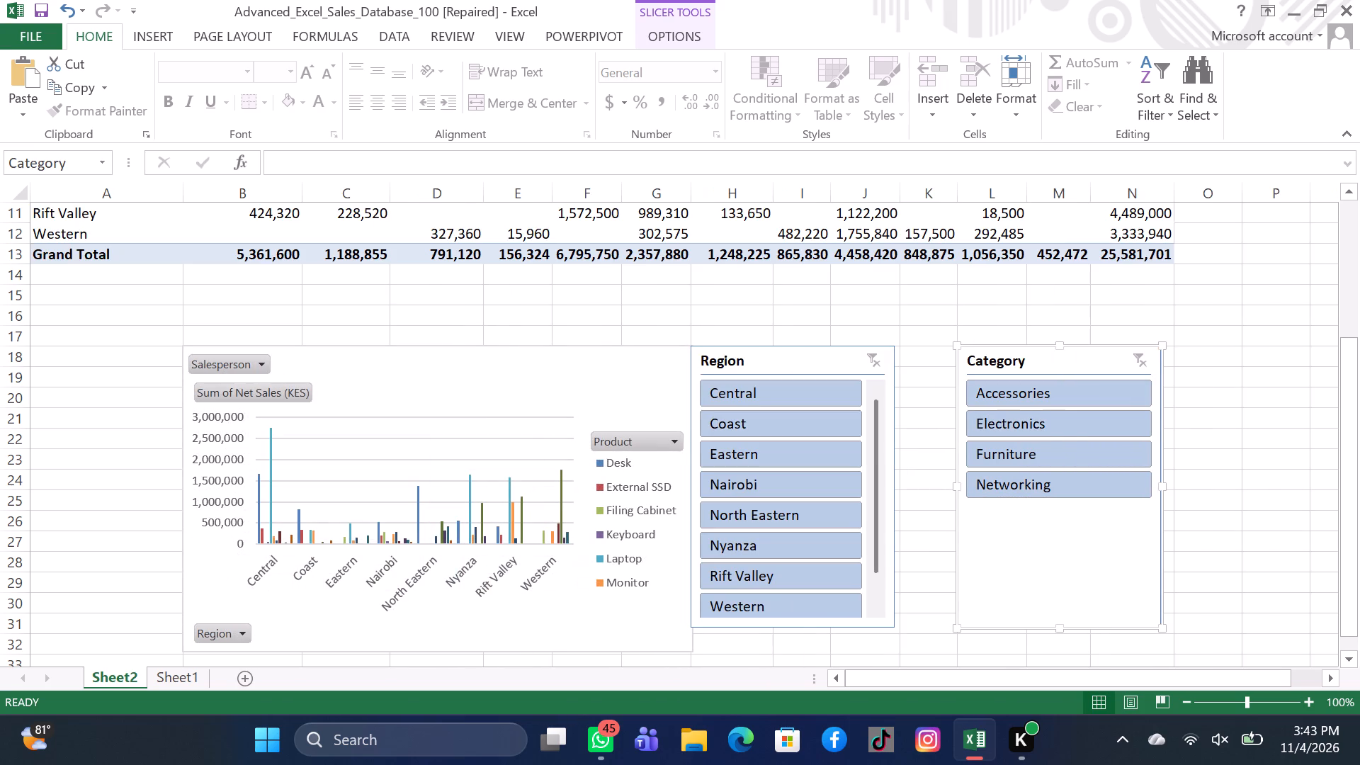
Check the PivotChart across all regions for Accessories, Electronics, Furniture and Networking in turn, and clear the Category filter.
click(1007, 394)
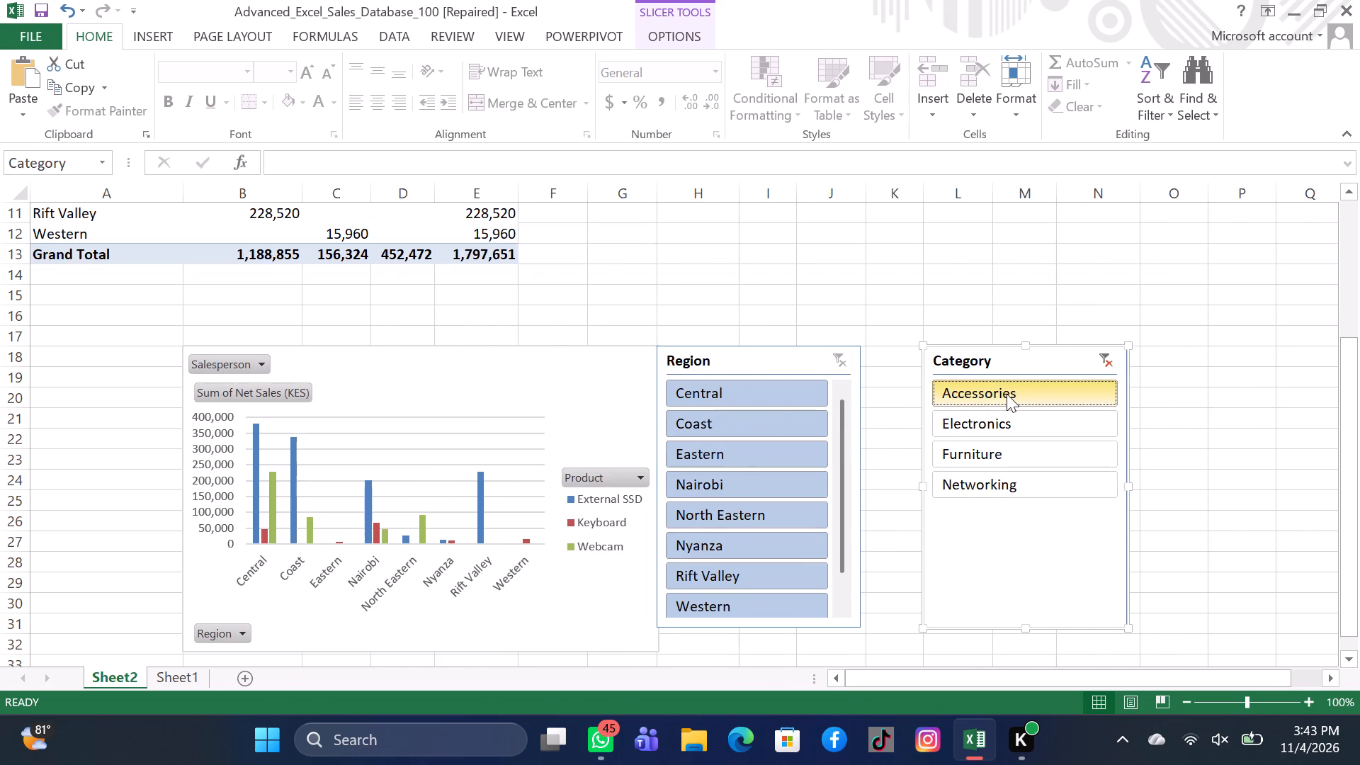
click(1007, 419)
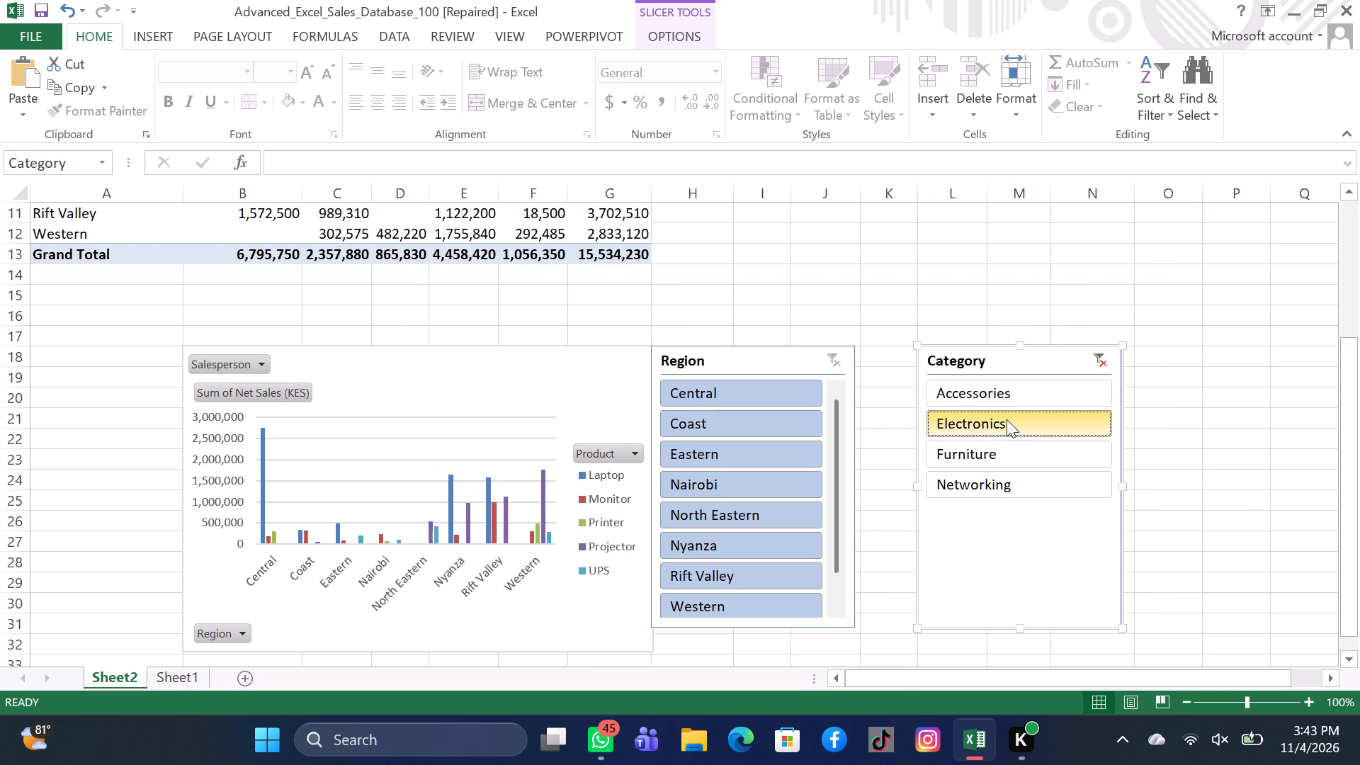
click(1006, 466)
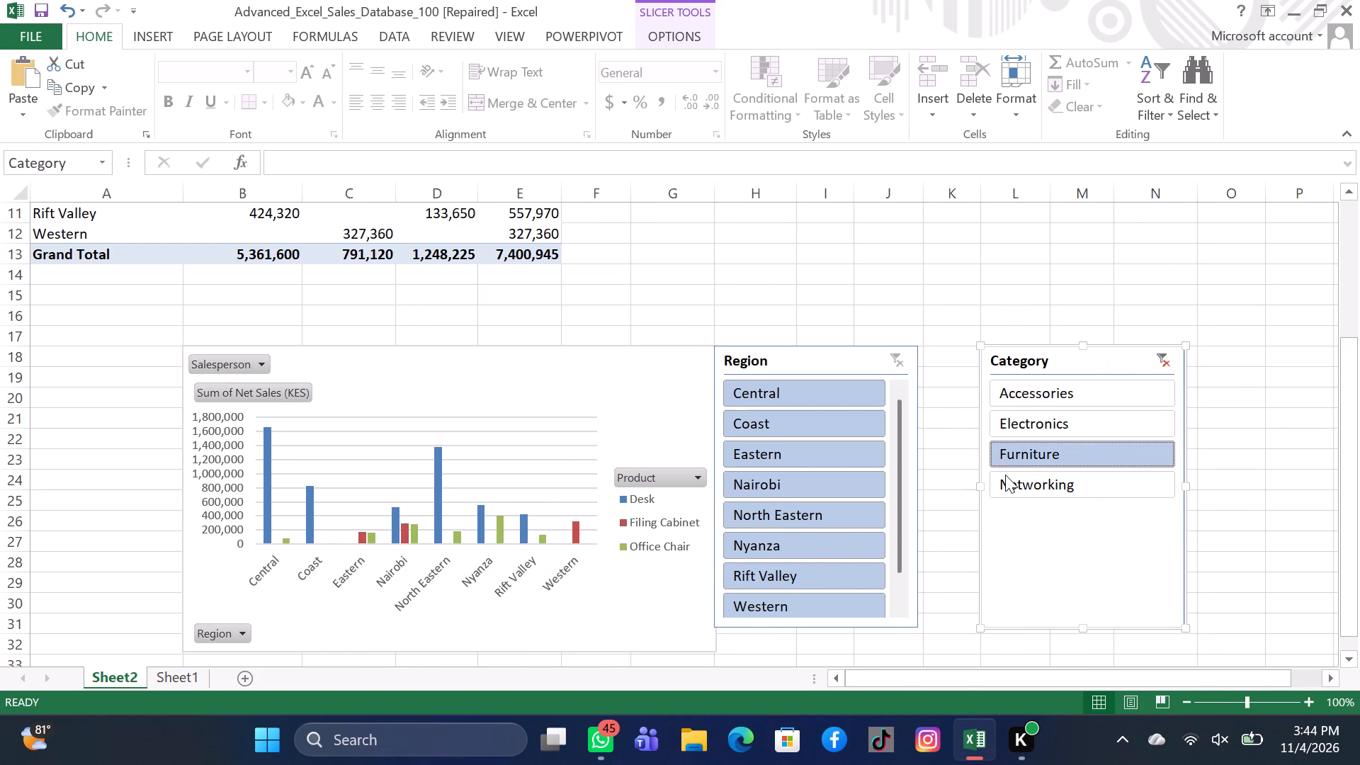
click(1005, 479)
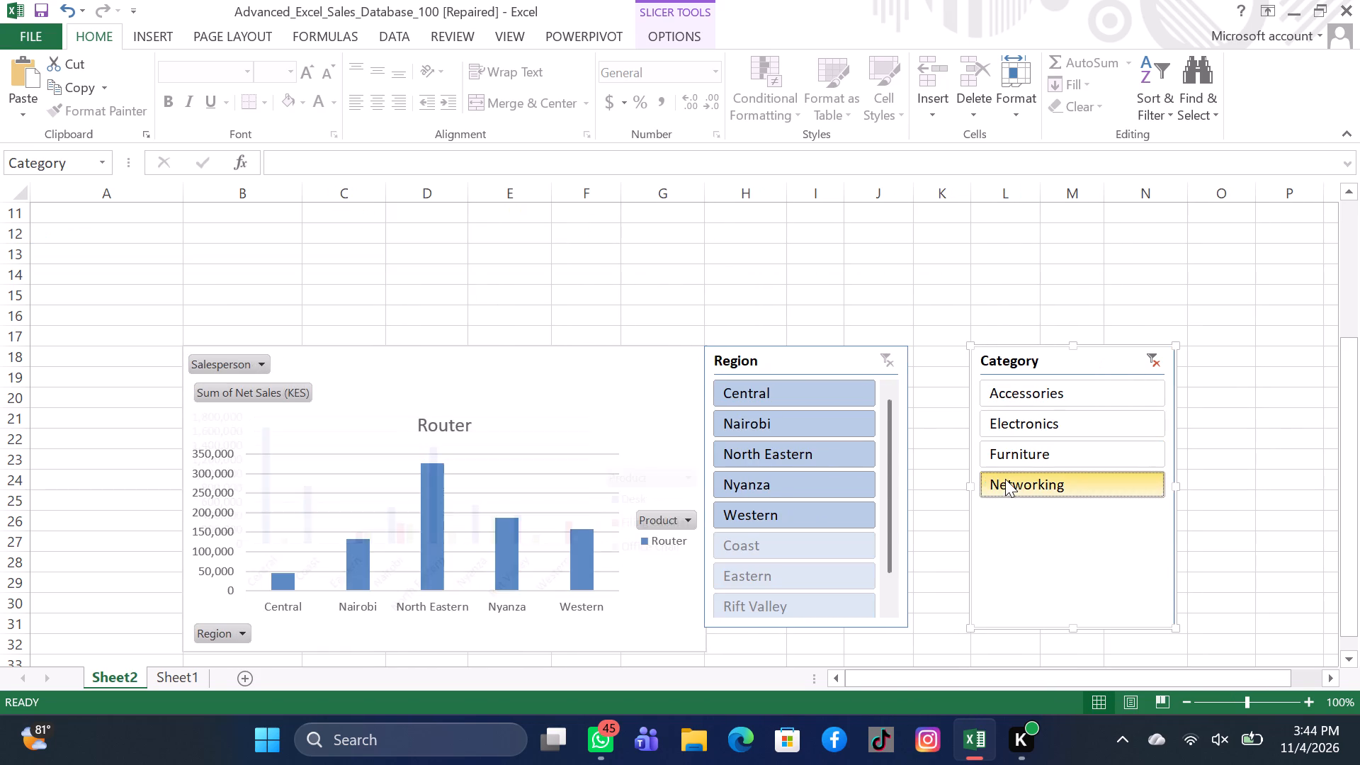
click(1152, 360)
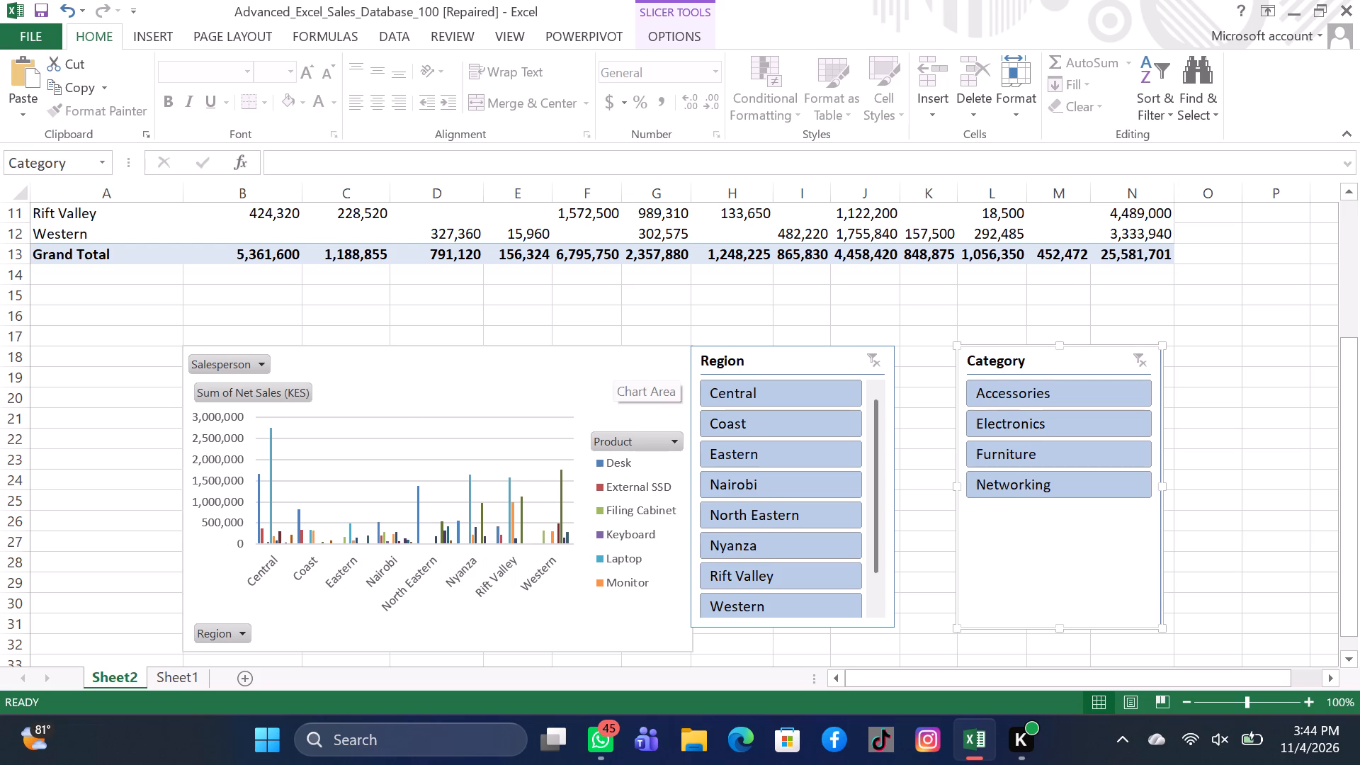
Insert a timeline for the Date field of the PivotTable.
scroll(613, 361, up, 2)
click(525, 291)
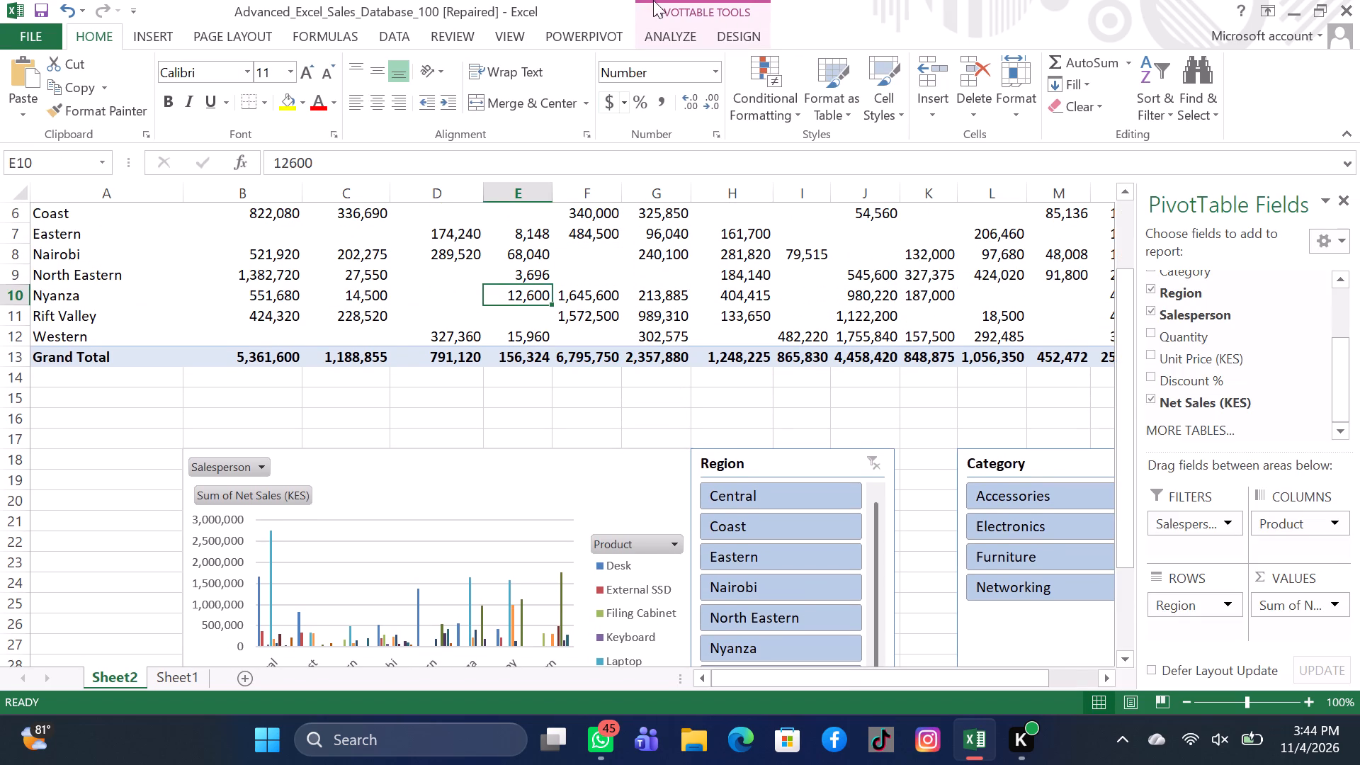
click(664, 38)
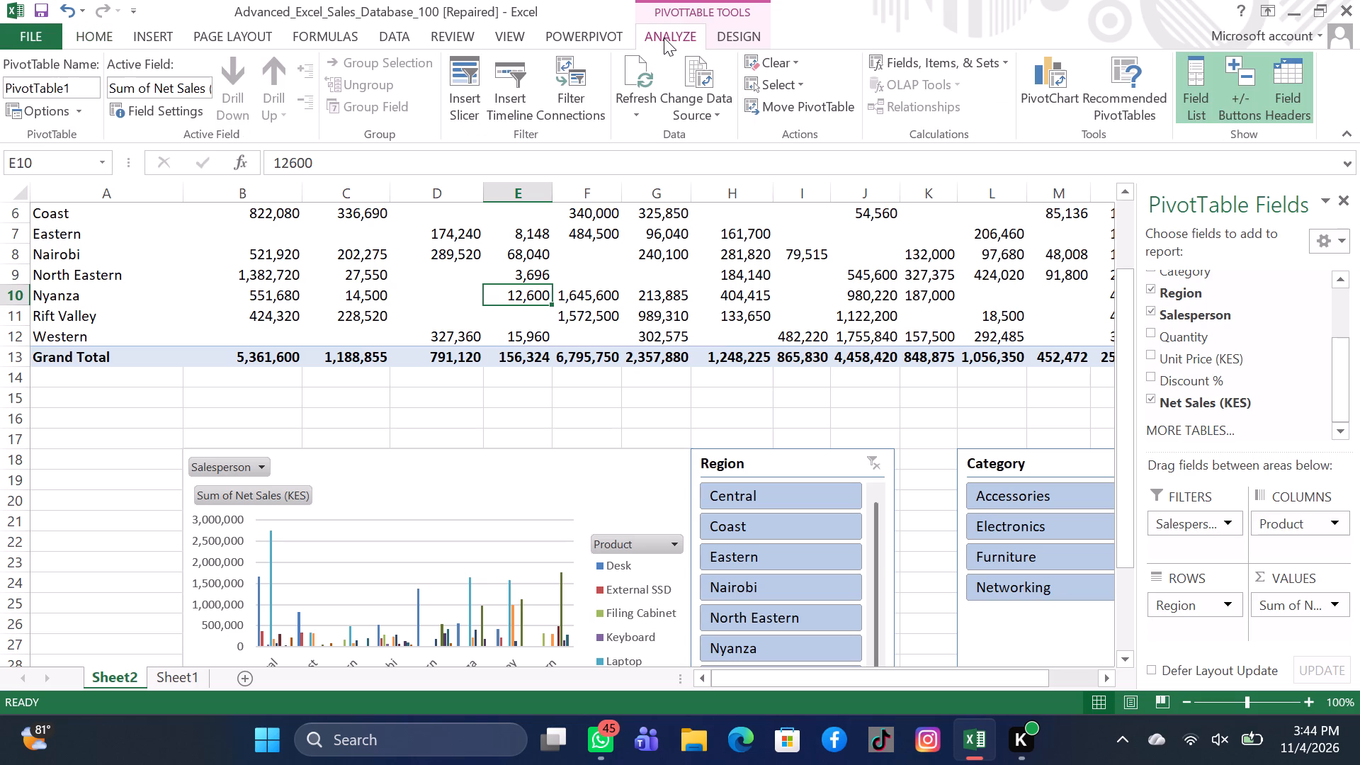
click(533, 92)
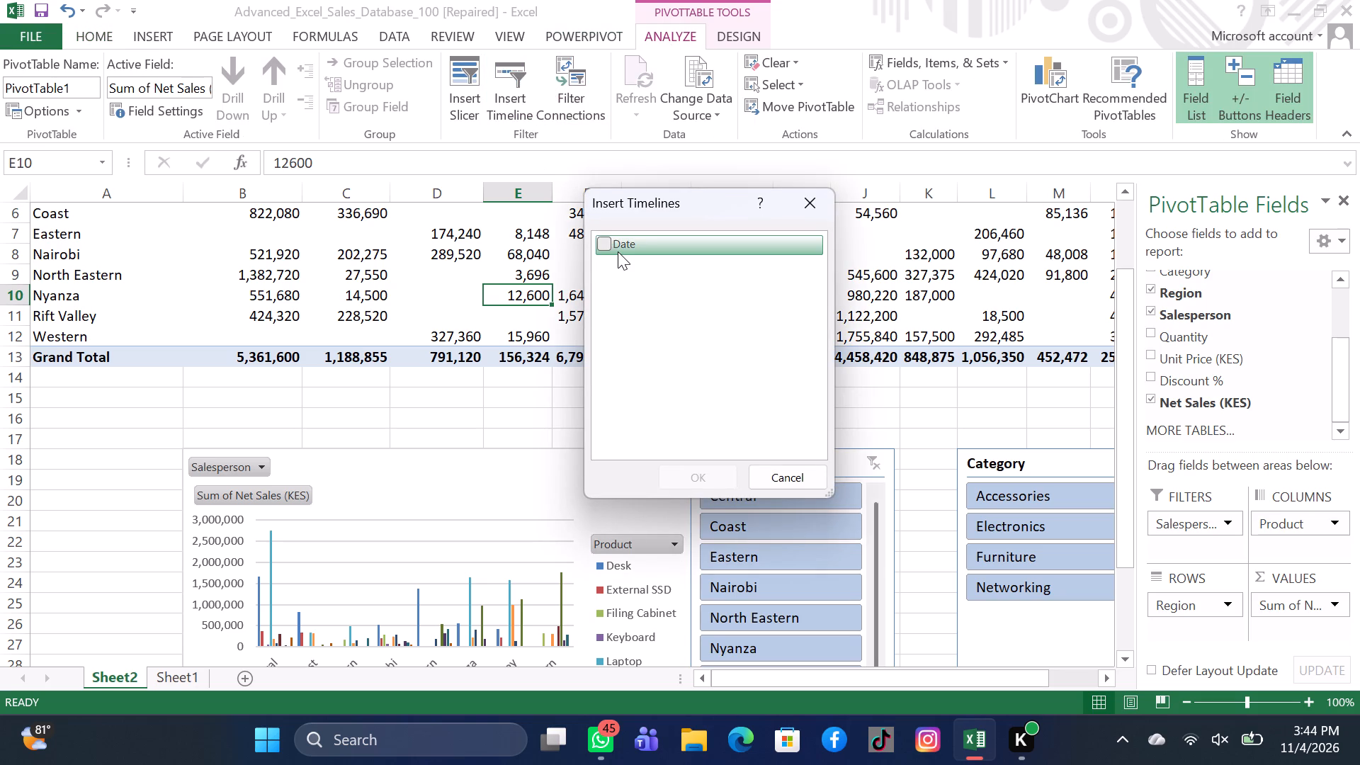
drag(618, 251, 605, 239)
click(605, 239)
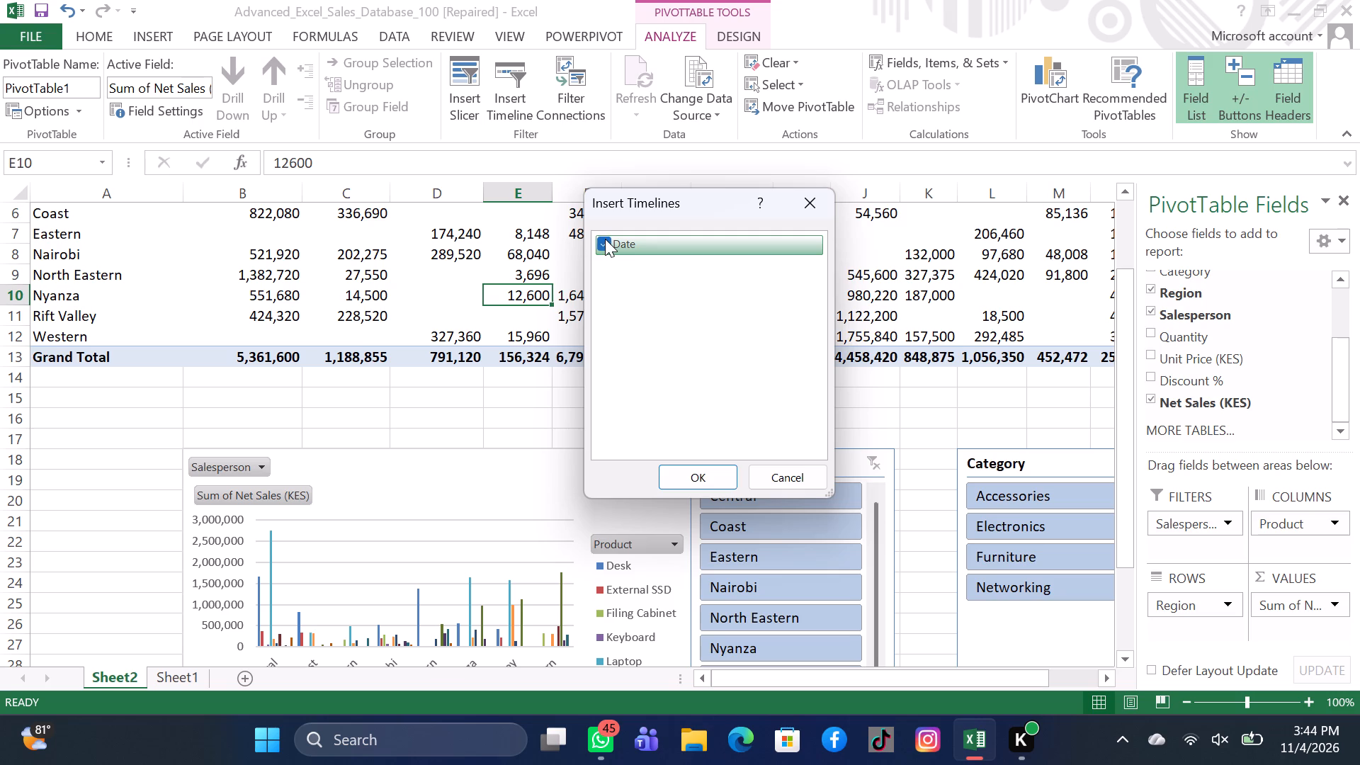
click(694, 468)
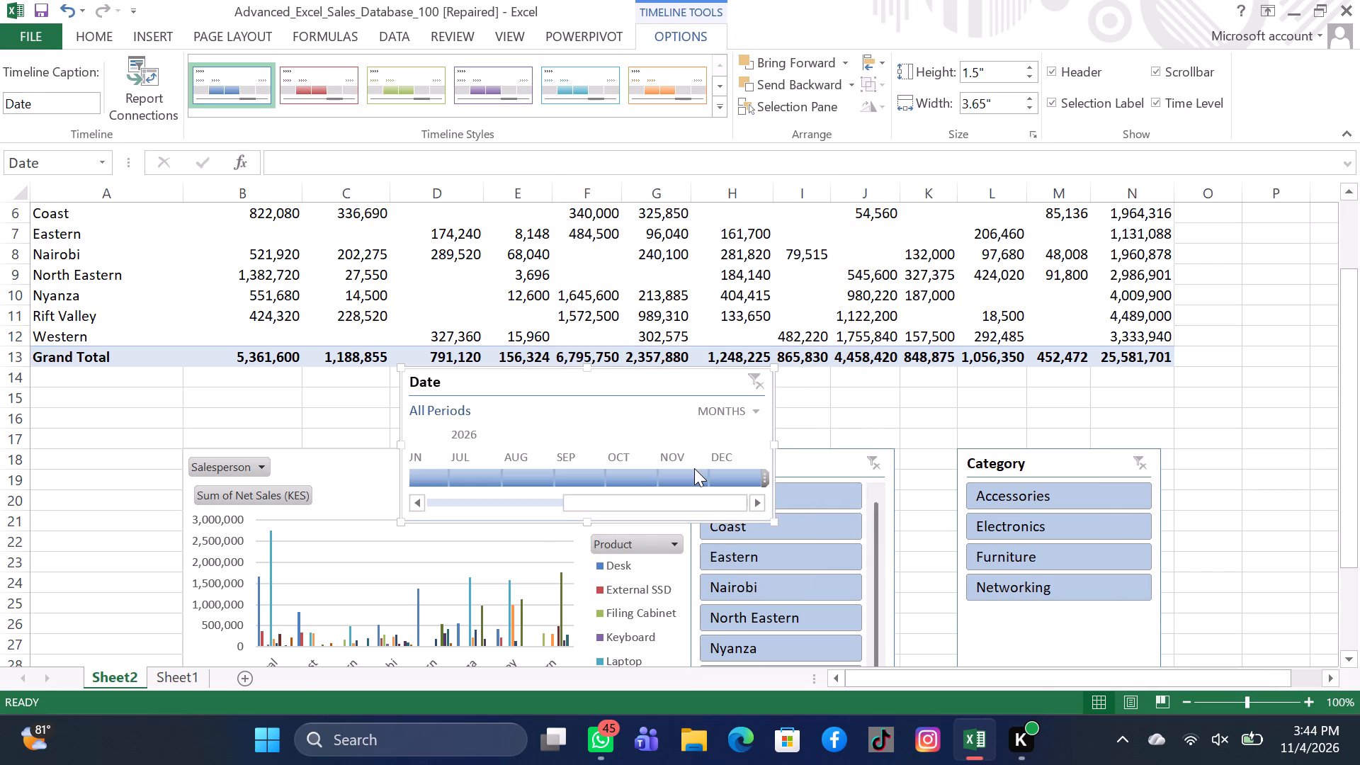
Move the Date timeline off the PivotChart to cell P18, beside the Category slicer.
click(650, 431)
click(650, 431)
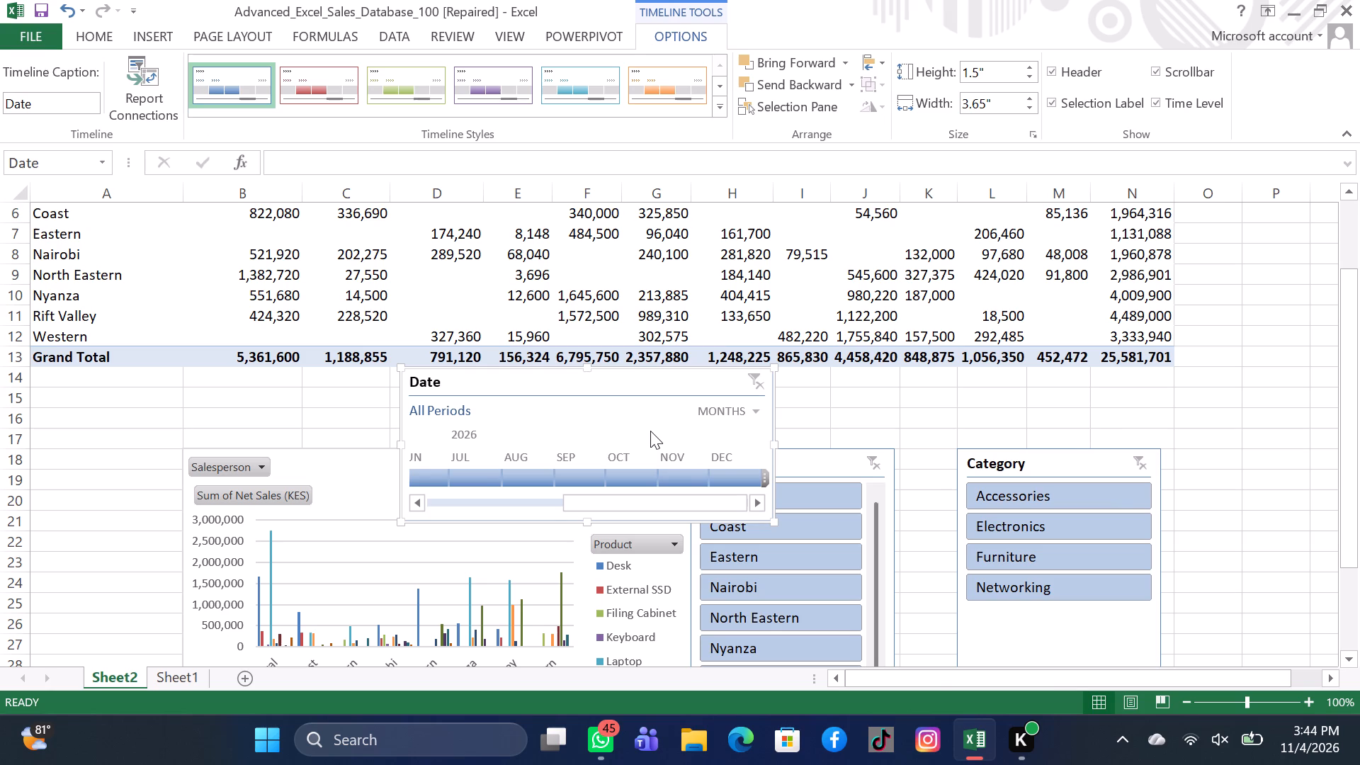
key(ctrl+x)
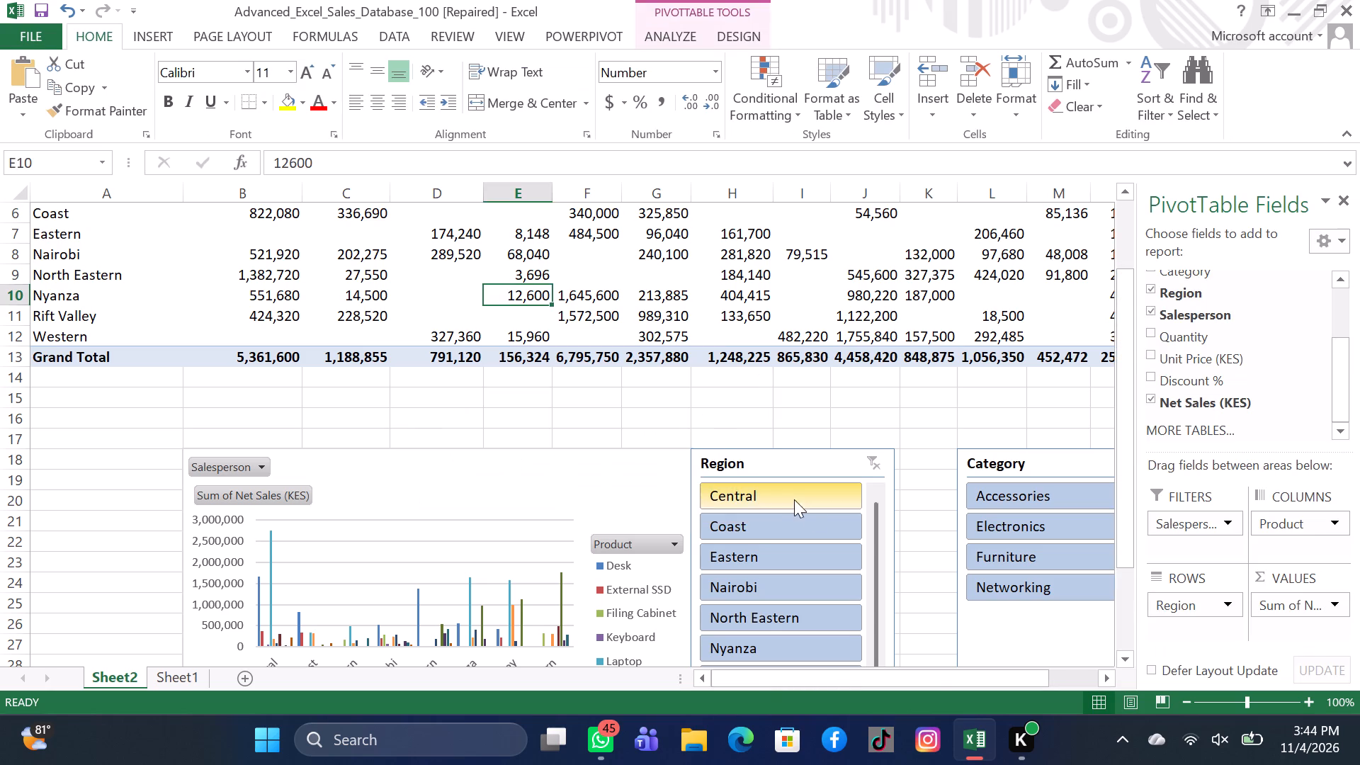
scroll(734, 524, left, 5)
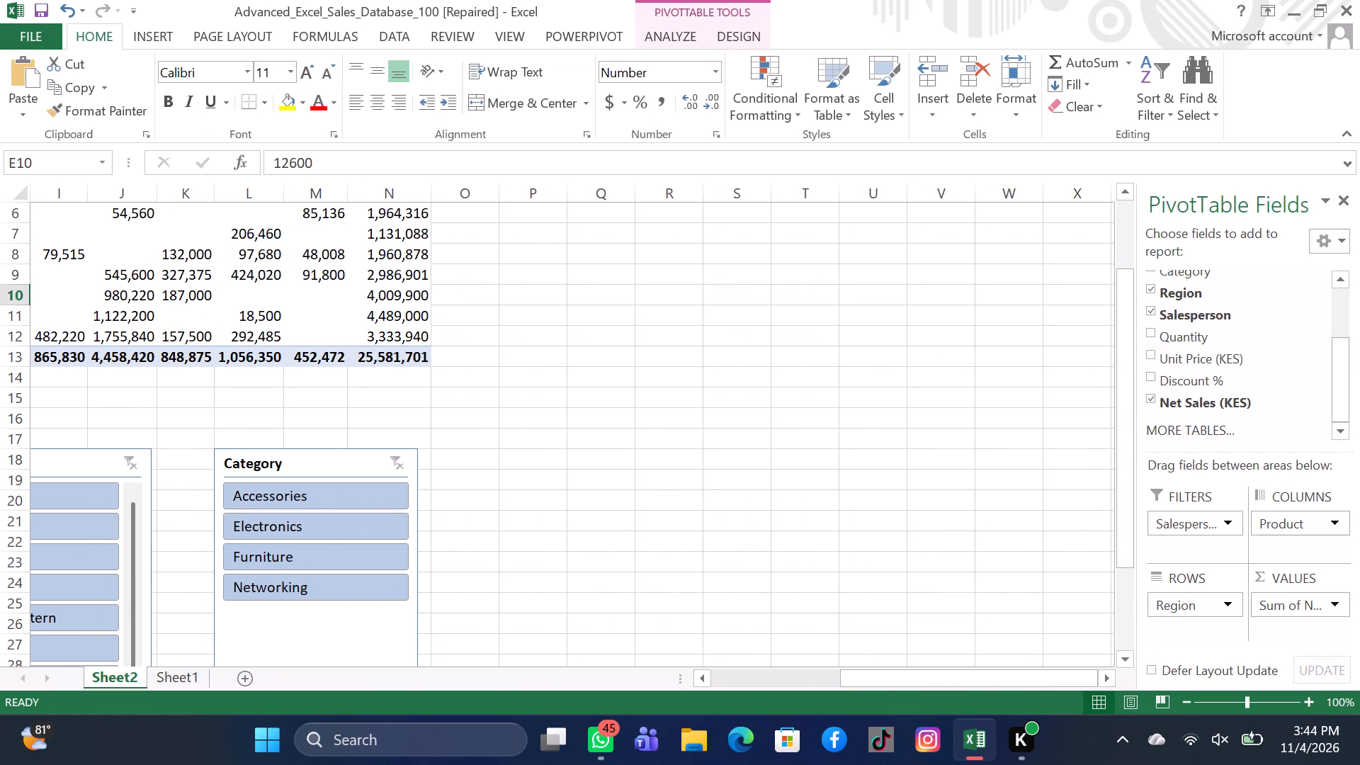
click(496, 324)
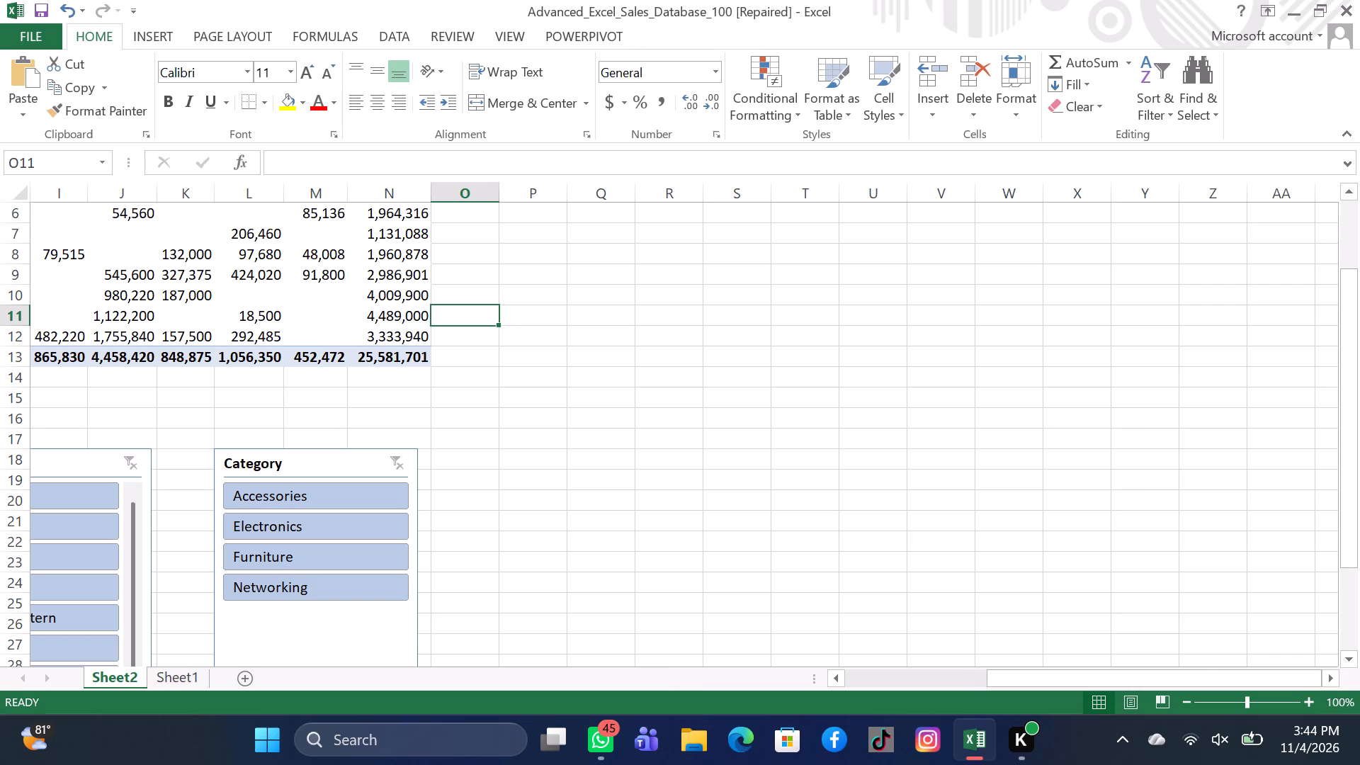
click(538, 458)
key(ctrl+v)
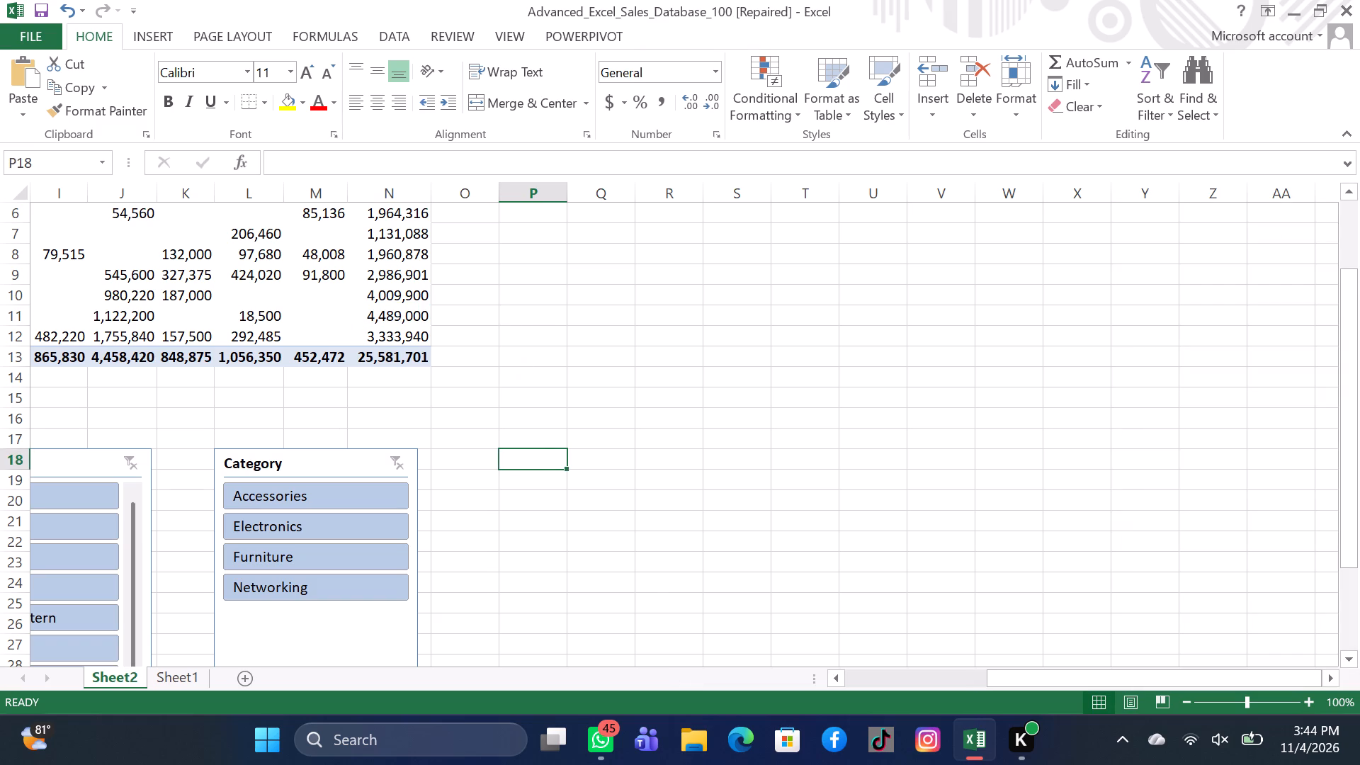
Try the Date timeline's time level at quarters and months, and set it to days.
scroll(346, 506, right, 1)
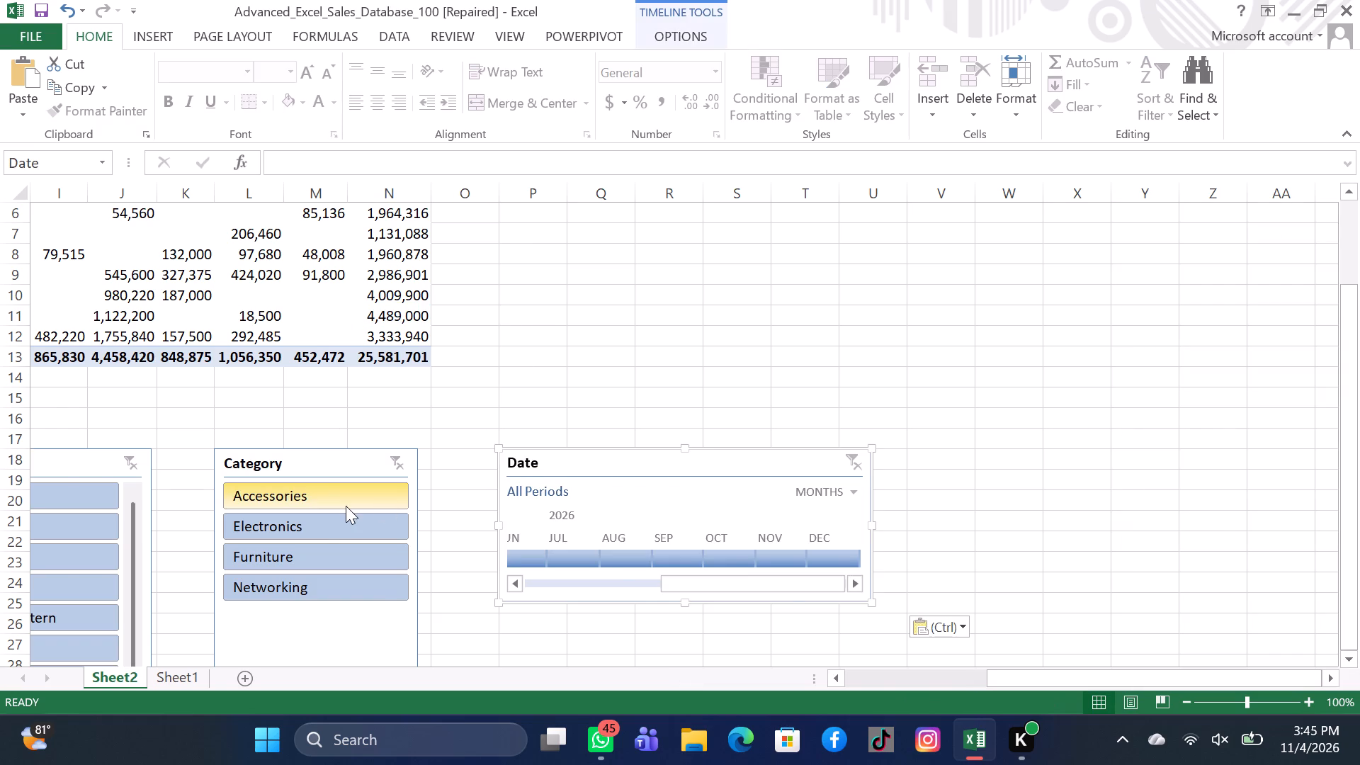
scroll(346, 506, right, 5)
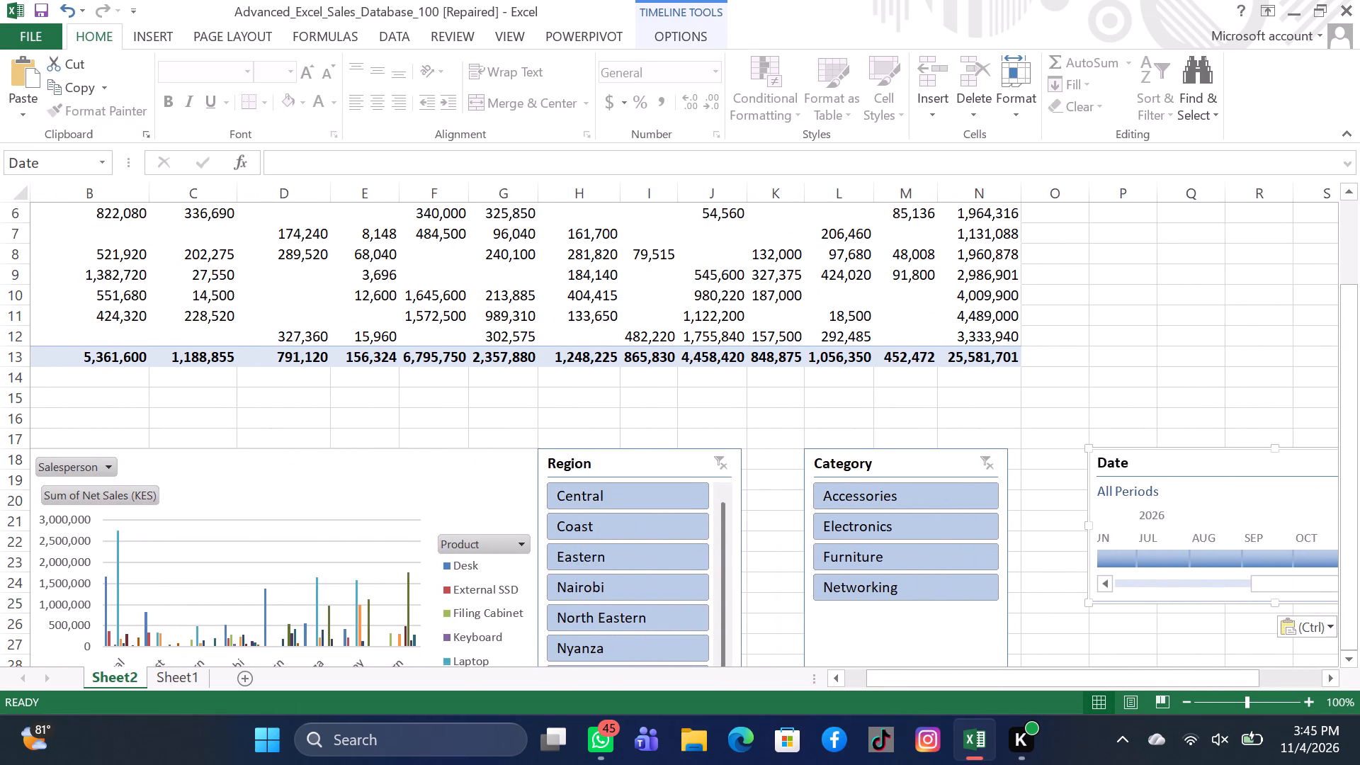
scroll(346, 506, left, 2)
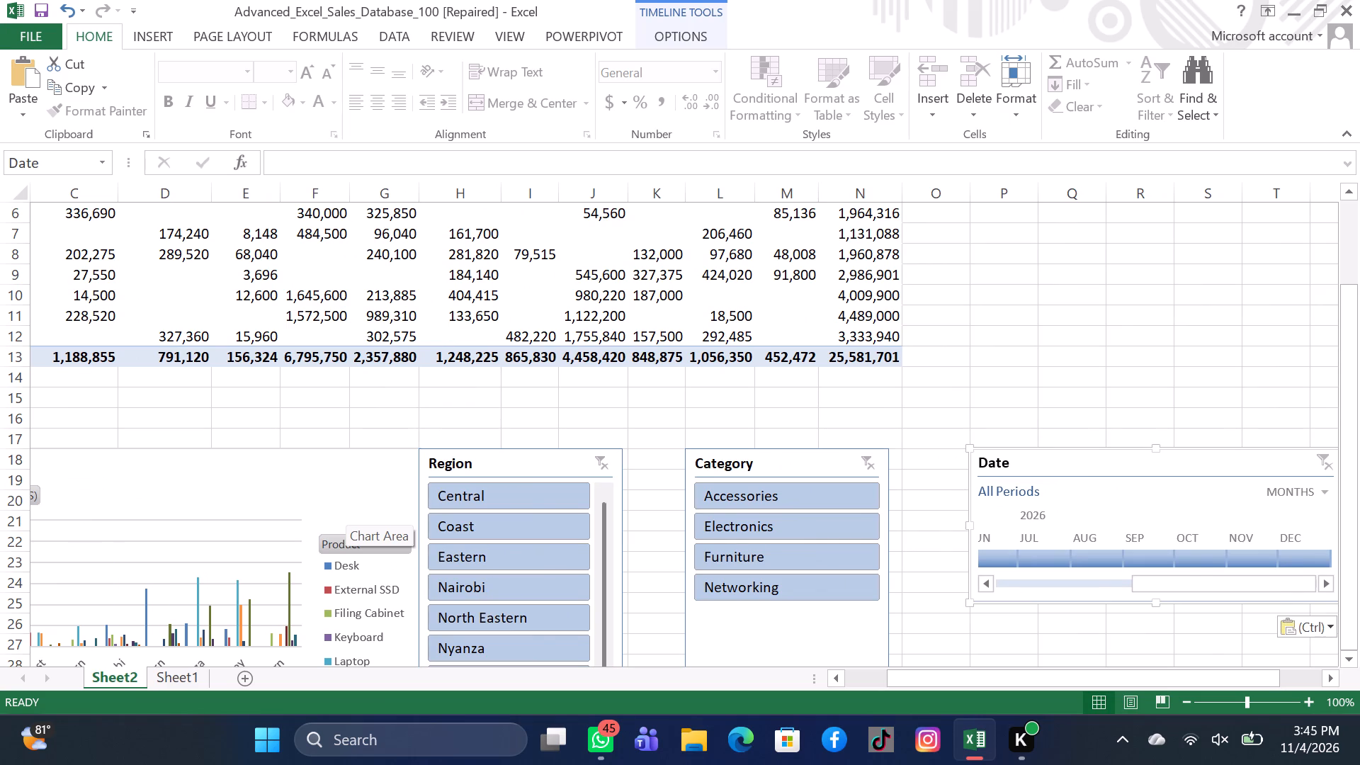
click(1038, 536)
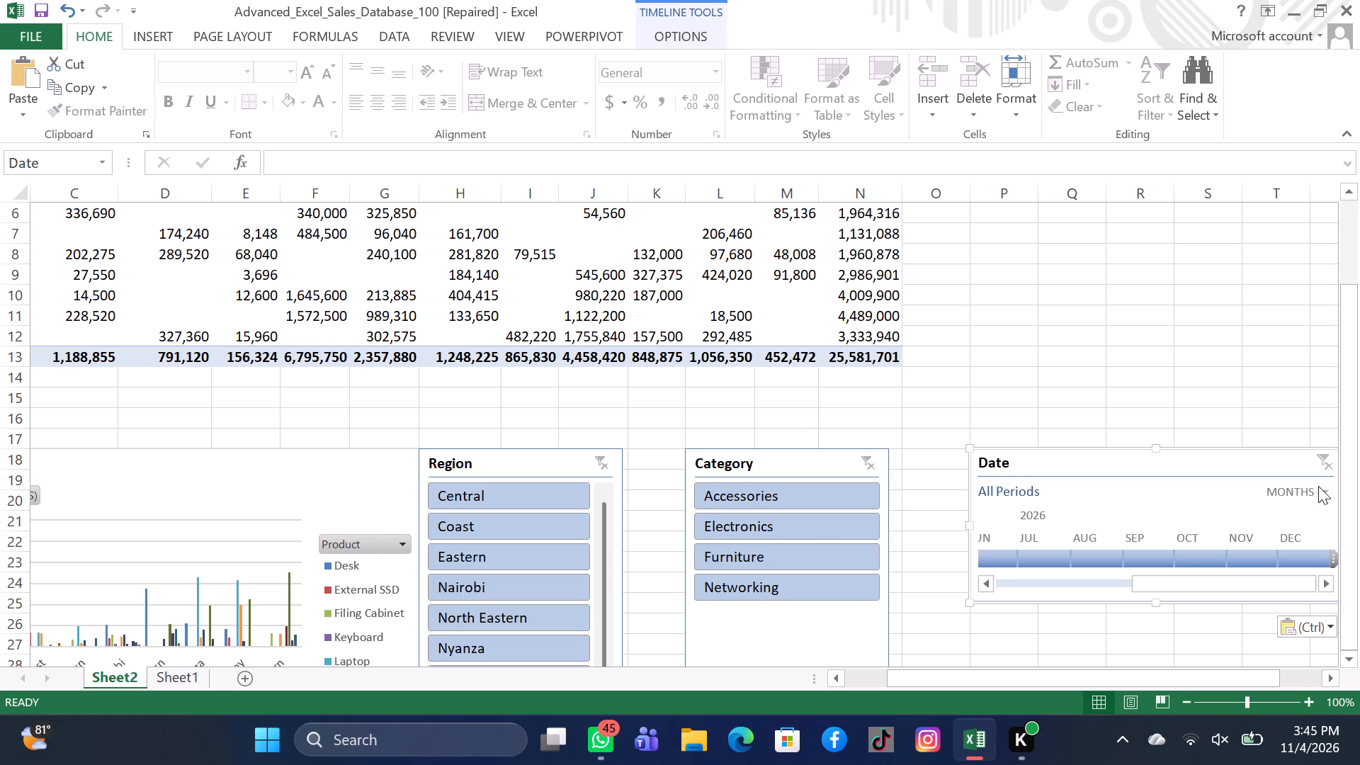
click(1324, 491)
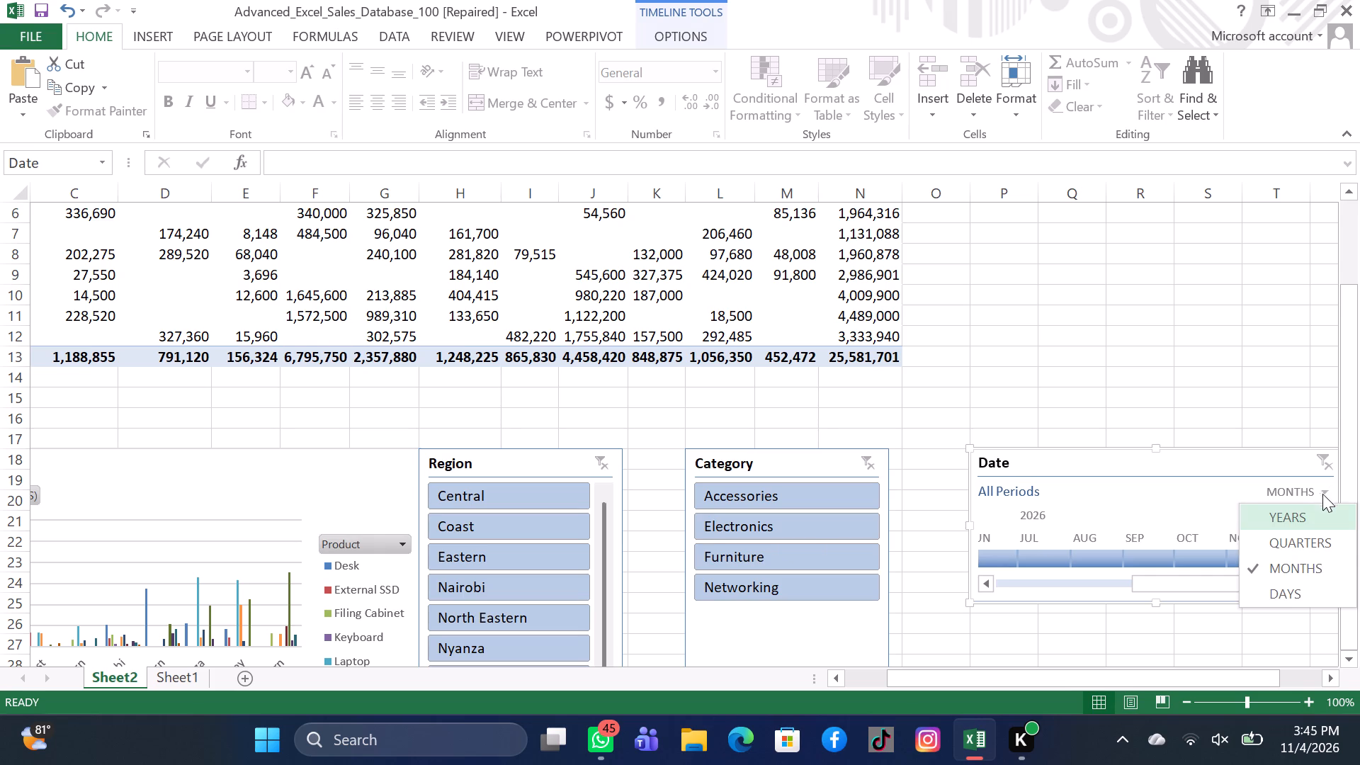
click(1310, 538)
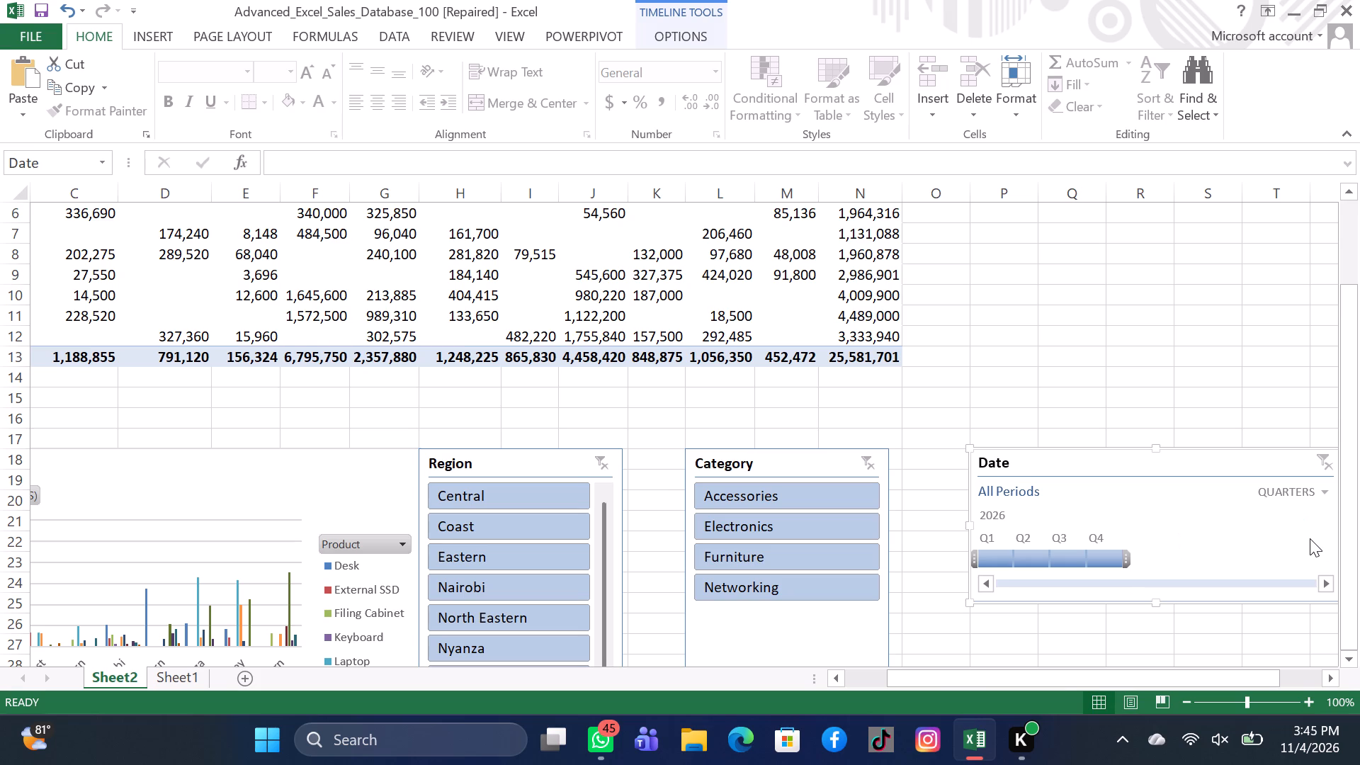
click(1326, 490)
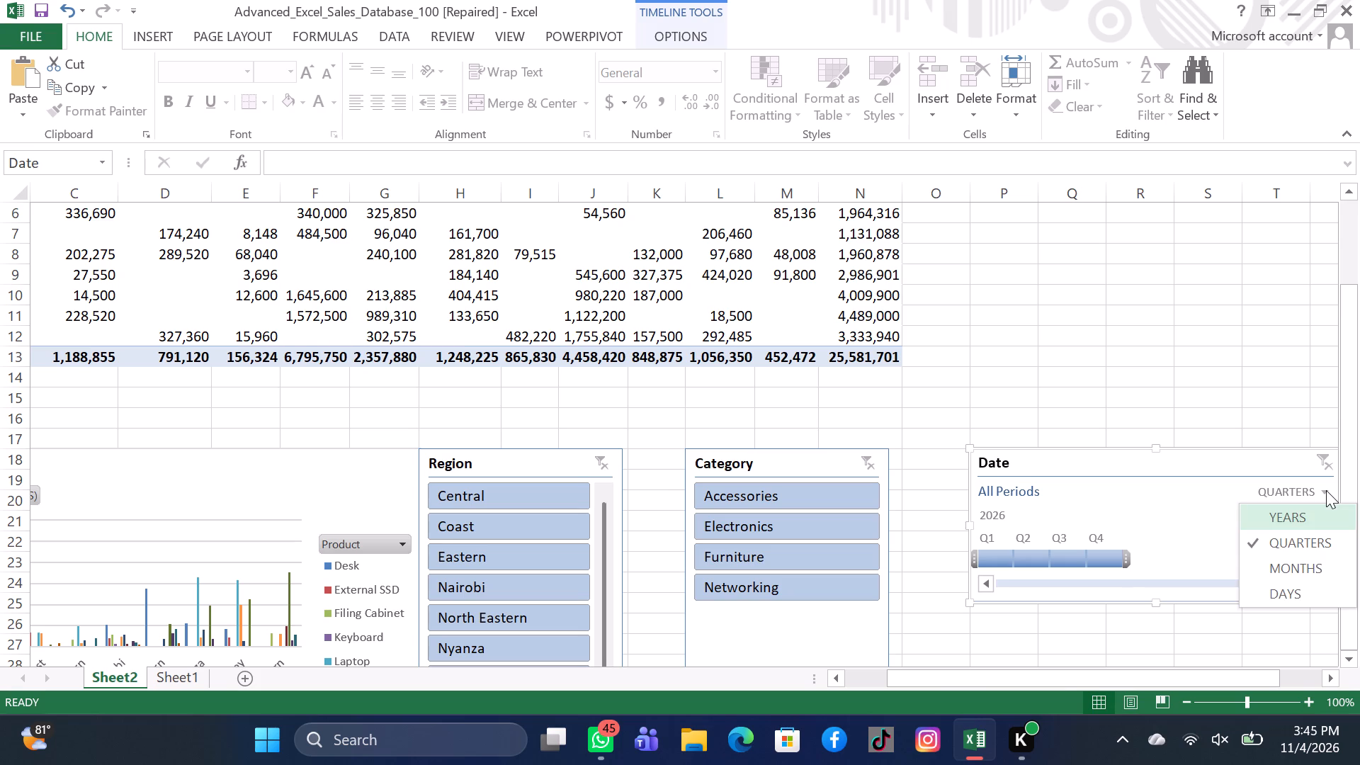
click(1311, 561)
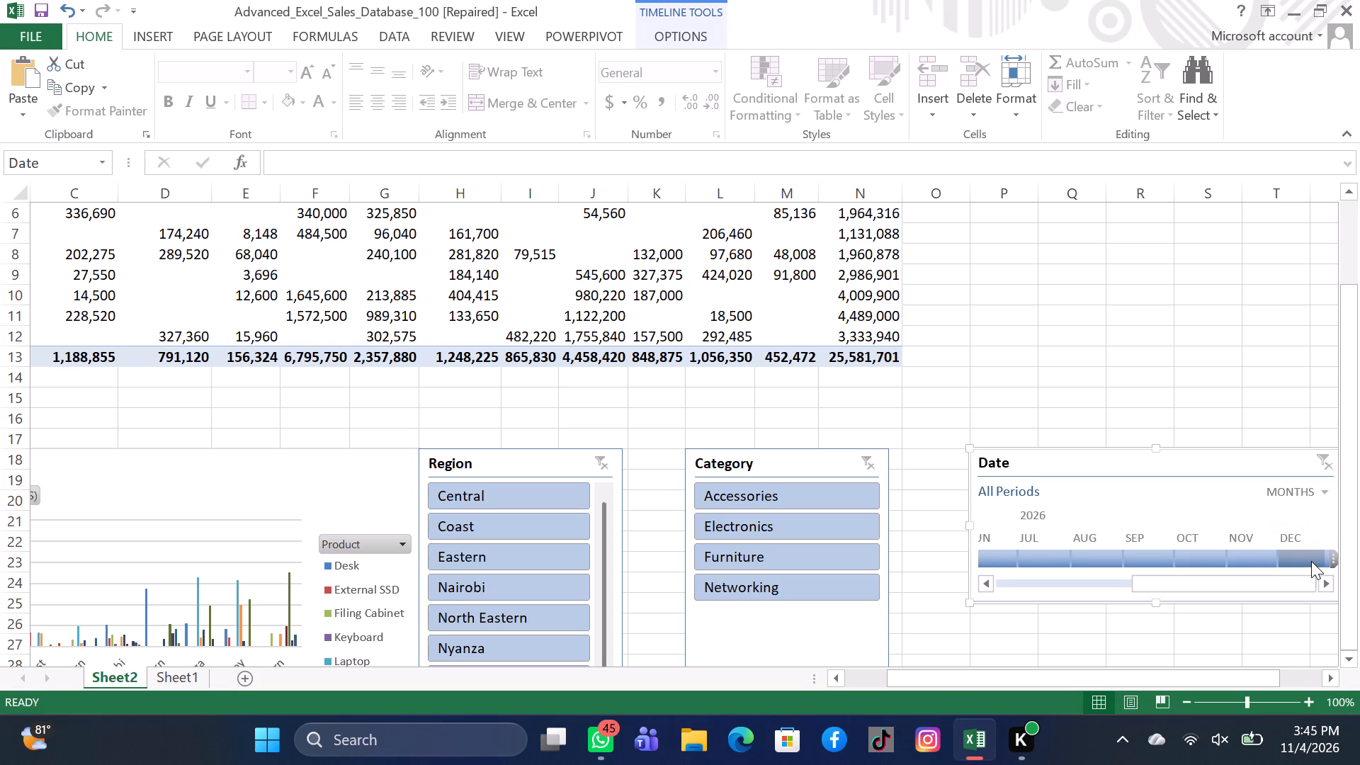
click(1326, 492)
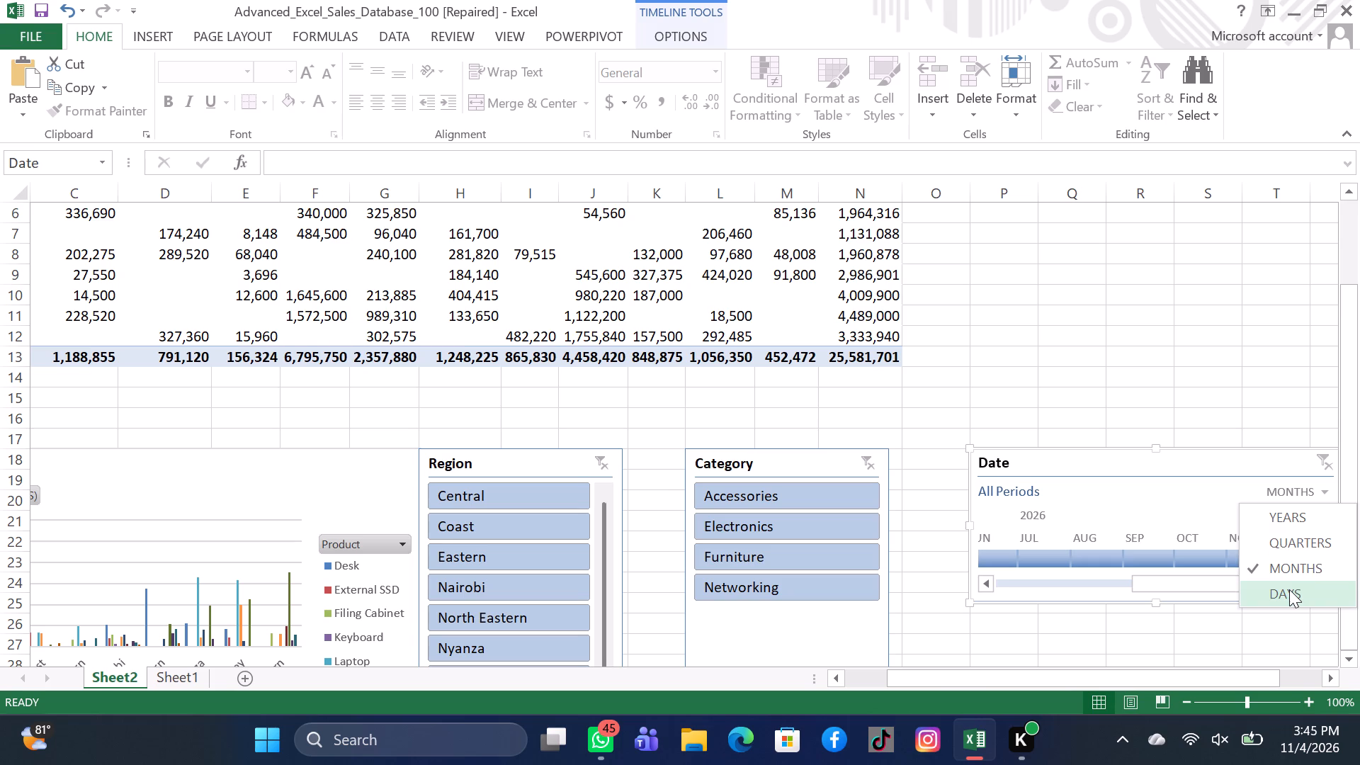
click(1289, 589)
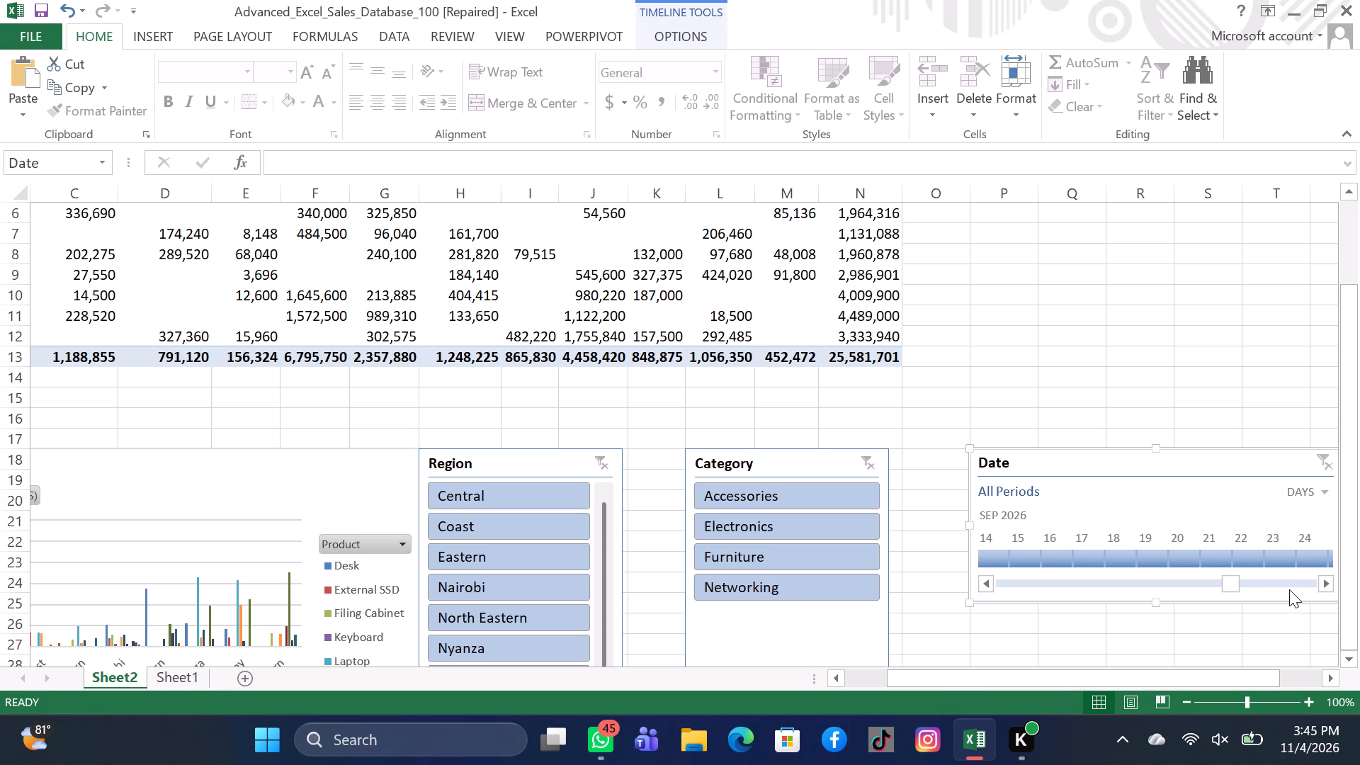
Filter the Date timeline to Sep 22, 2026 and to Sep 20, 2026, and check the PivotTable and PivotChart.
click(1256, 557)
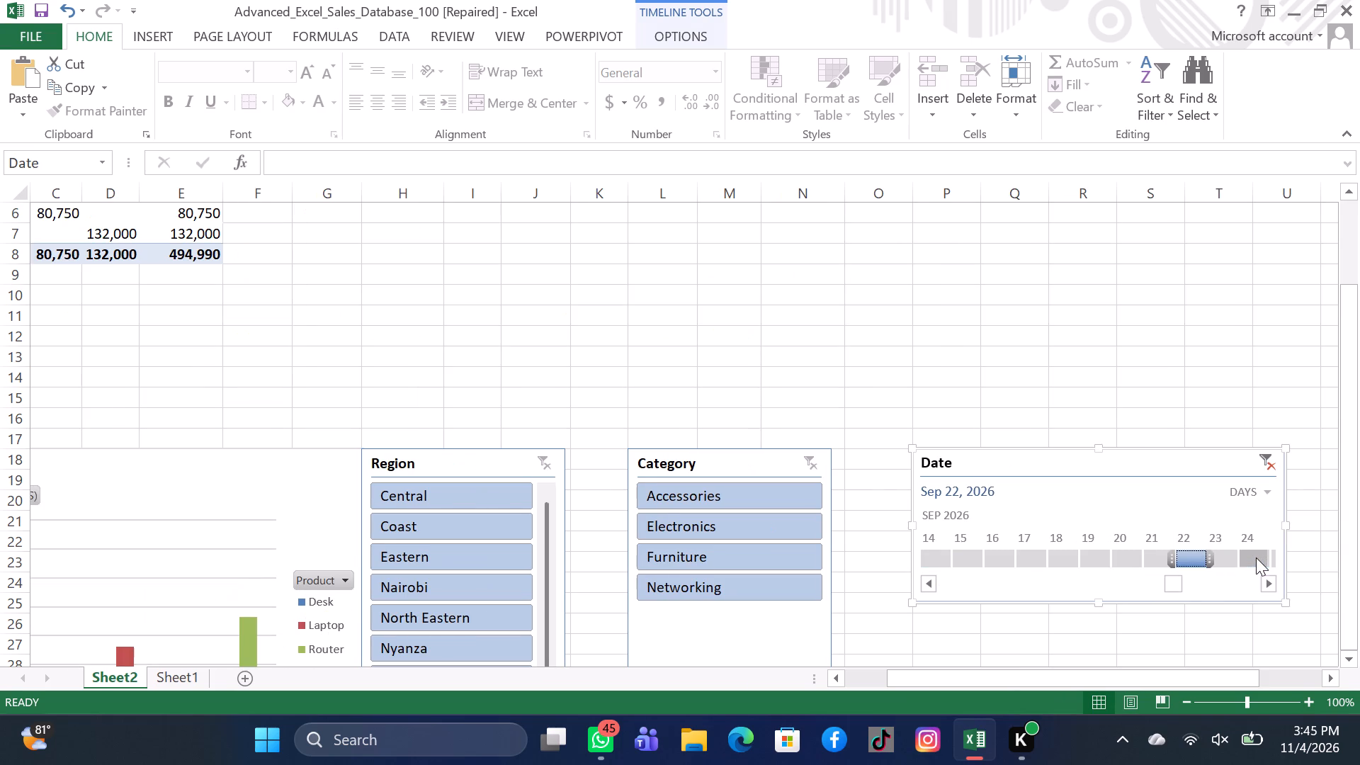
double_click(1130, 558)
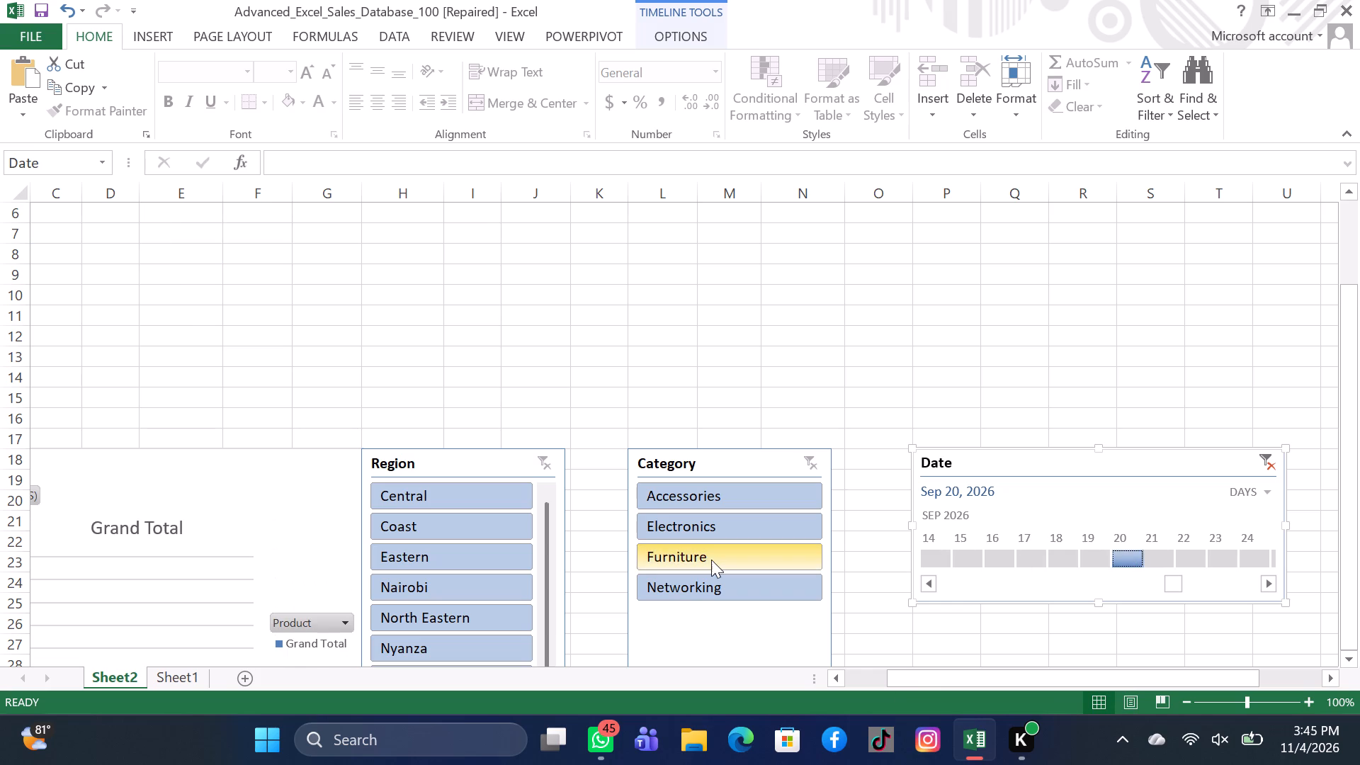
scroll(711, 560, right, 8)
scroll(711, 560, down, 1)
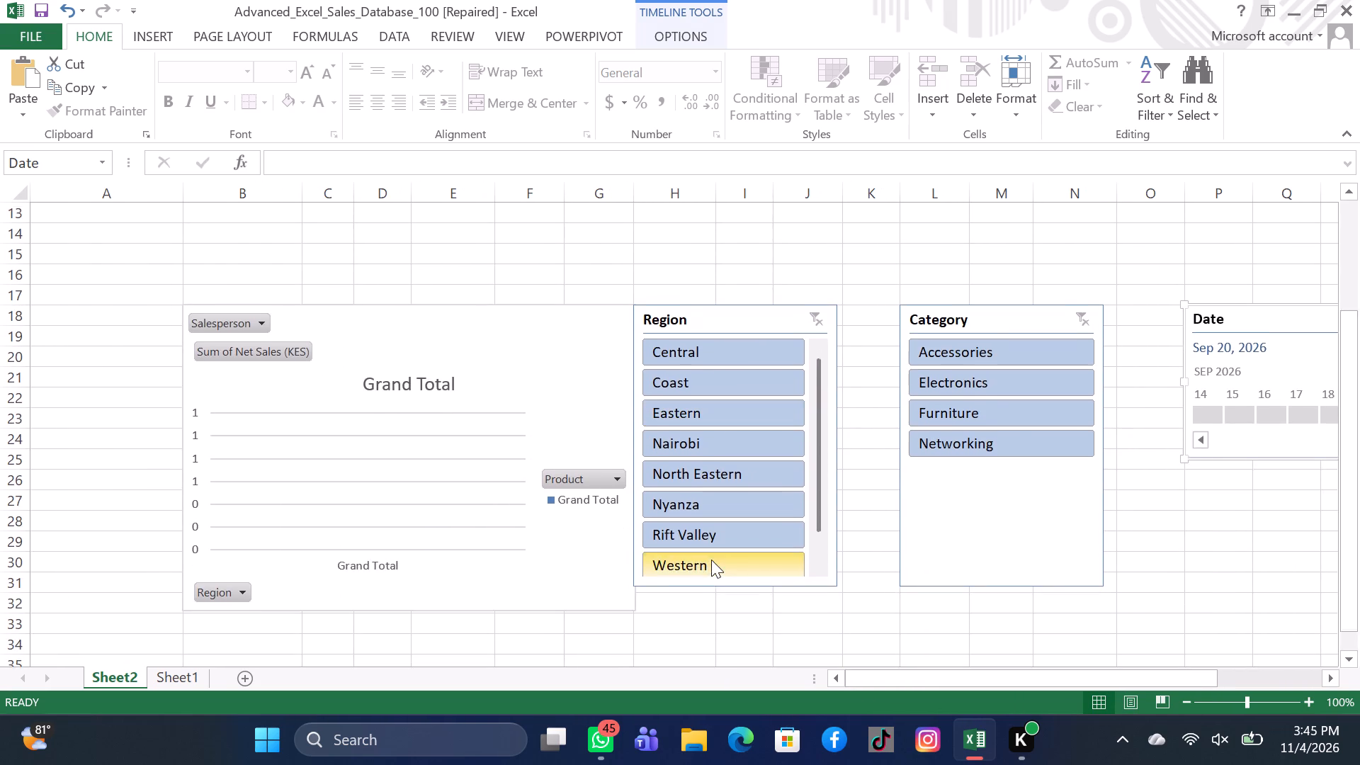
scroll(711, 560, down, 1)
scroll(711, 560, up, 4)
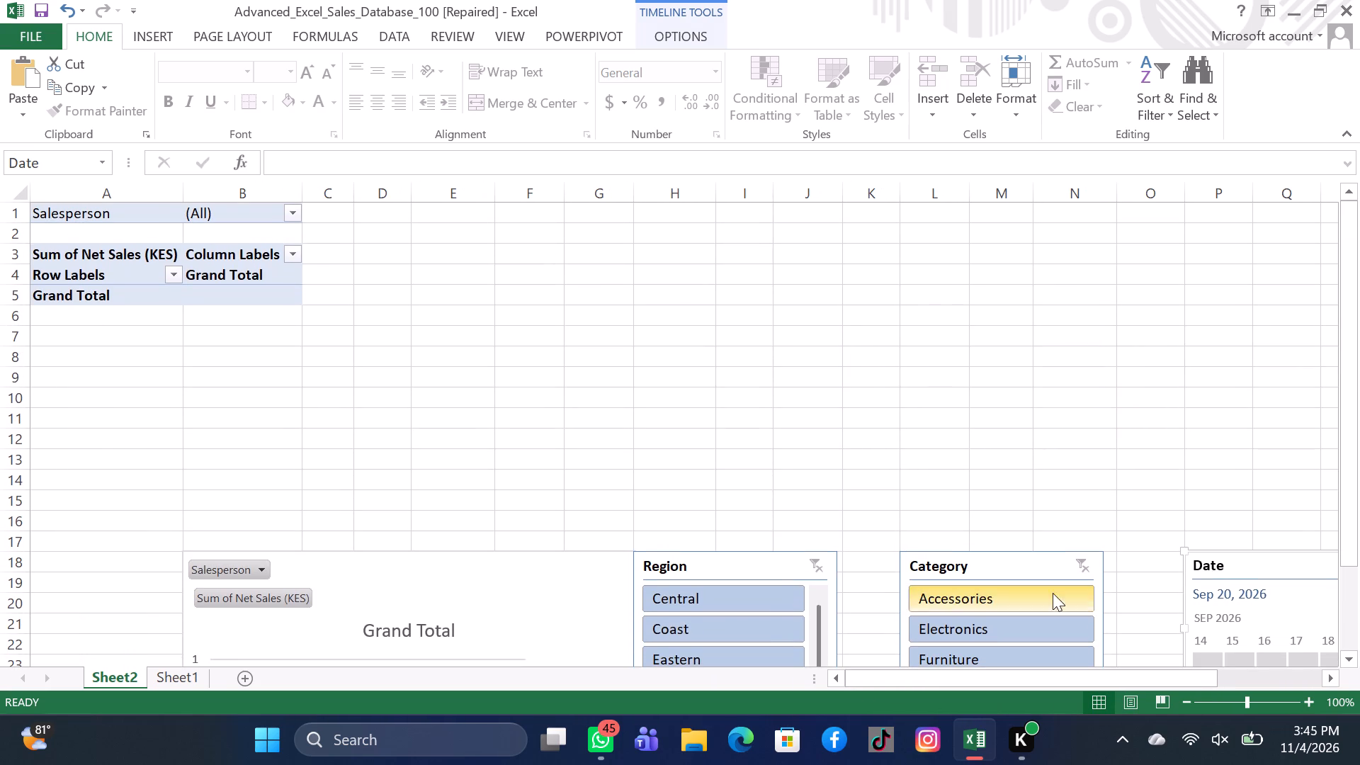
scroll(1213, 595, left, 5)
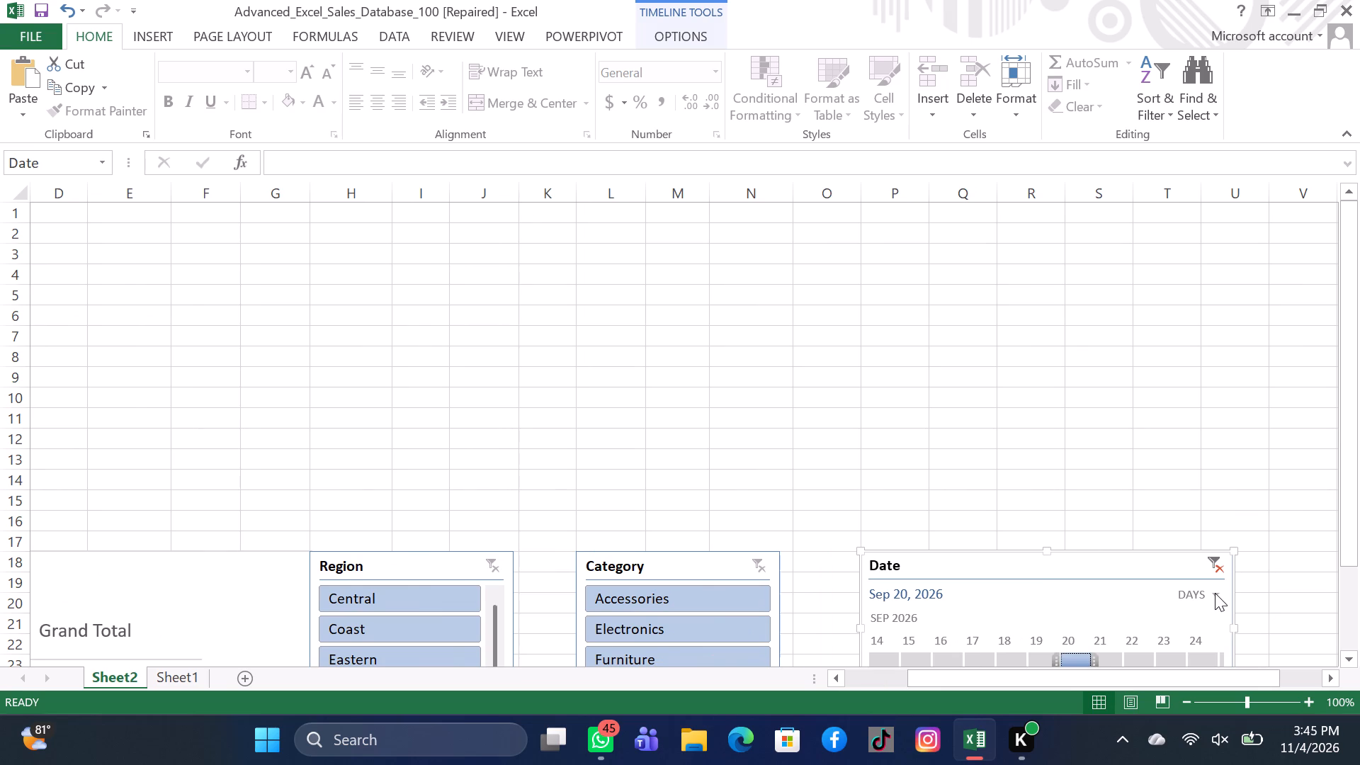
Switch the Date timeline to quarters, filter it to Q4 2026, and check the PivotChart.
click(1215, 593)
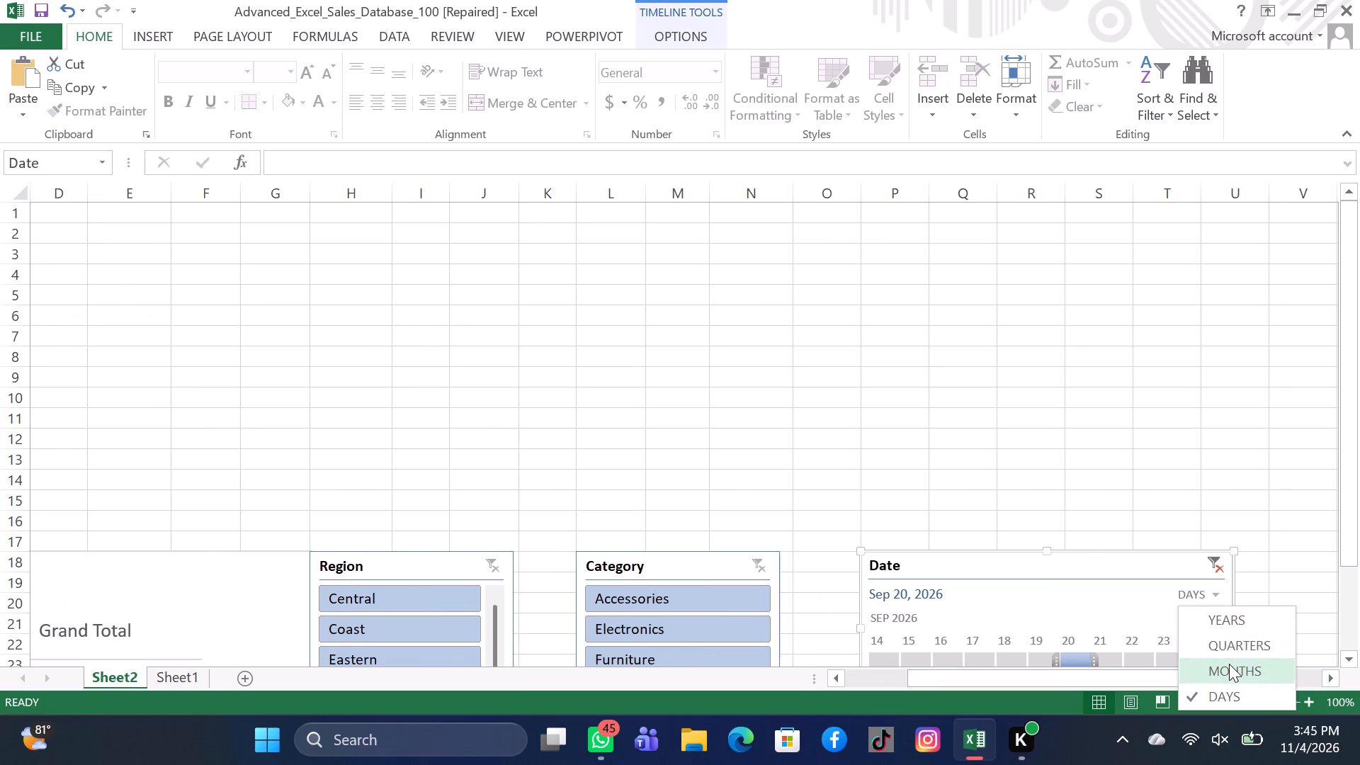
click(1229, 647)
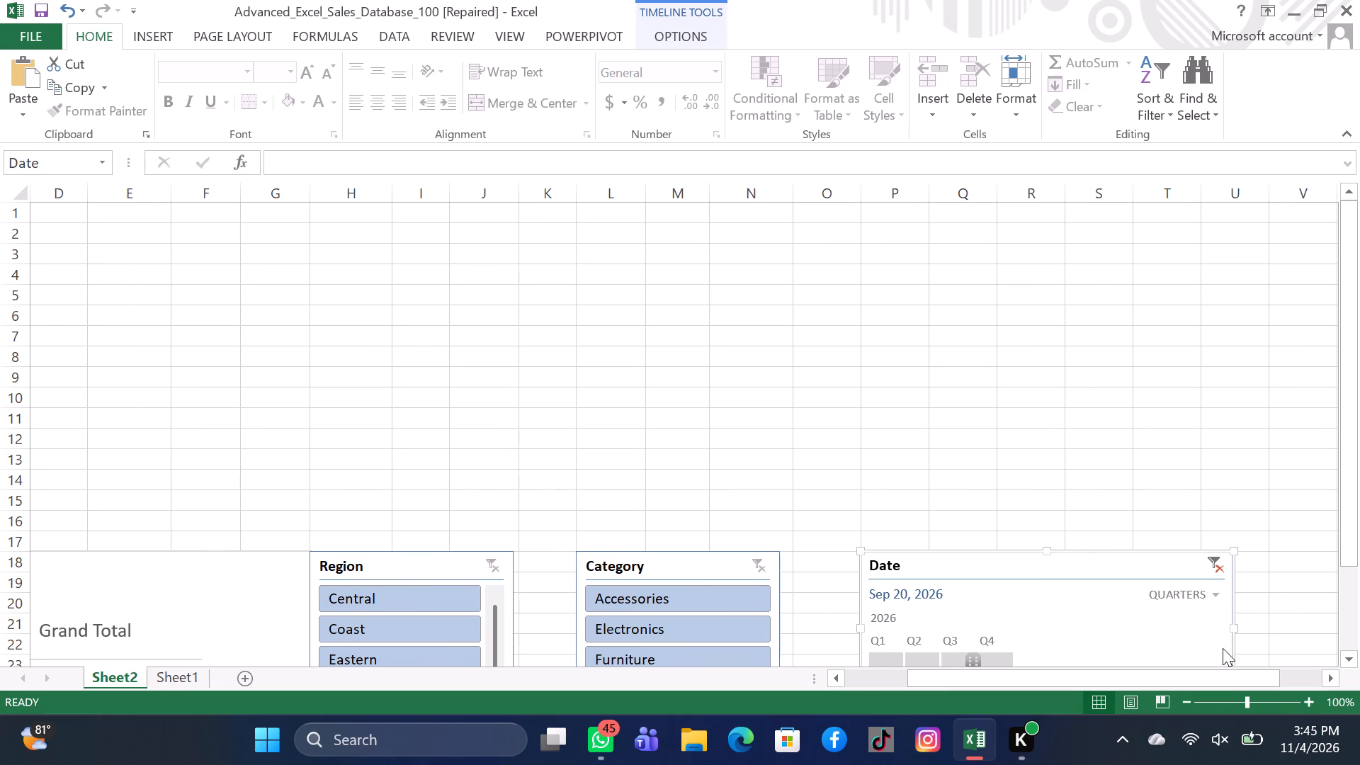
click(987, 652)
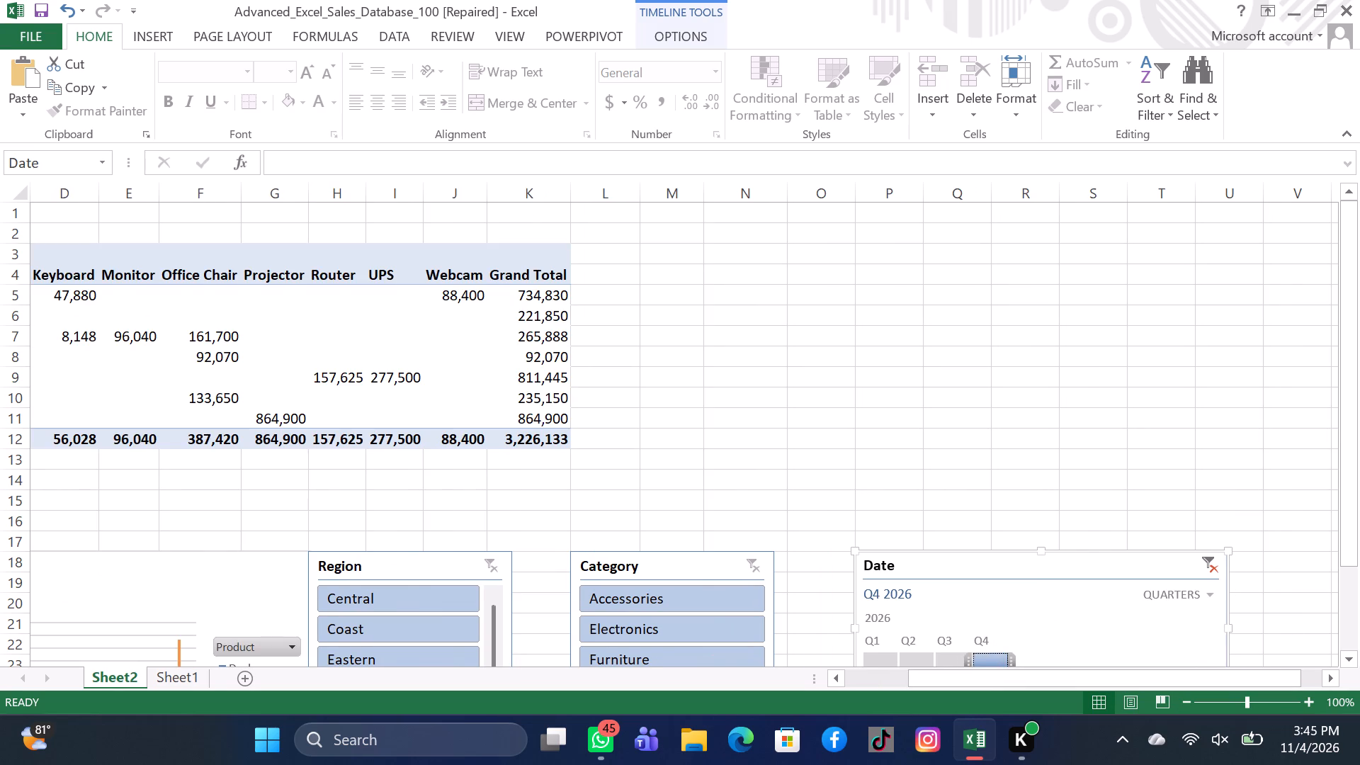
scroll(652, 547, right, 5)
scroll(652, 547, down, 1)
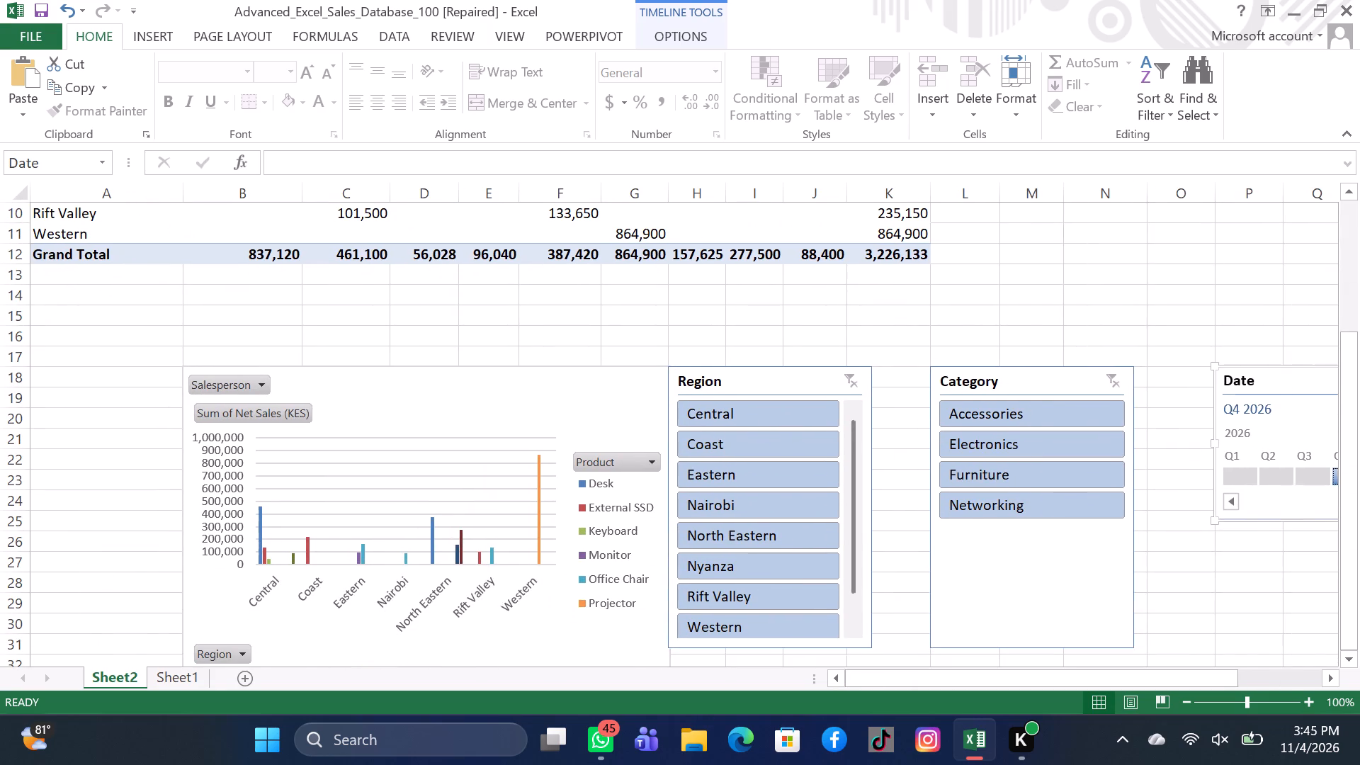
scroll(652, 547, left, 4)
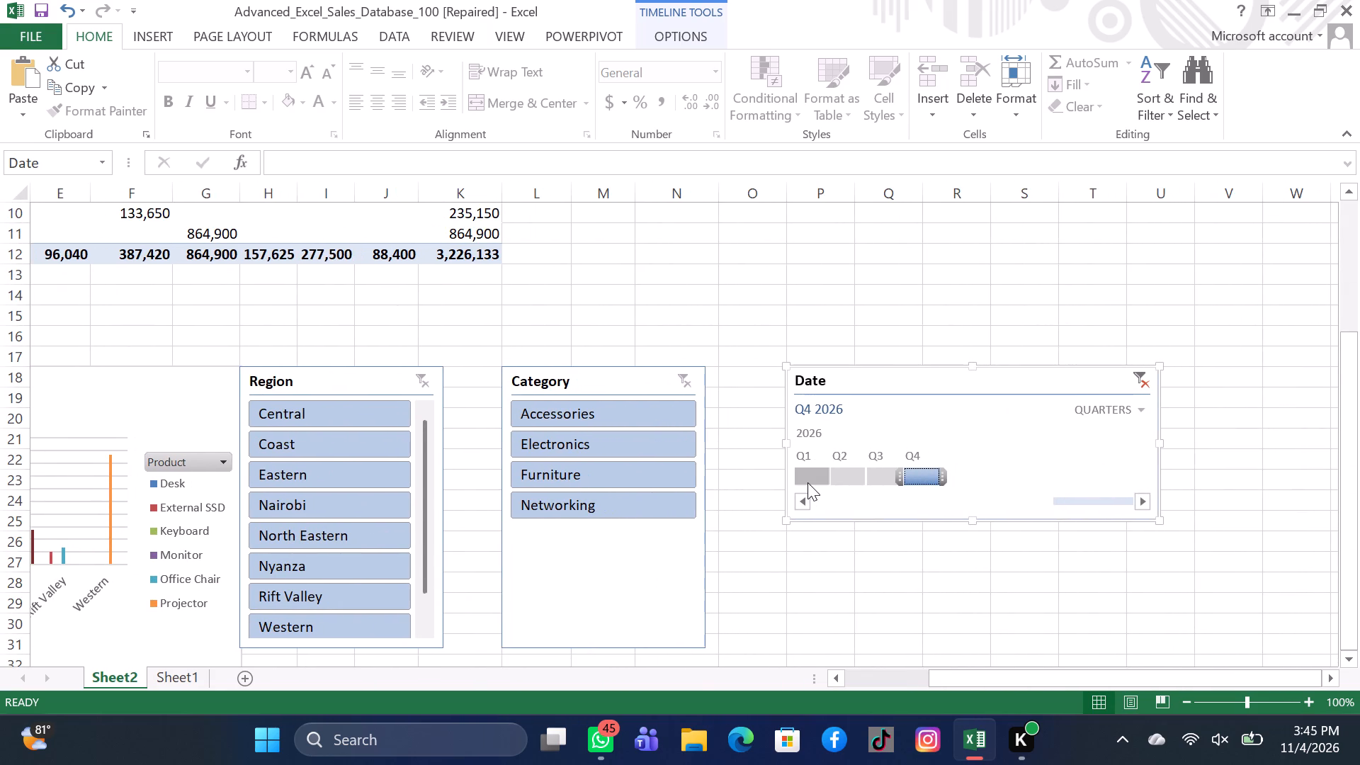
Filter the Date timeline to Q1 2026 and look over the PivotTable's regions and products.
click(809, 482)
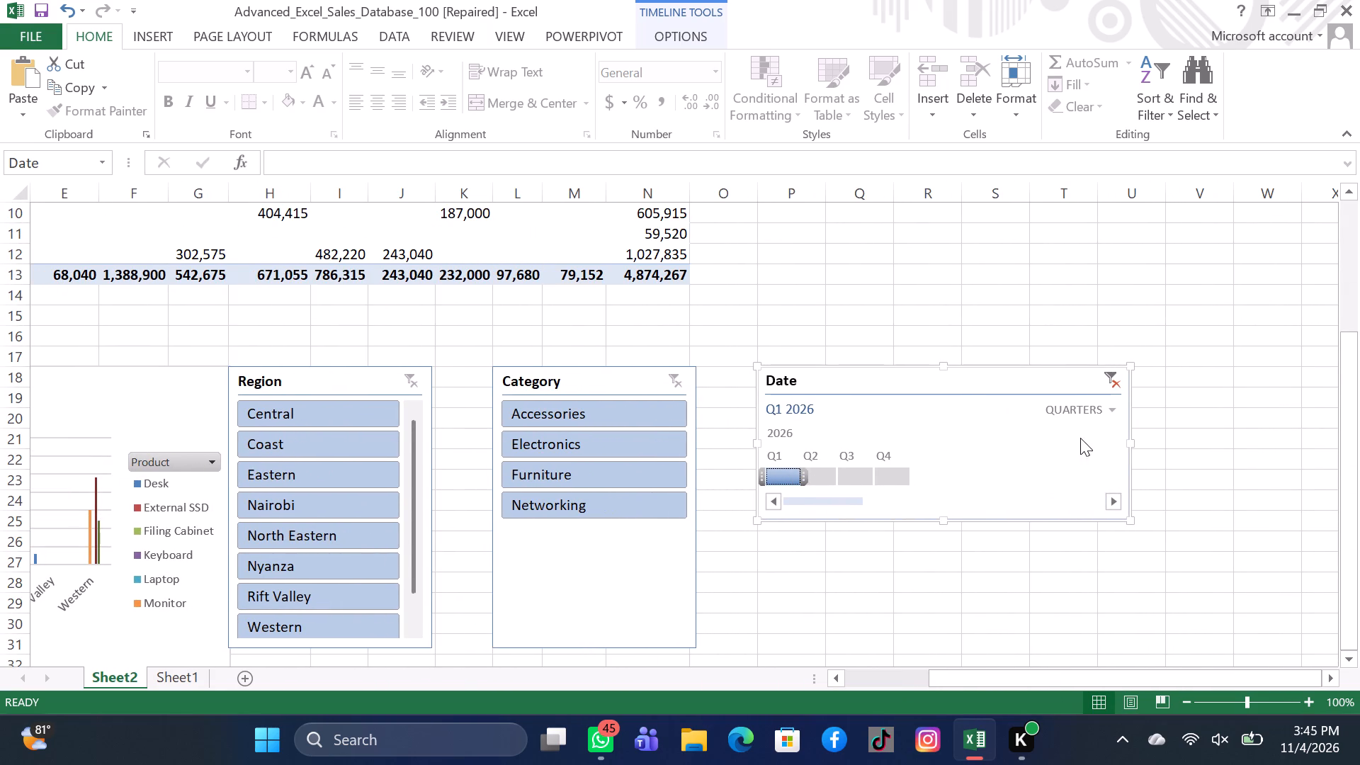
scroll(348, 501, up, 4)
scroll(348, 501, right, 1)
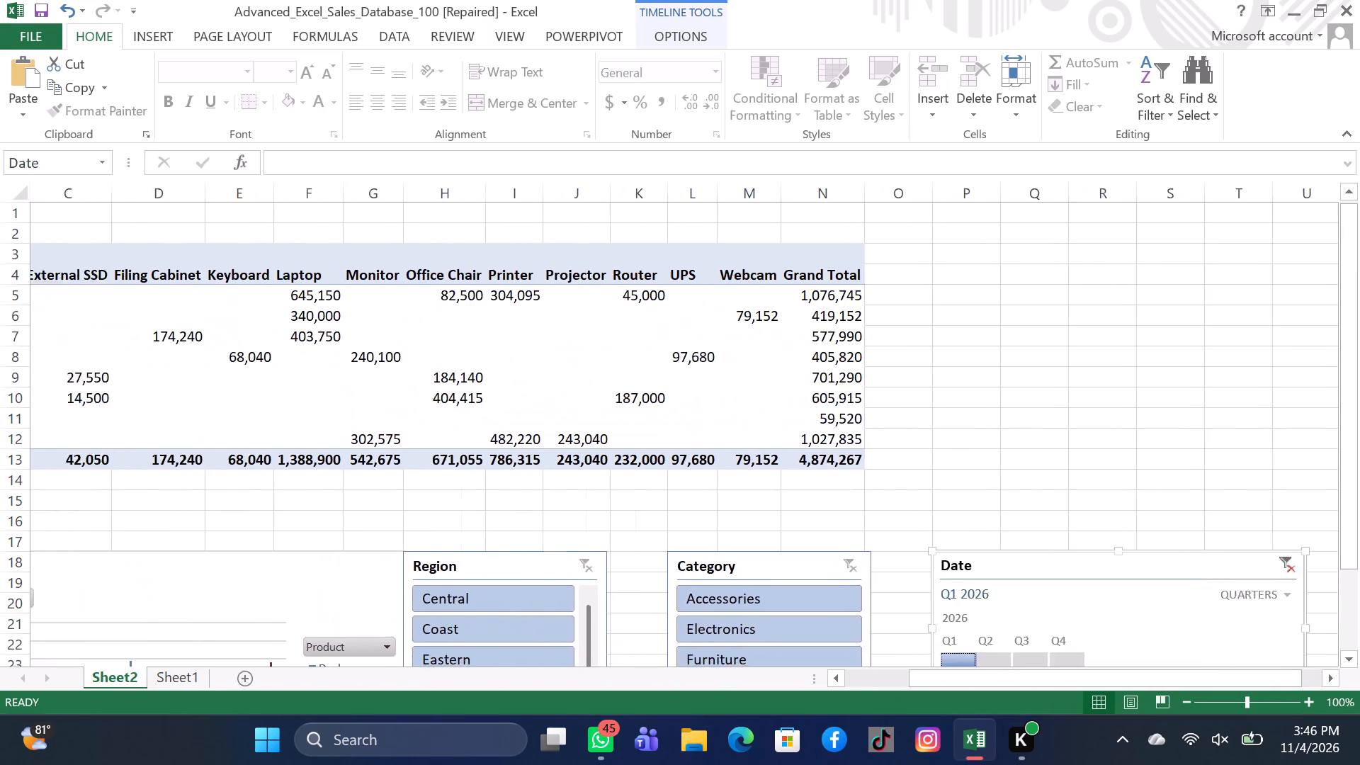
scroll(348, 501, right, 7)
scroll(348, 501, left, 3)
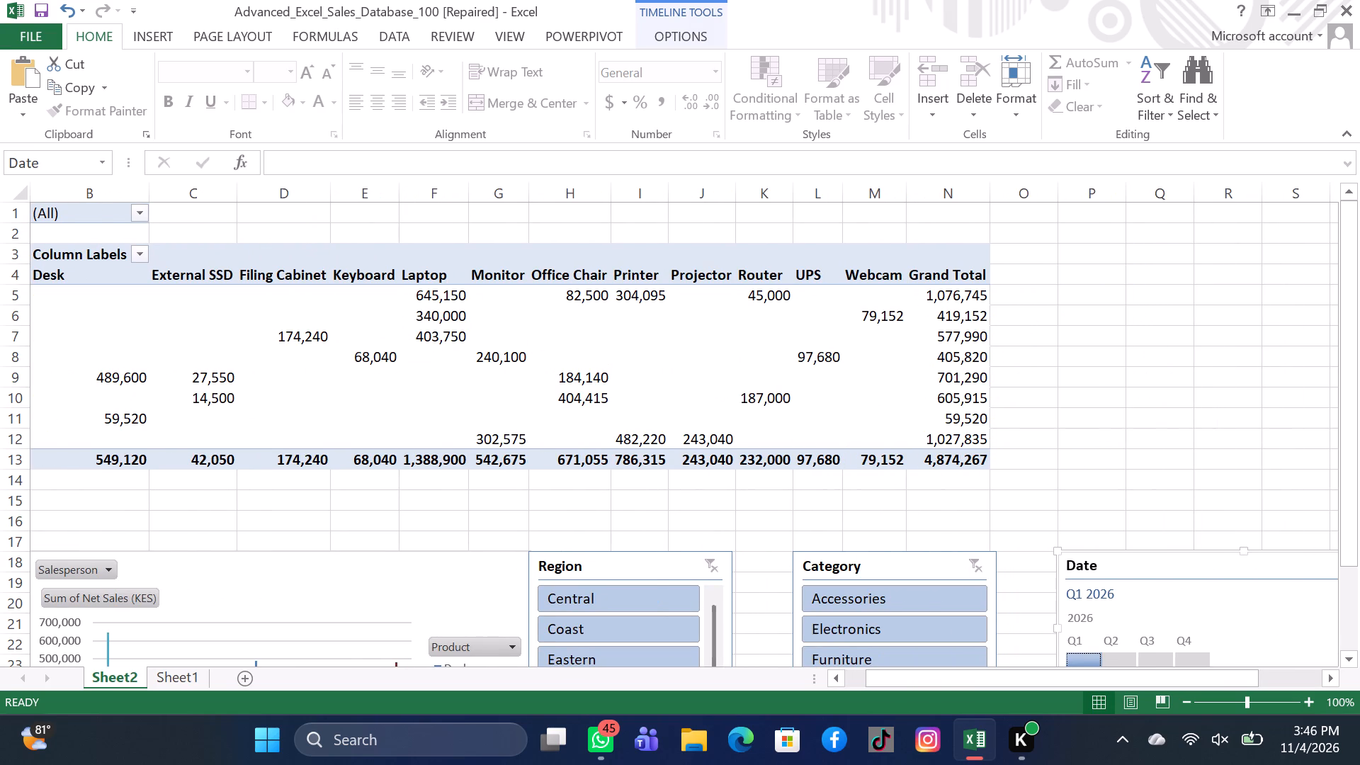
scroll(755, 500, left, 2)
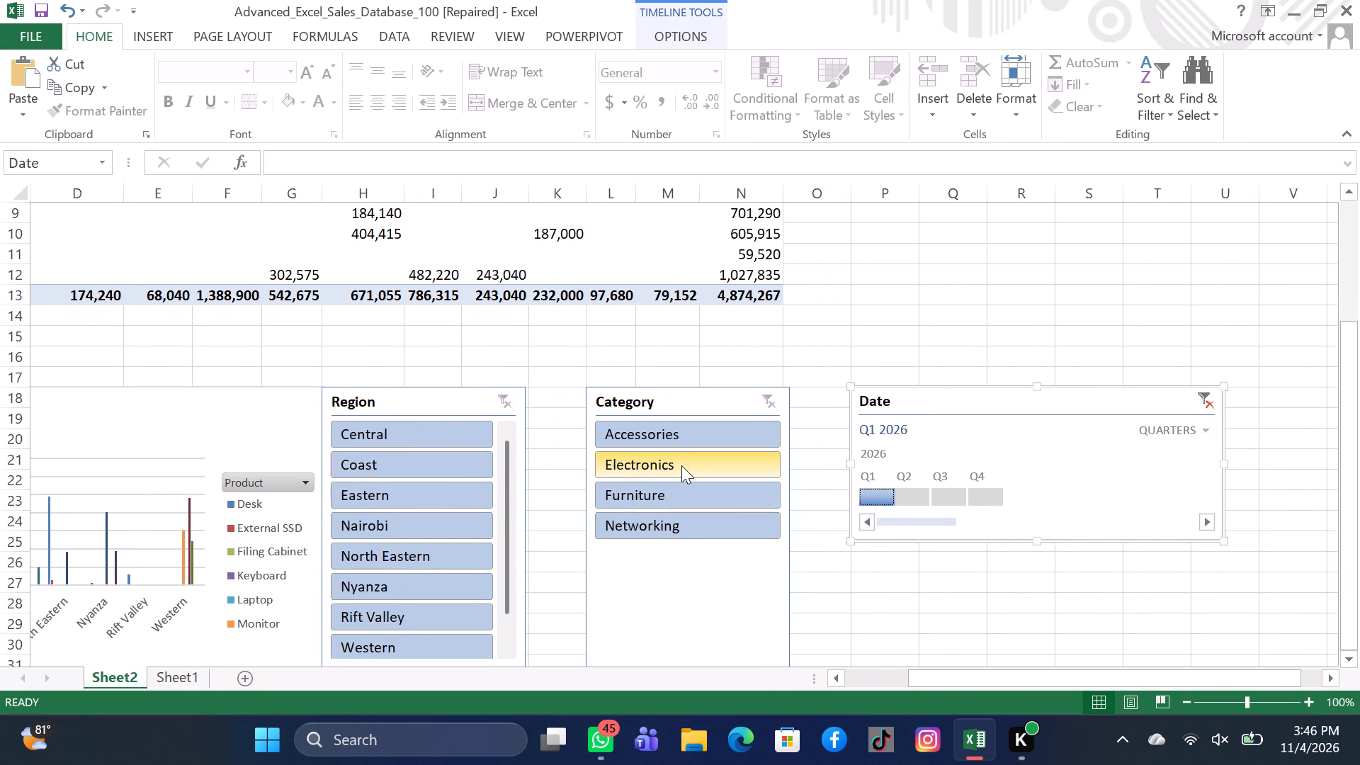
Check the PivotChart for Electronics in Q1 2026 across regions and for Nairobi alone, and clear the Region filter.
click(681, 465)
scroll(681, 465, right, 4)
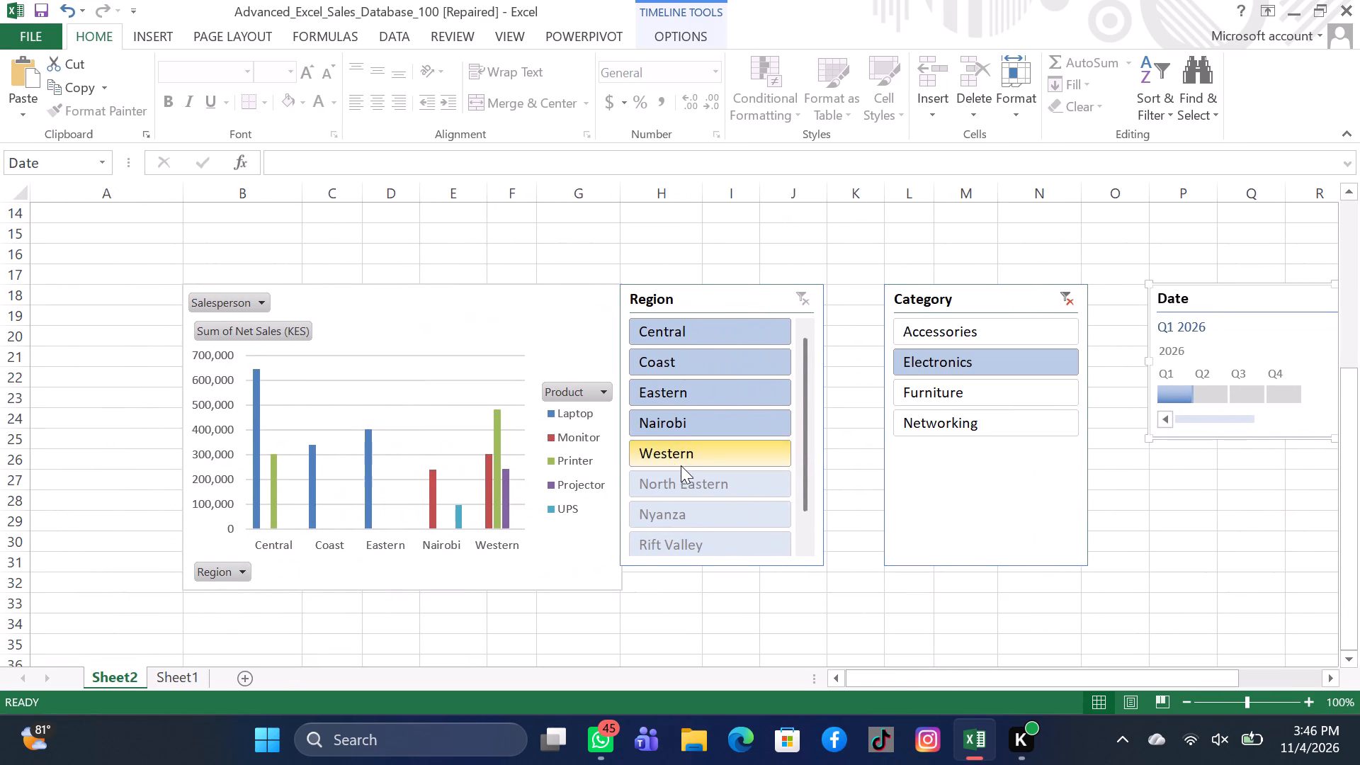
click(691, 425)
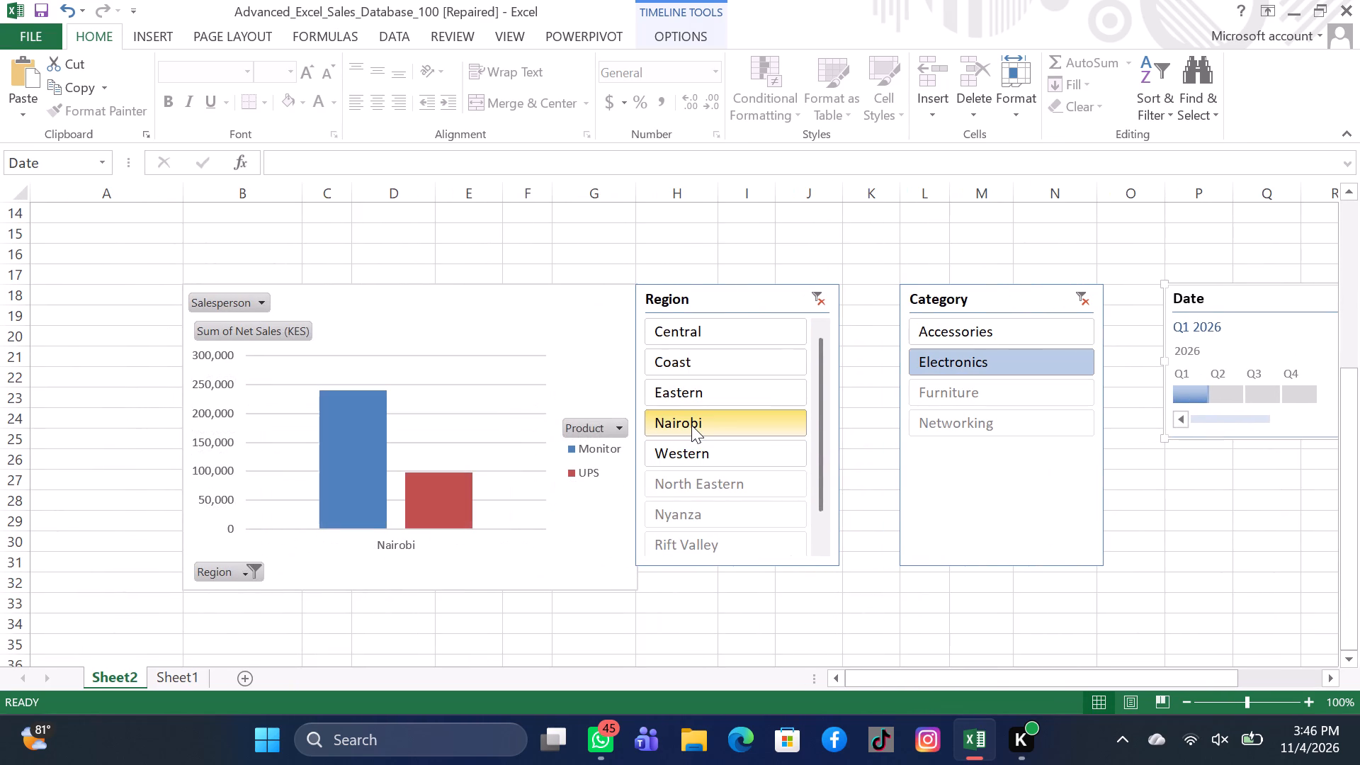
click(829, 297)
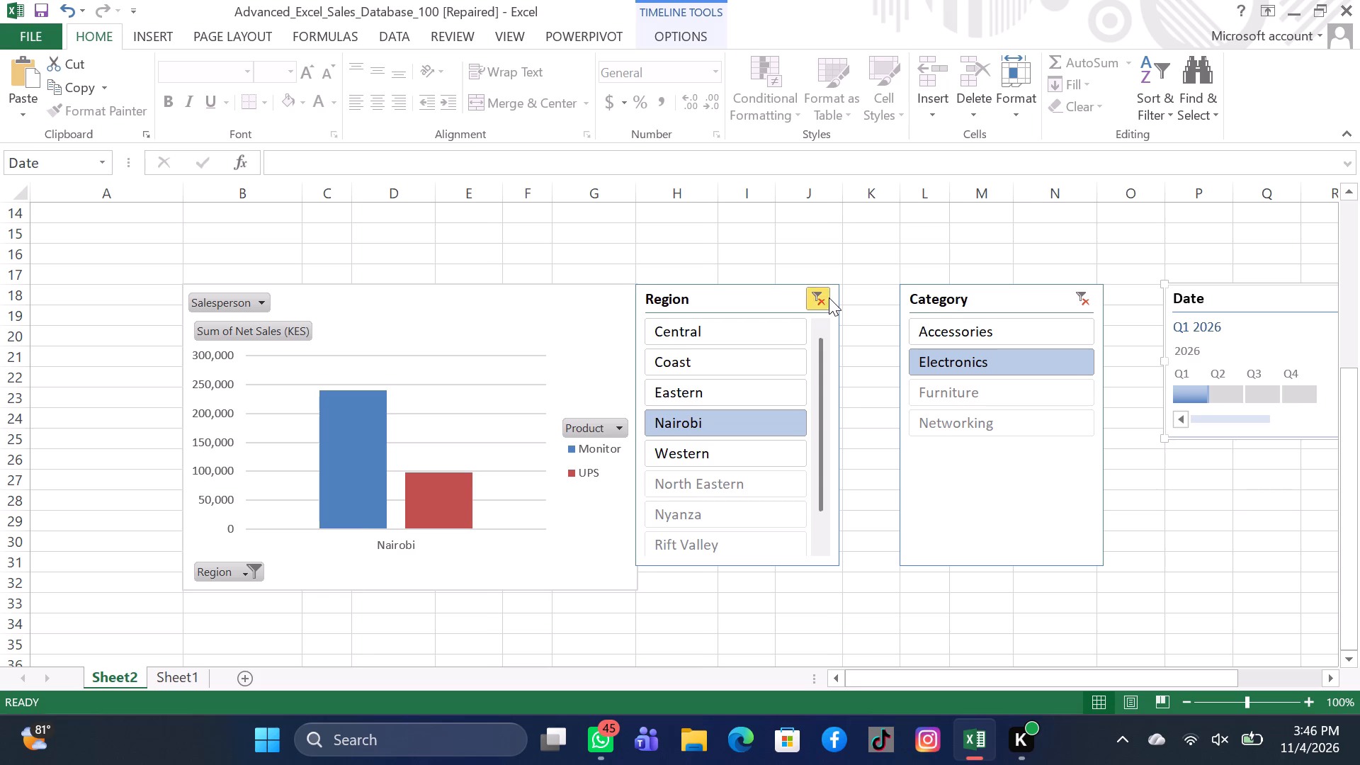
Clear the Category and Date filters and shift the Date timeline slightly down.
click(1072, 292)
scroll(1072, 292, left, 5)
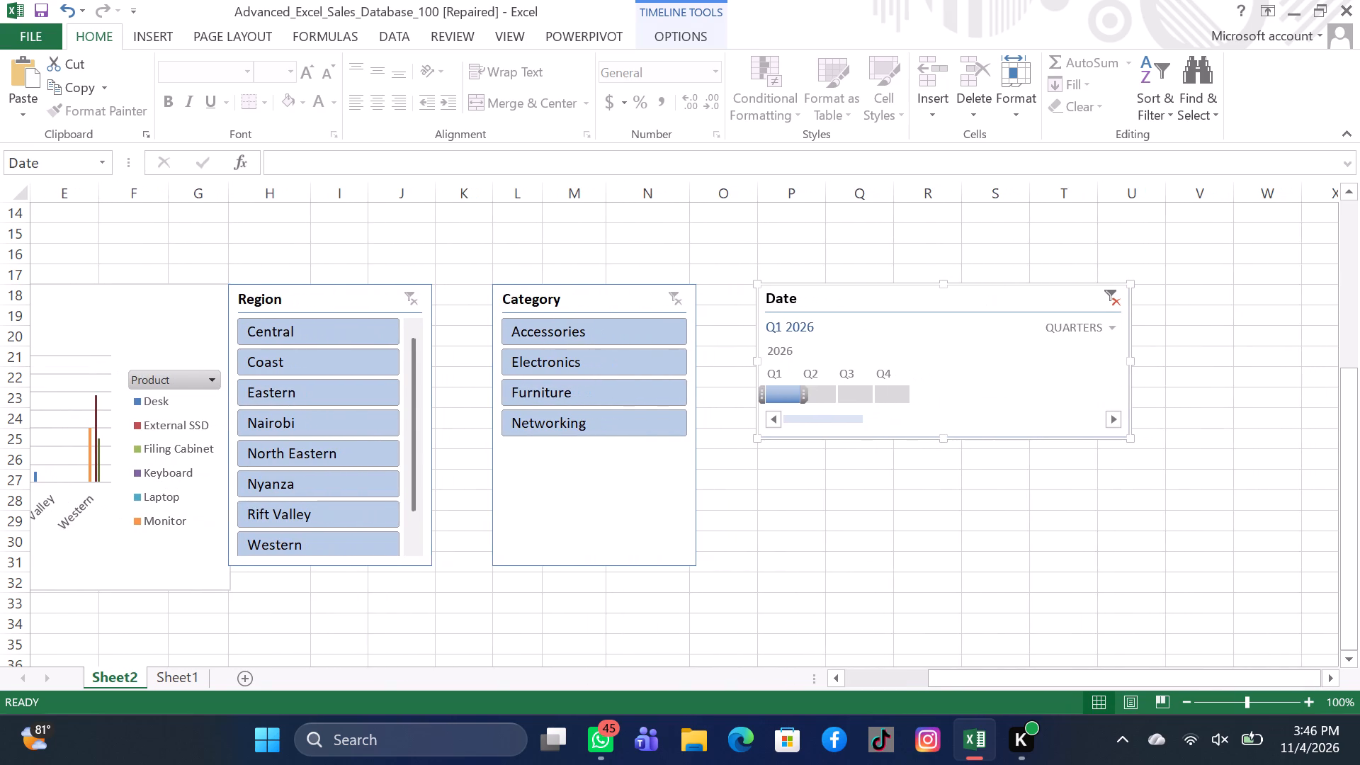
click(1116, 304)
drag(1116, 304, 1077, 318)
scroll(730, 378, right, 6)
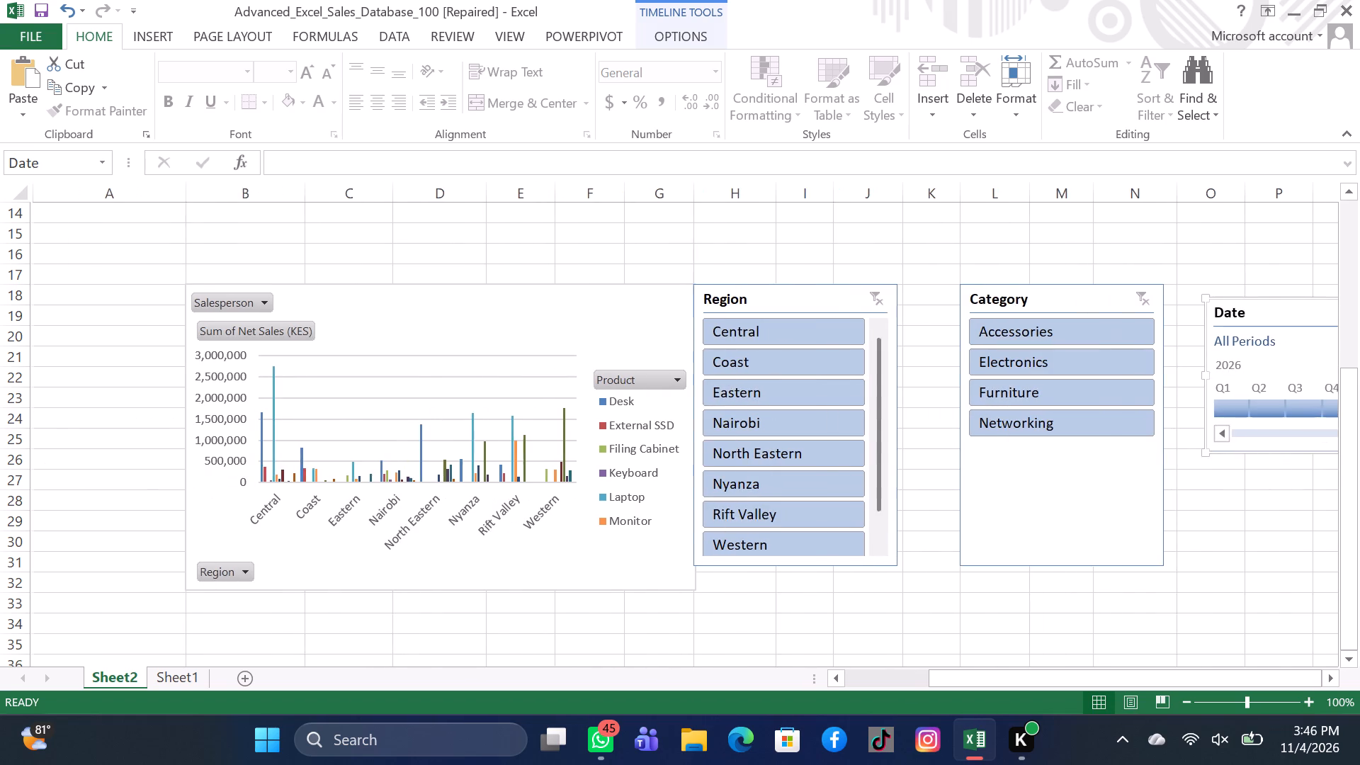
Filter to Central, Electronics and Q3 2026 together, and check both the PivotChart and the PivotTable.
click(740, 331)
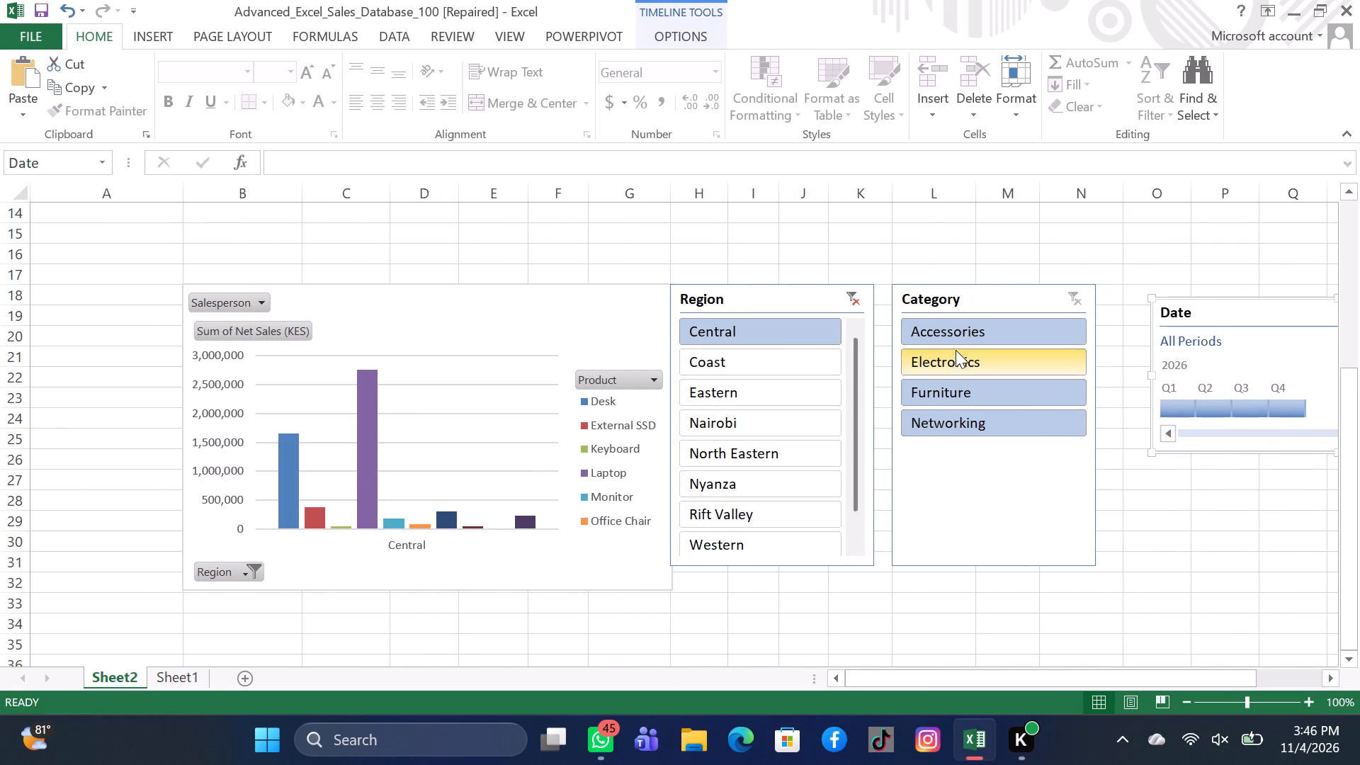
click(956, 354)
scroll(956, 354, left, 4)
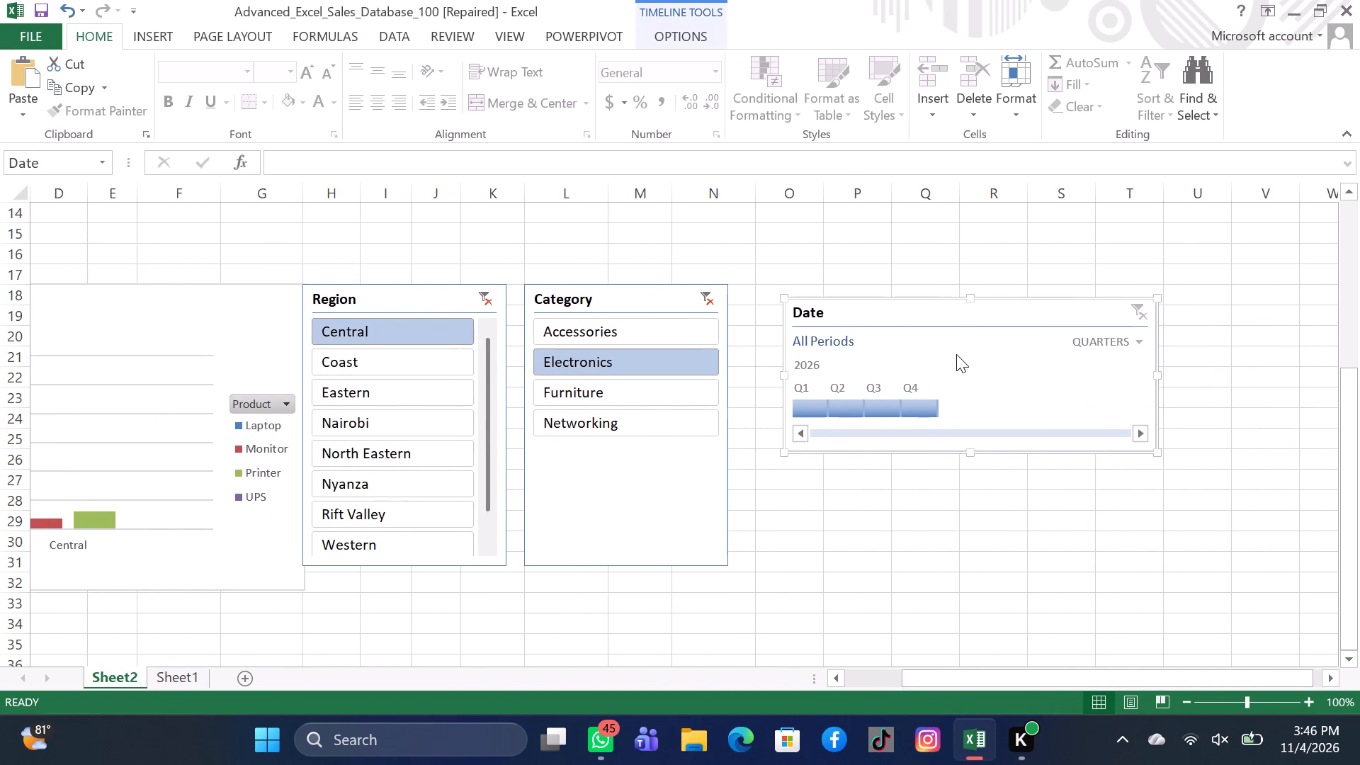
click(882, 411)
scroll(882, 411, right, 7)
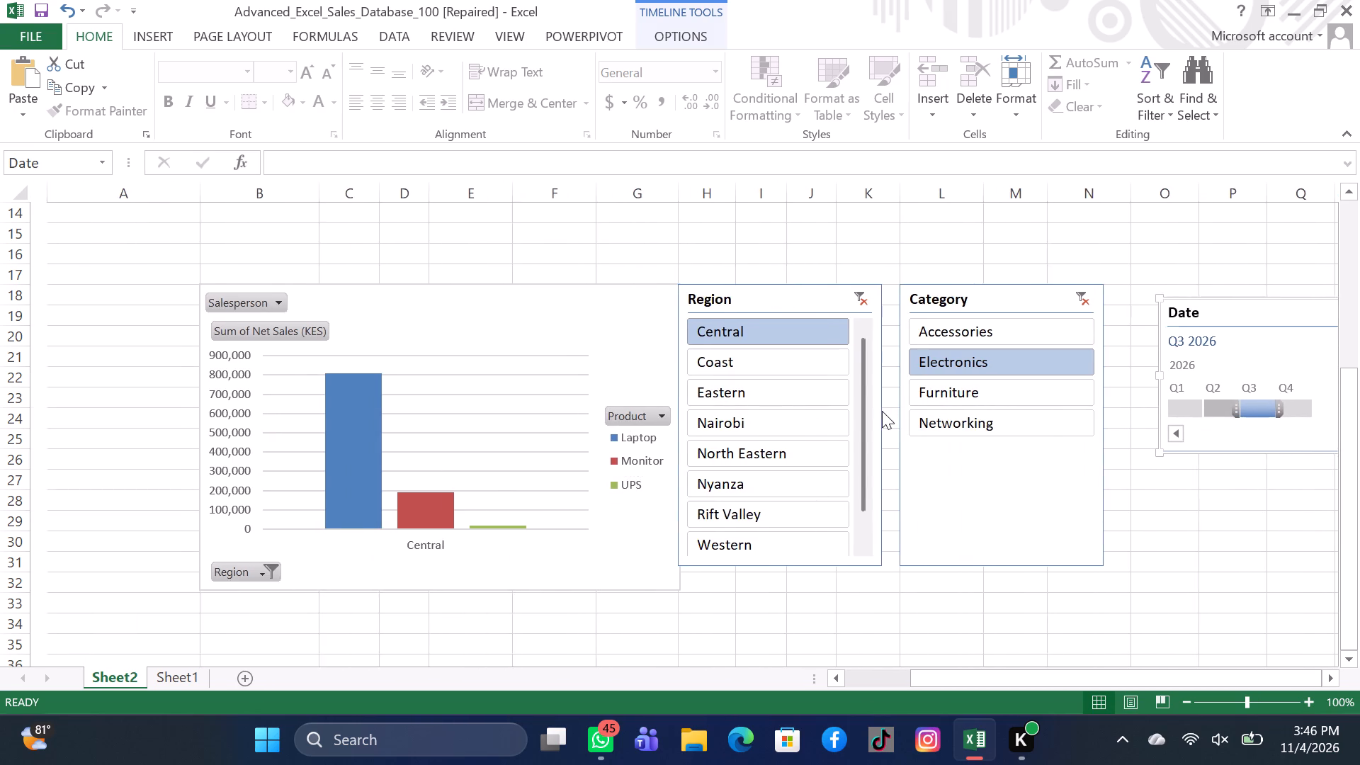
scroll(882, 411, up, 4)
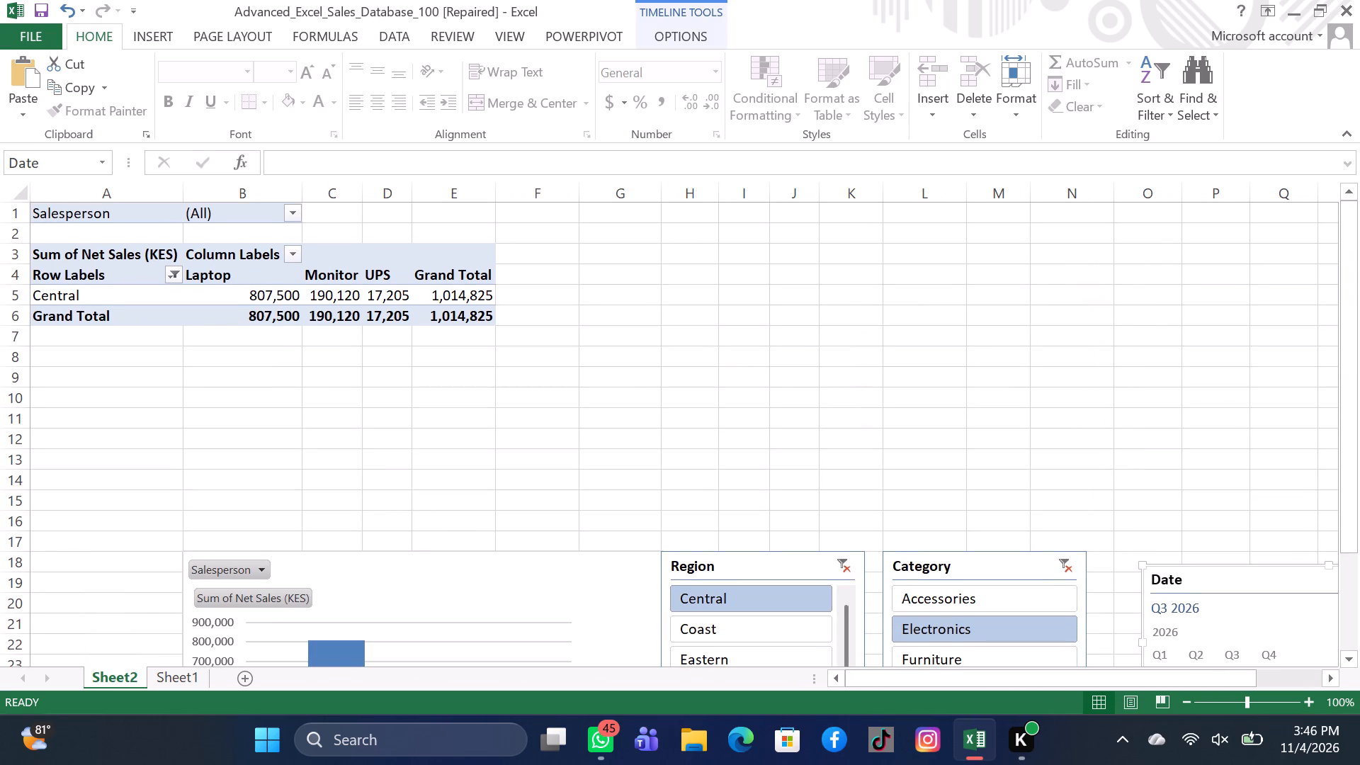
scroll(882, 411, down, 2)
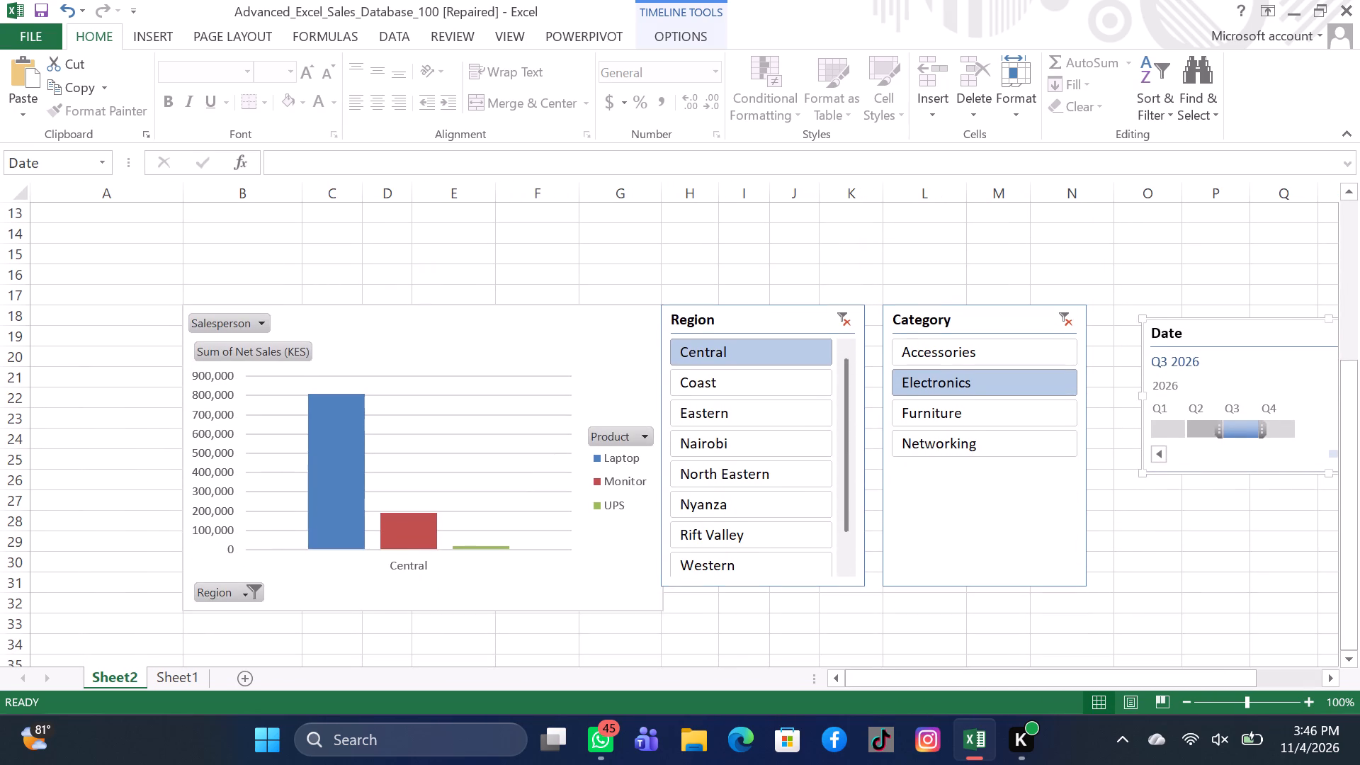
Clear the Region, Category and Date filters in turn, checking the PivotTable and PivotChart along the way.
click(848, 328)
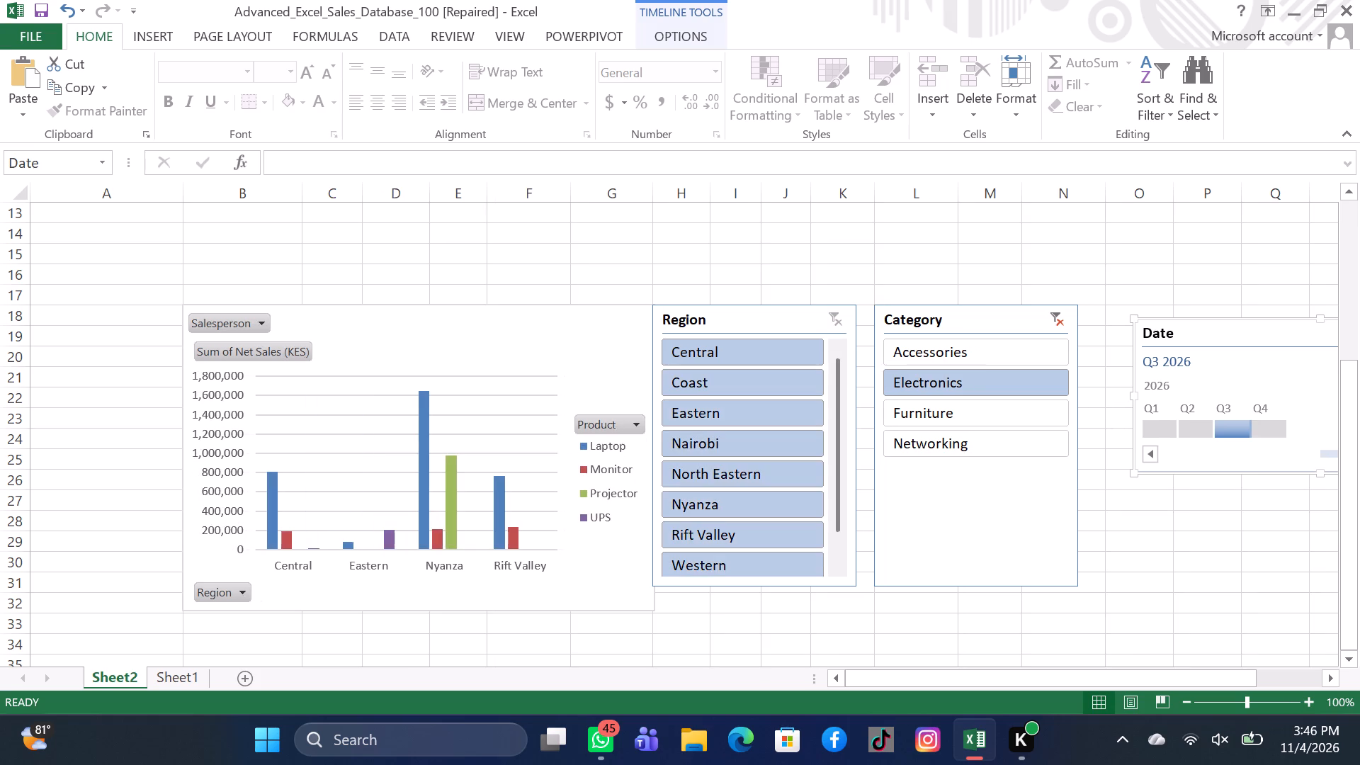
scroll(848, 328, up, 4)
scroll(848, 328, down, 1)
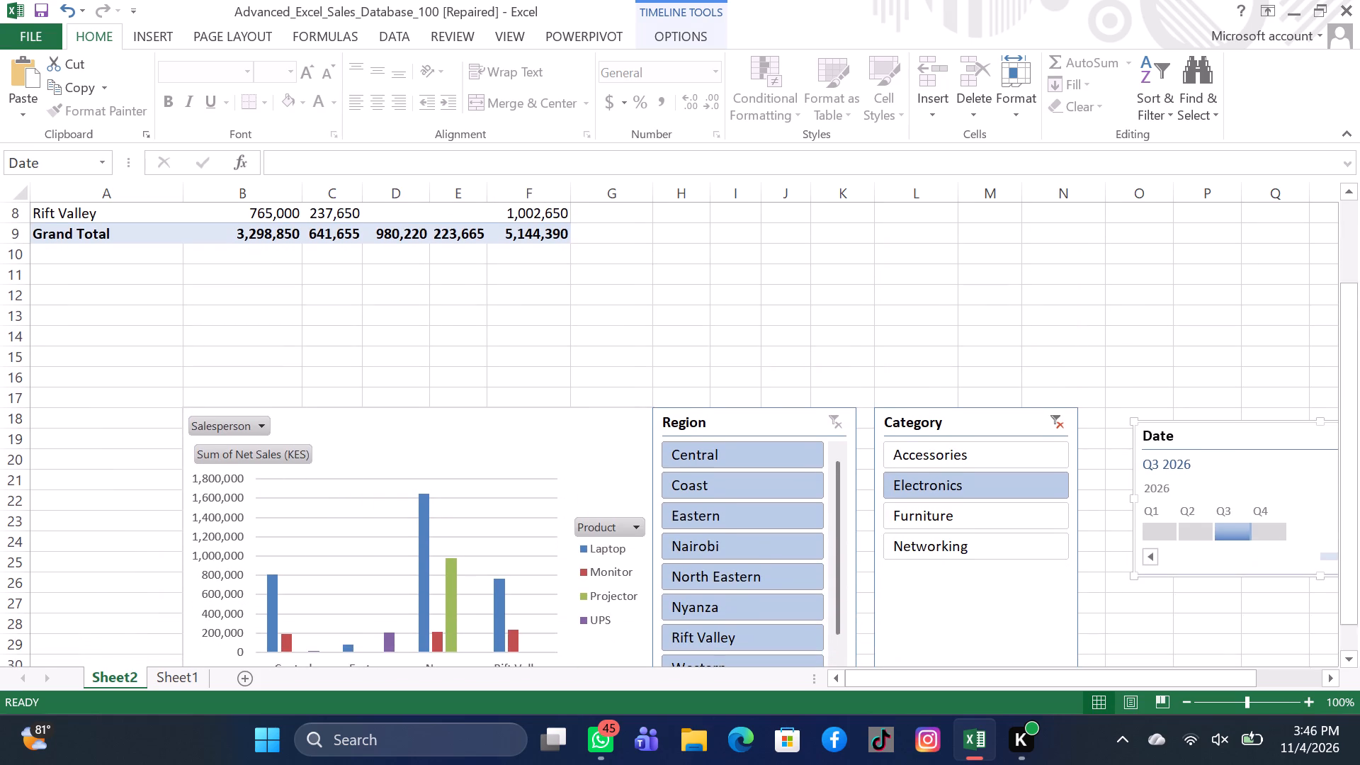
click(1060, 419)
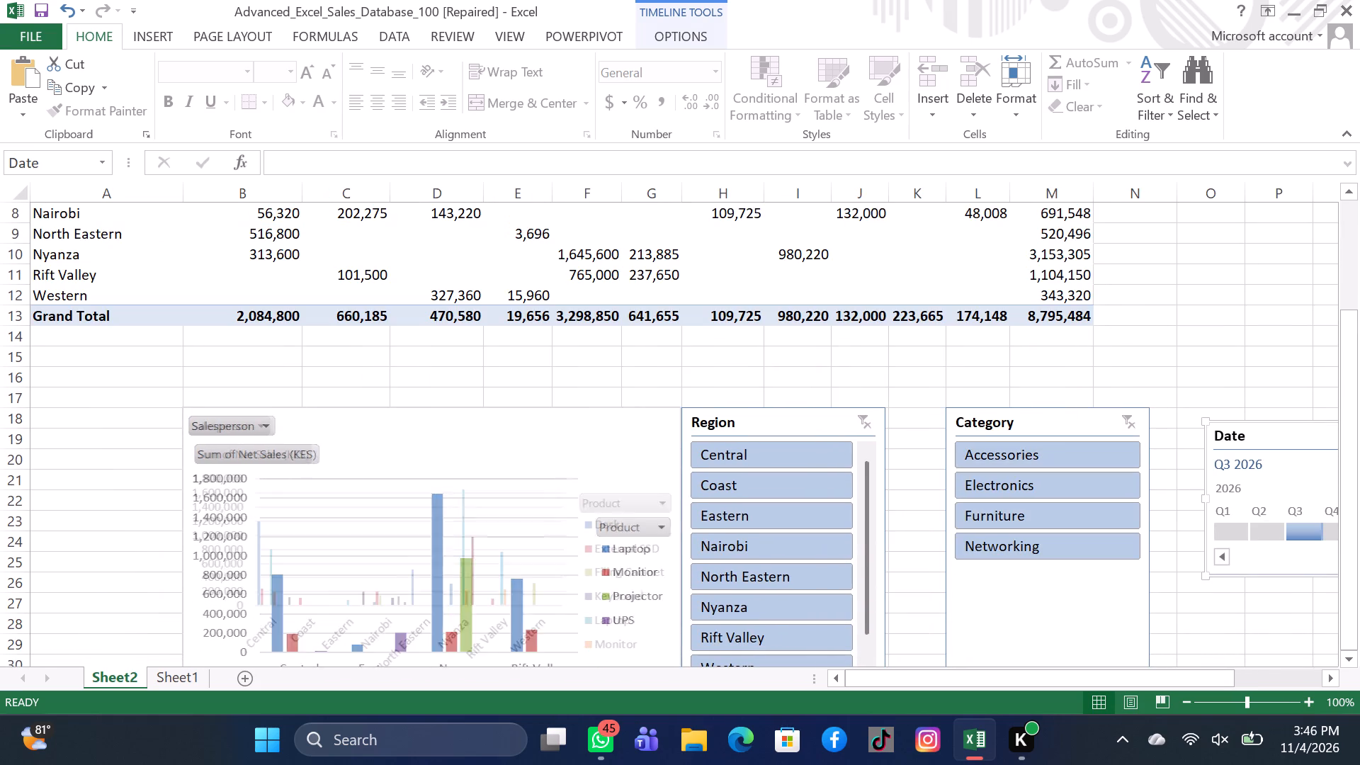
scroll(1060, 419, down, 2)
scroll(1060, 419, up, 2)
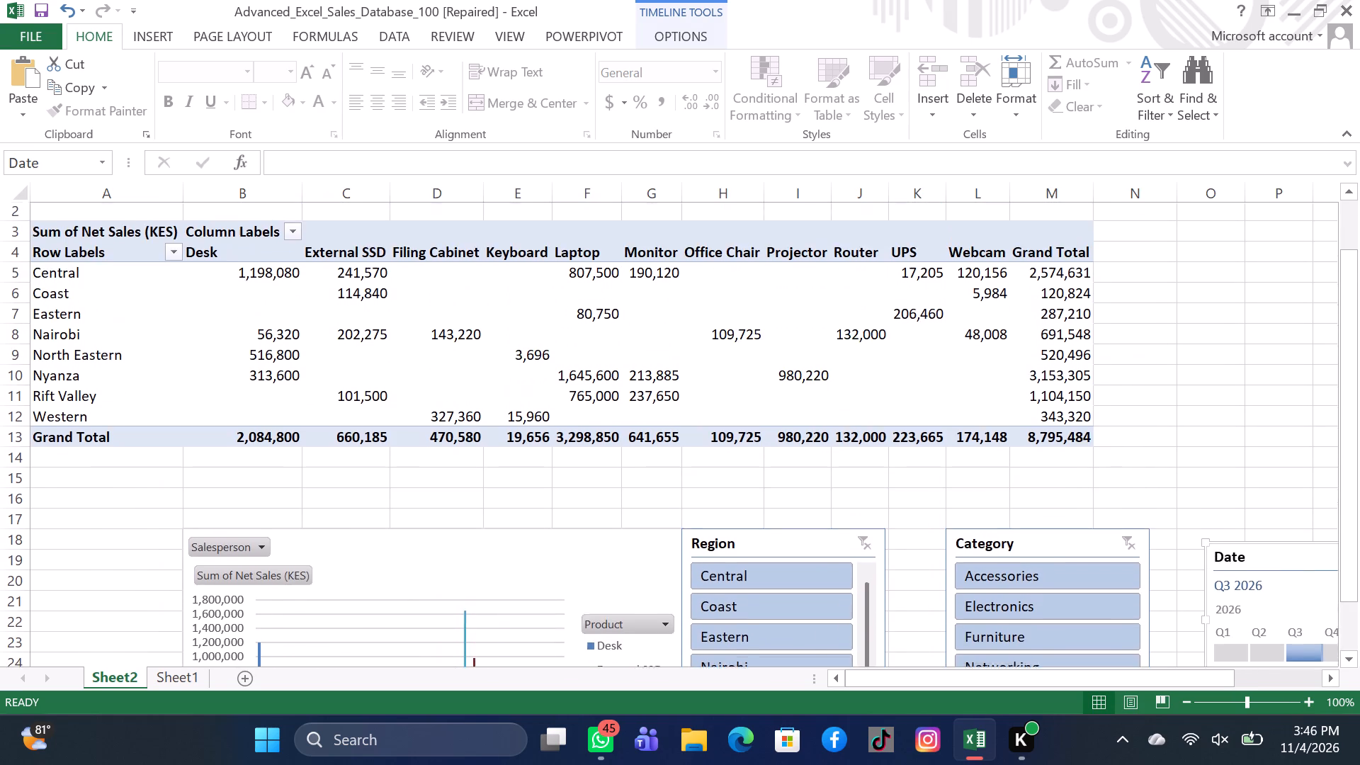
scroll(1060, 419, left, 6)
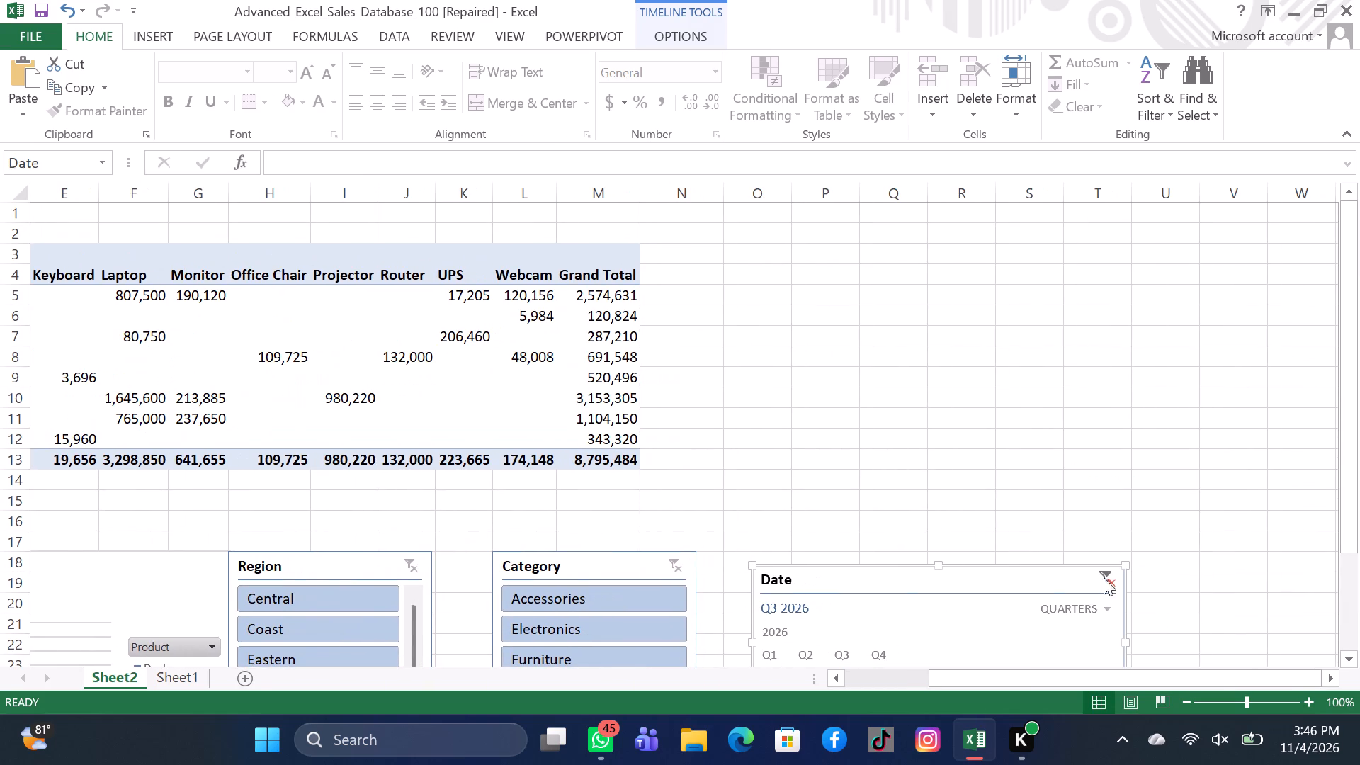
click(1116, 579)
scroll(1116, 579, down, 1)
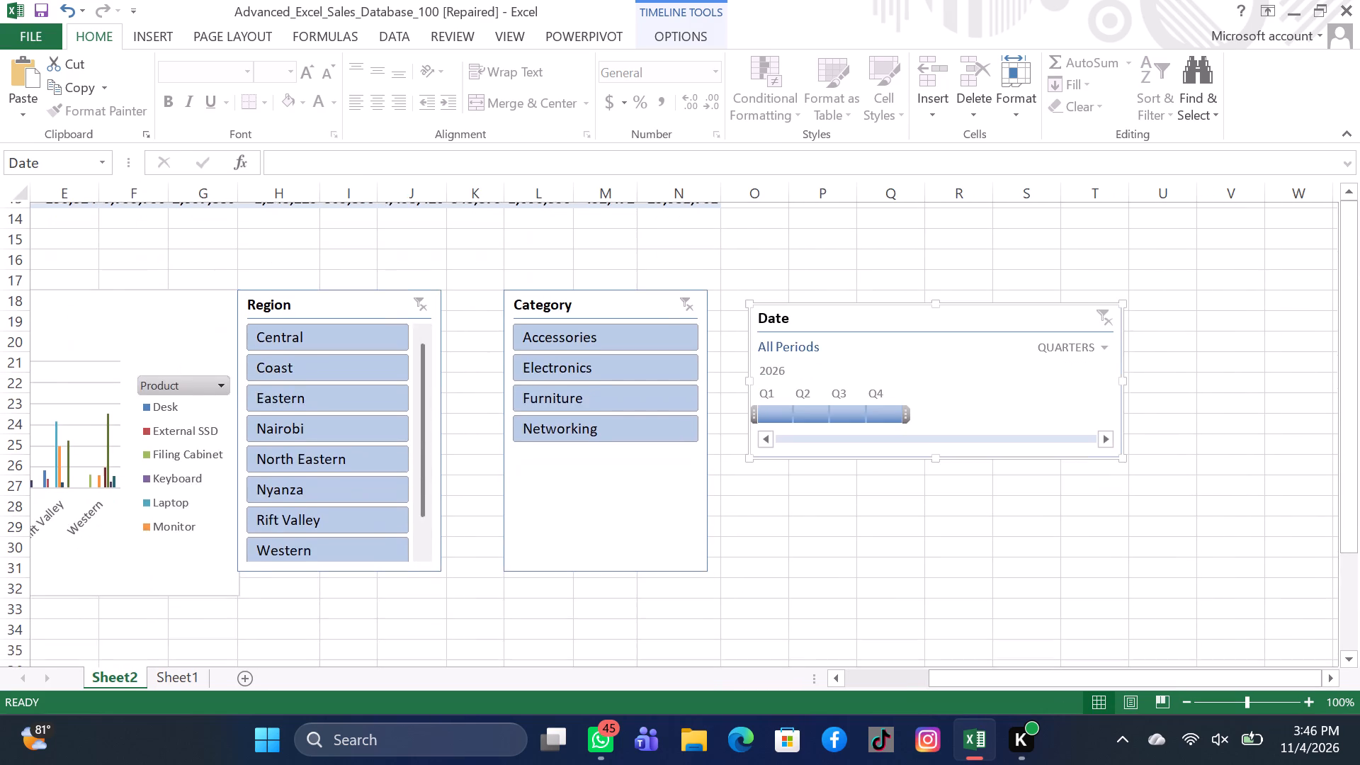
scroll(1116, 579, down, 1)
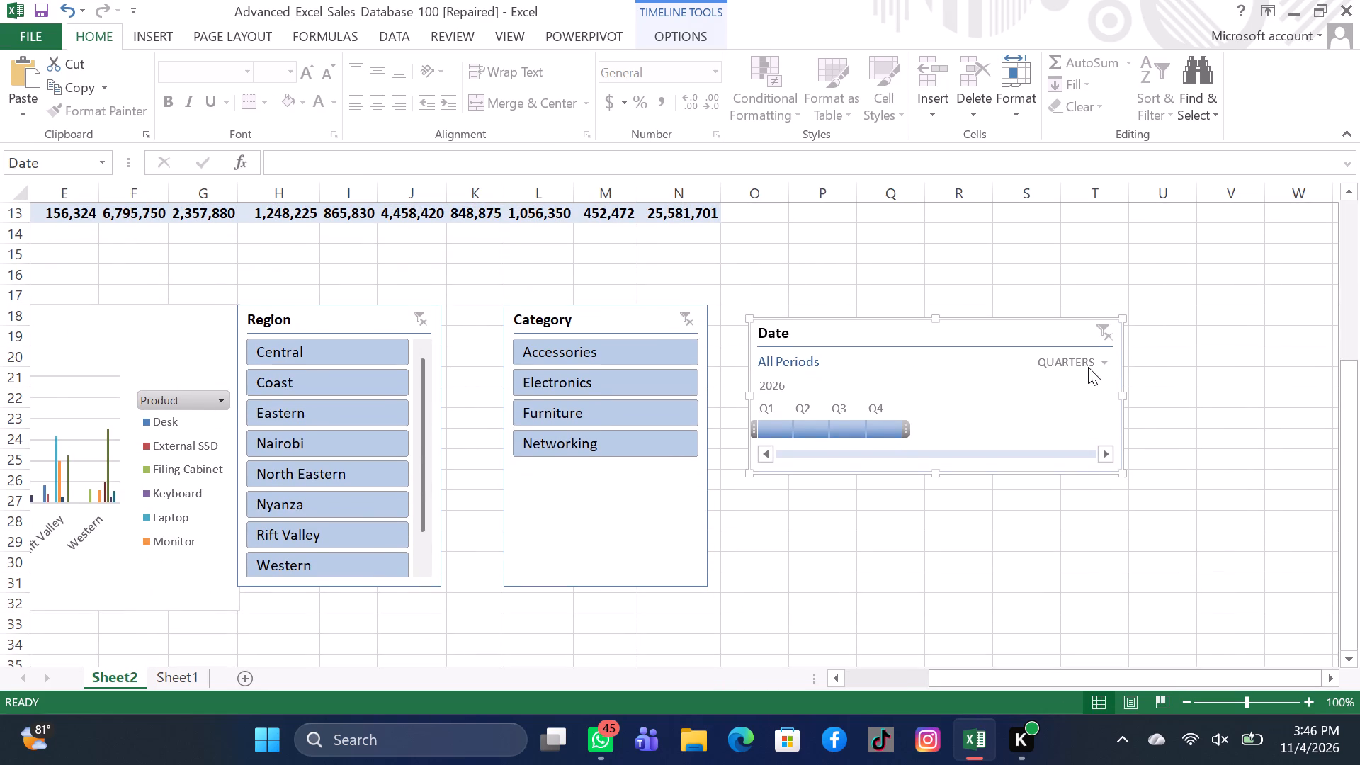
Try the Date timeline's time level at years and set it to months.
click(1101, 355)
click(1088, 382)
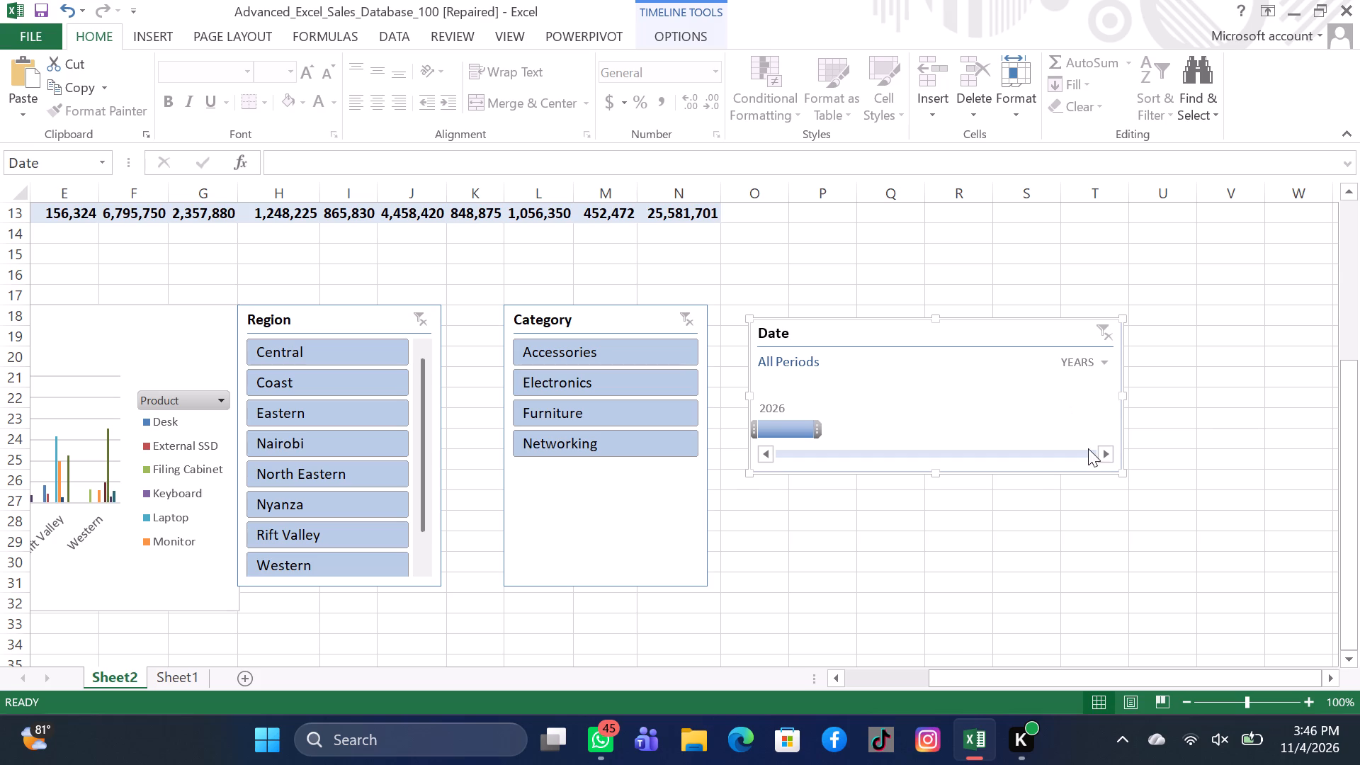
click(1104, 358)
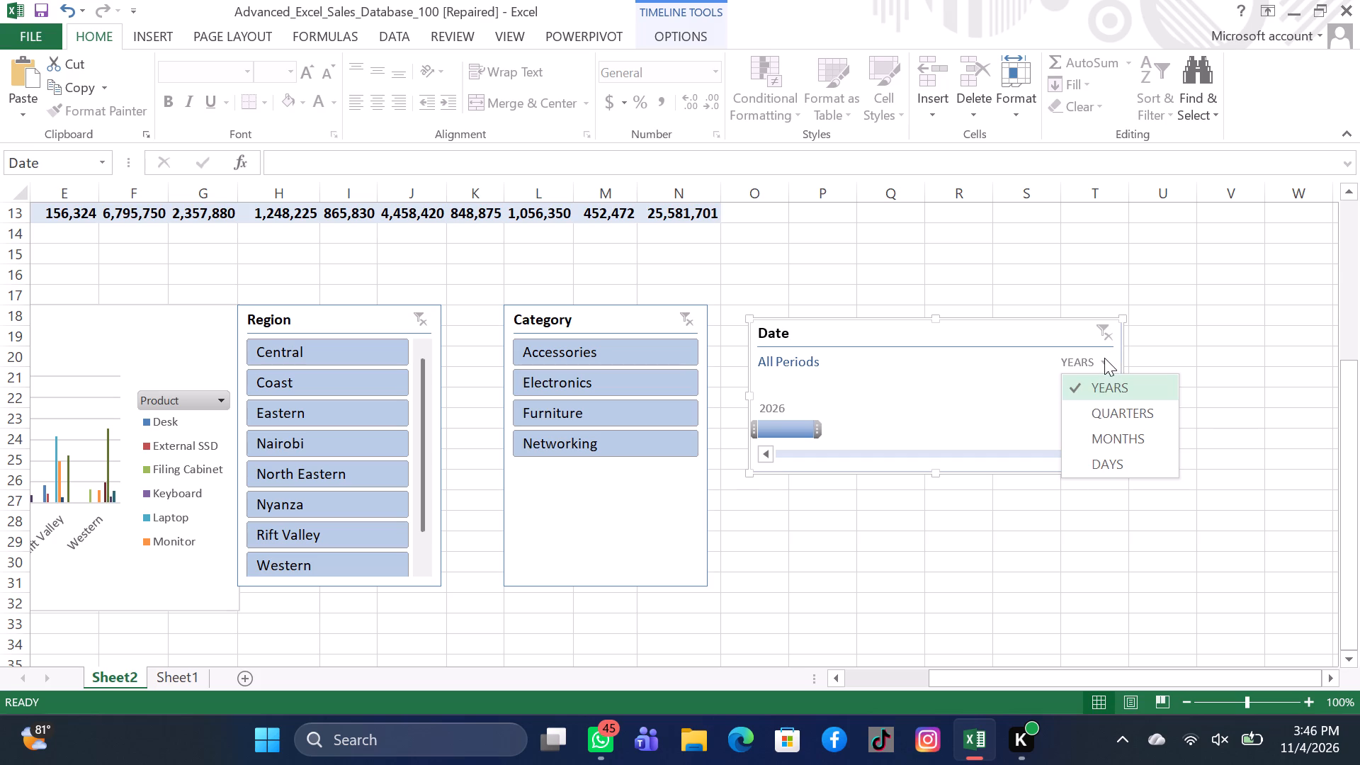
click(1114, 436)
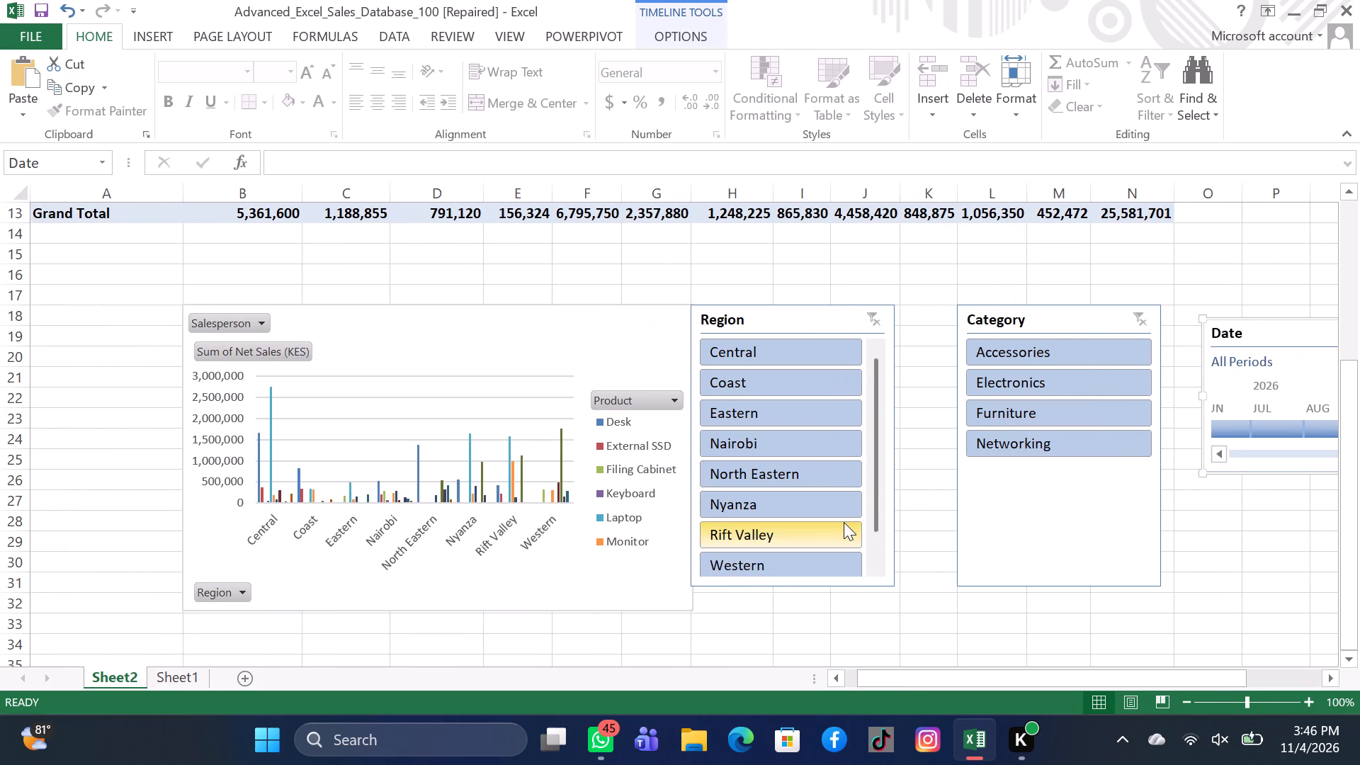
scroll(844, 522, left, 4)
scroll(844, 522, right, 6)
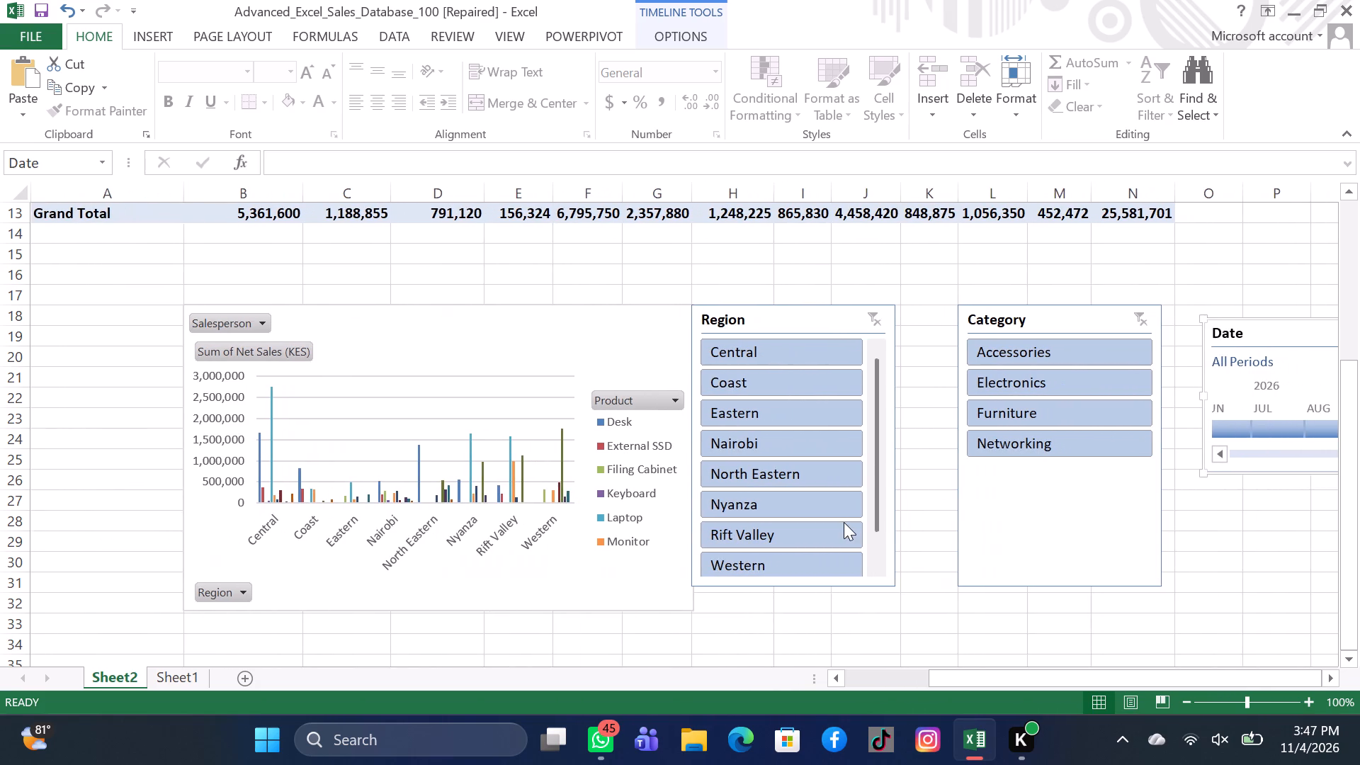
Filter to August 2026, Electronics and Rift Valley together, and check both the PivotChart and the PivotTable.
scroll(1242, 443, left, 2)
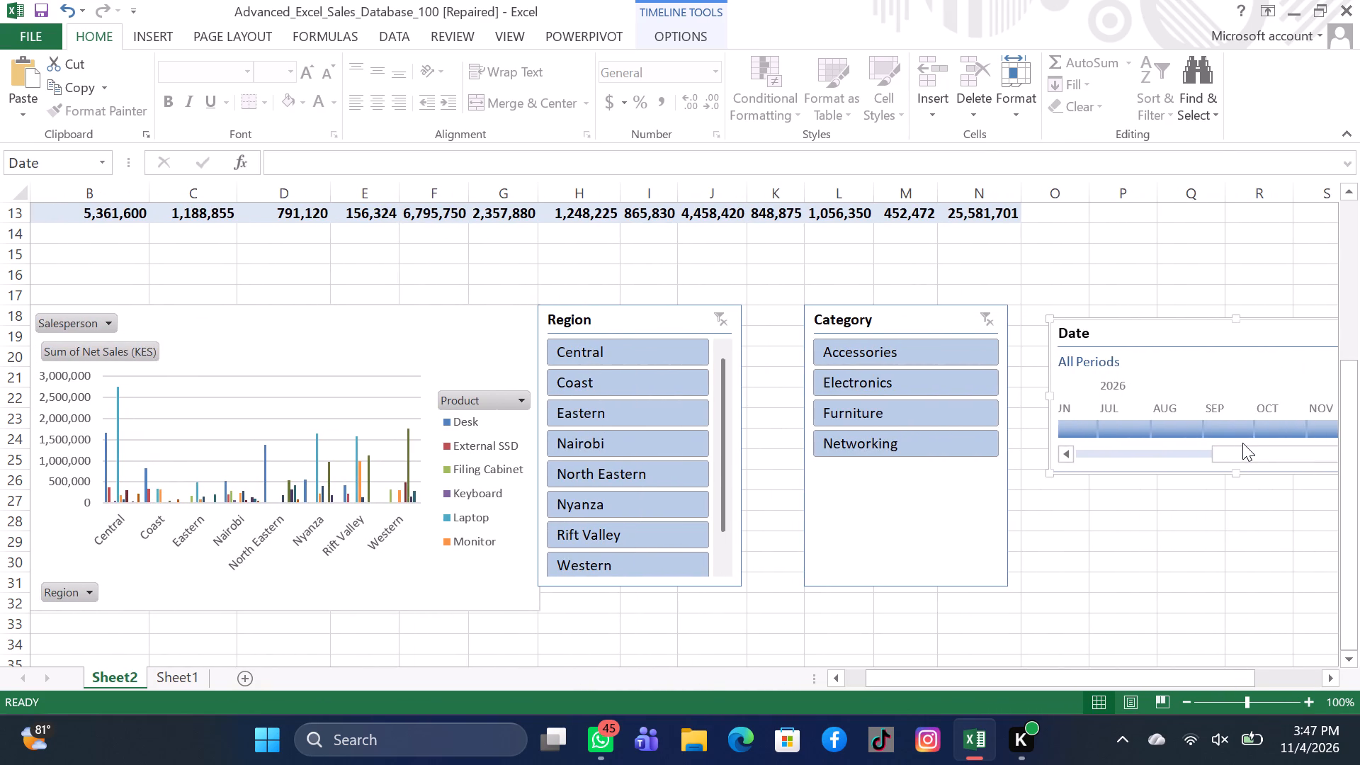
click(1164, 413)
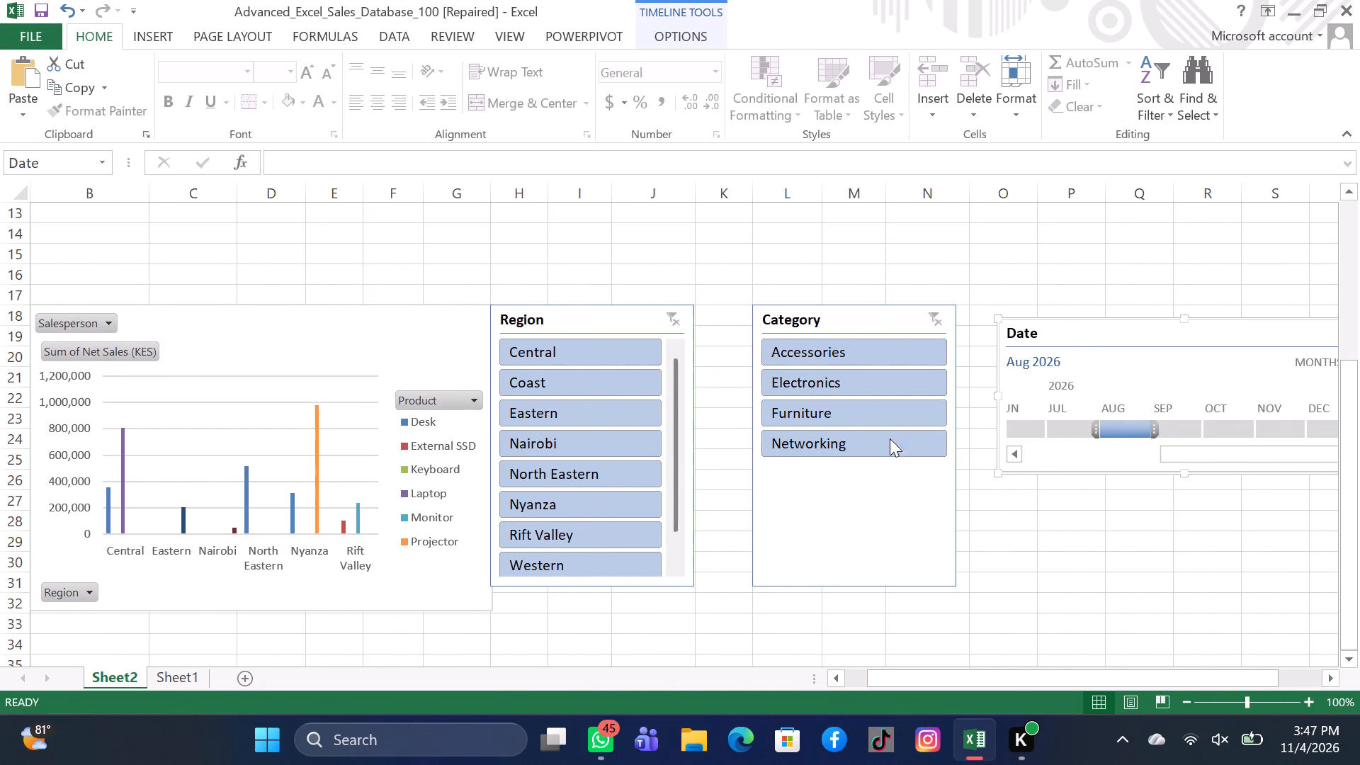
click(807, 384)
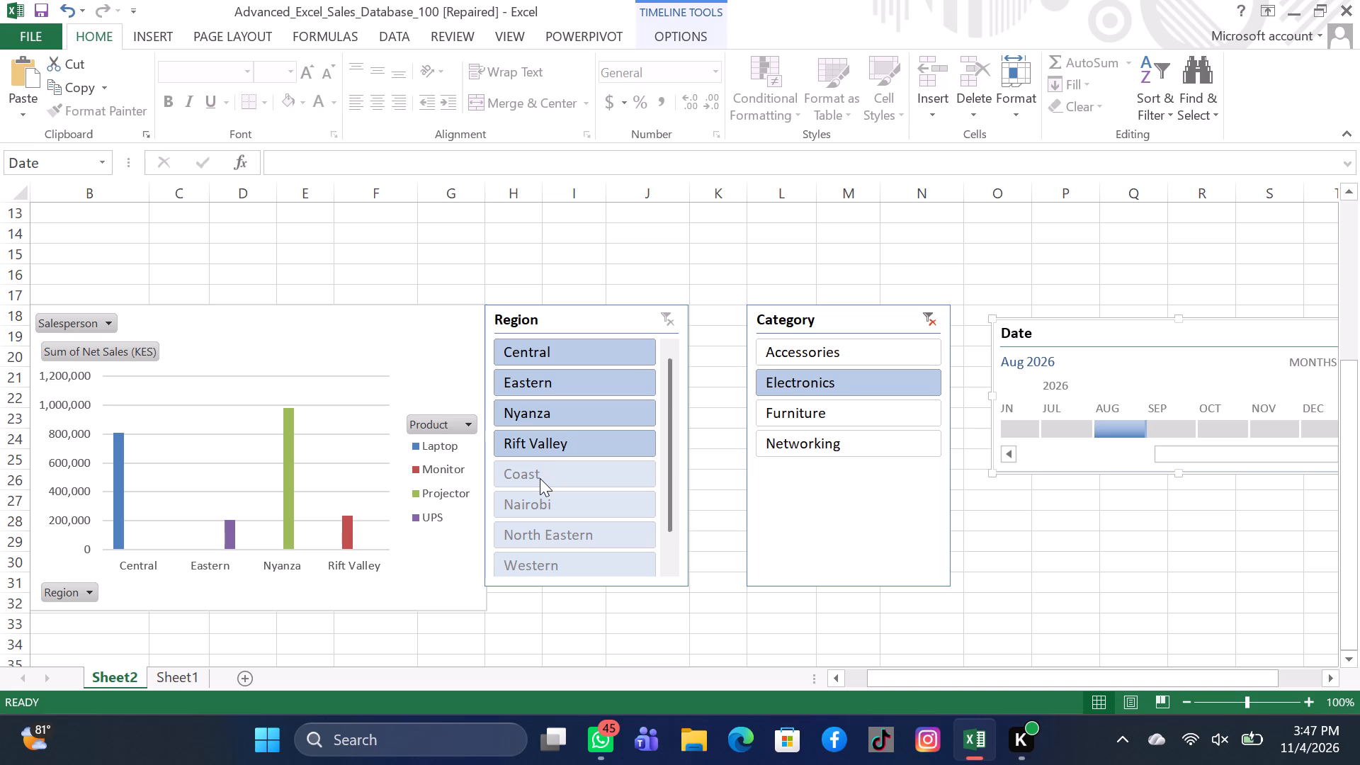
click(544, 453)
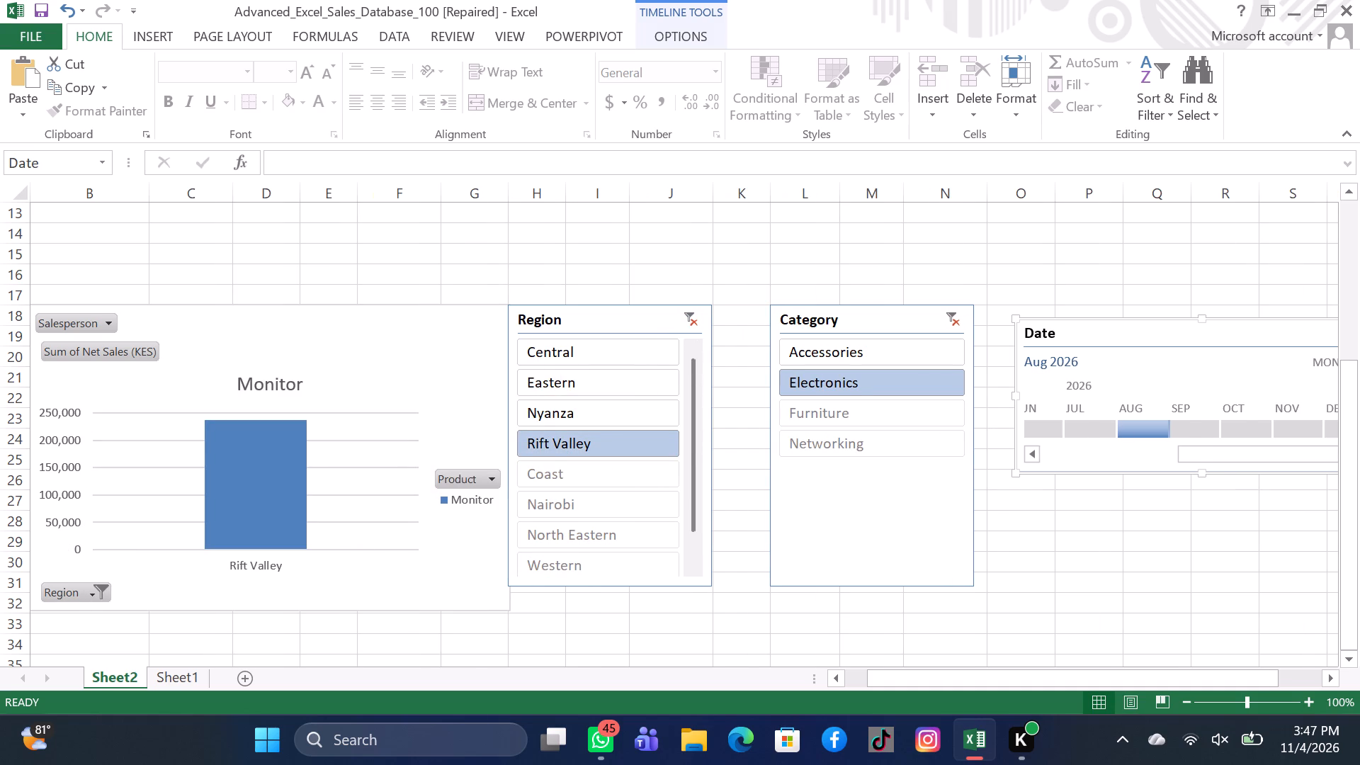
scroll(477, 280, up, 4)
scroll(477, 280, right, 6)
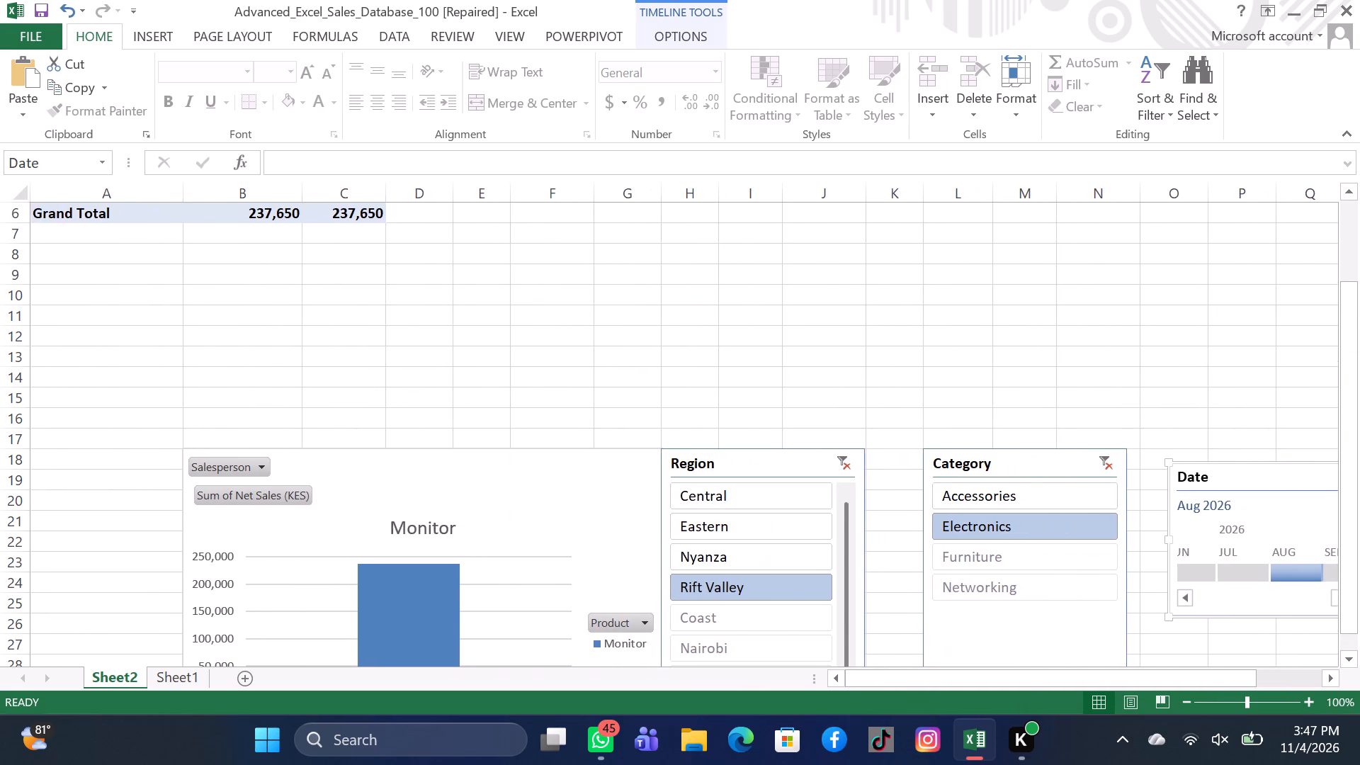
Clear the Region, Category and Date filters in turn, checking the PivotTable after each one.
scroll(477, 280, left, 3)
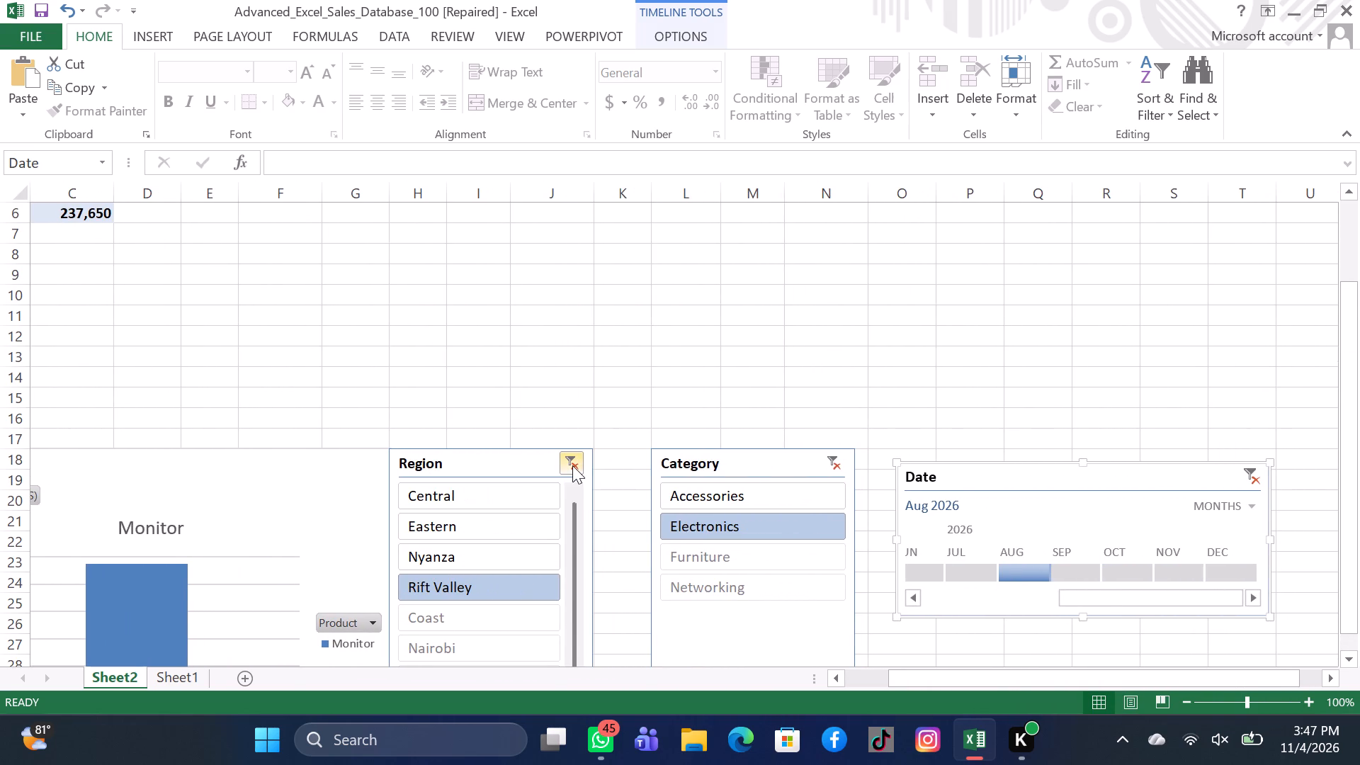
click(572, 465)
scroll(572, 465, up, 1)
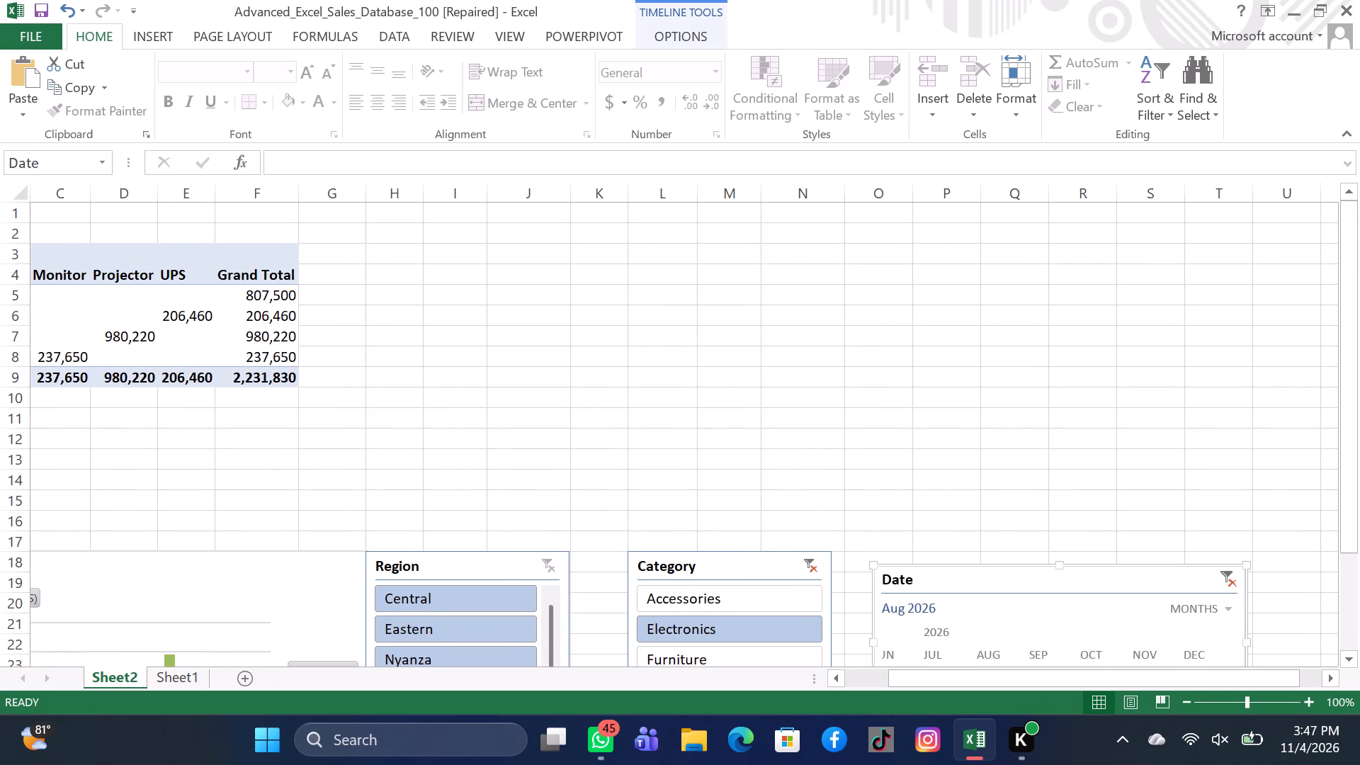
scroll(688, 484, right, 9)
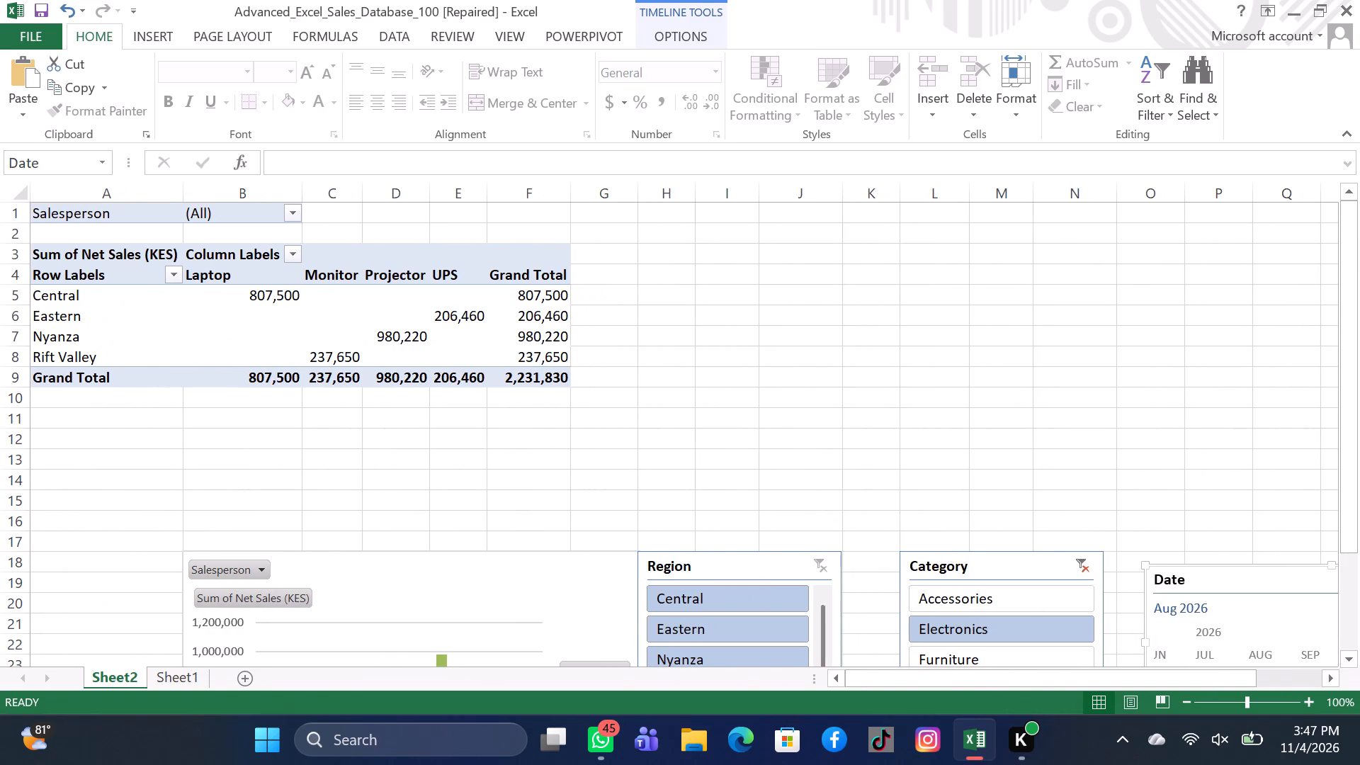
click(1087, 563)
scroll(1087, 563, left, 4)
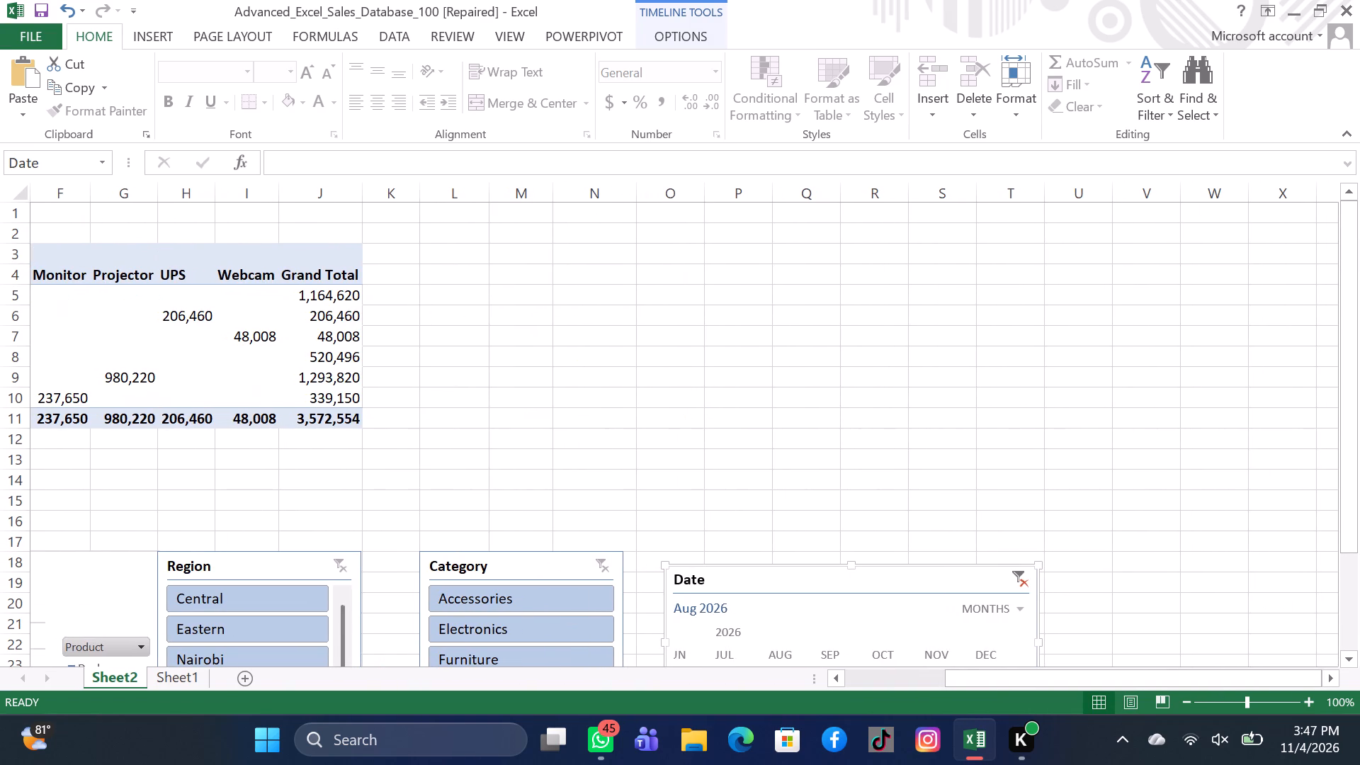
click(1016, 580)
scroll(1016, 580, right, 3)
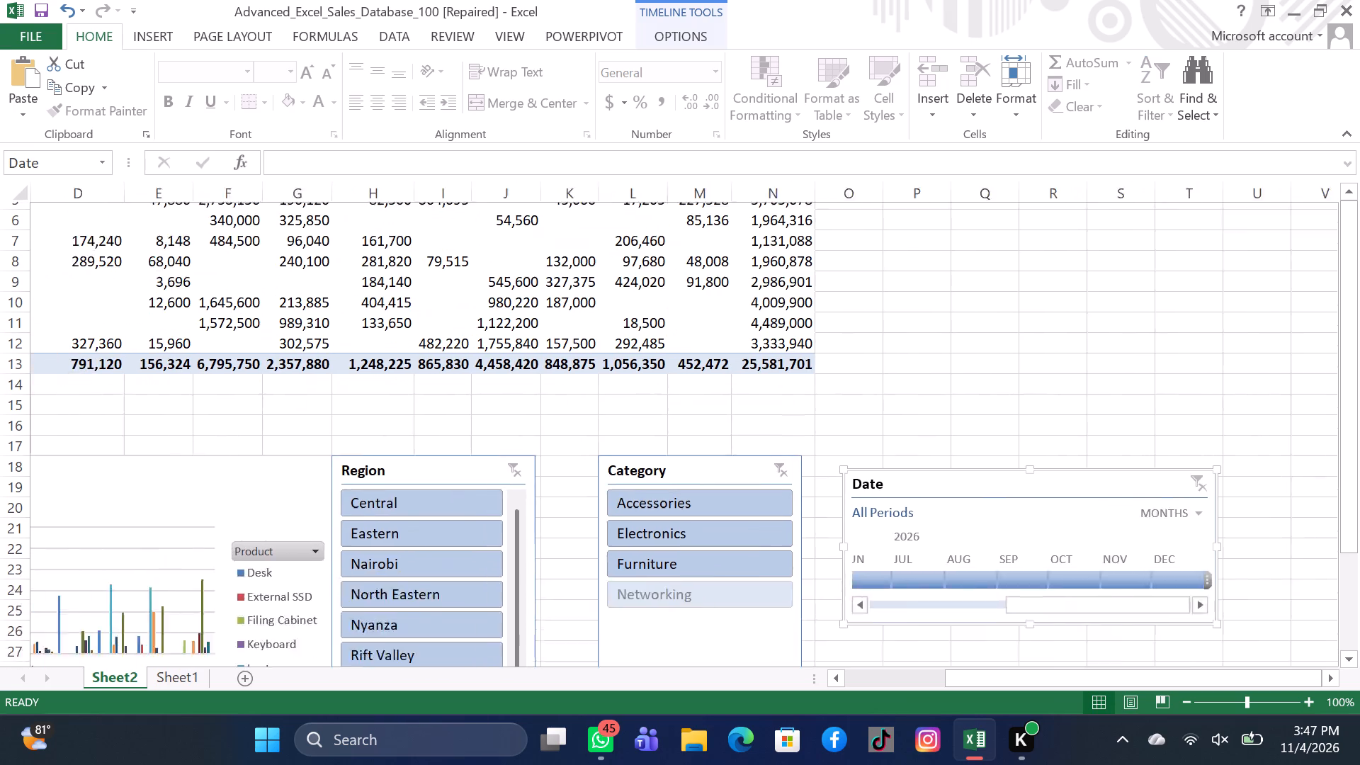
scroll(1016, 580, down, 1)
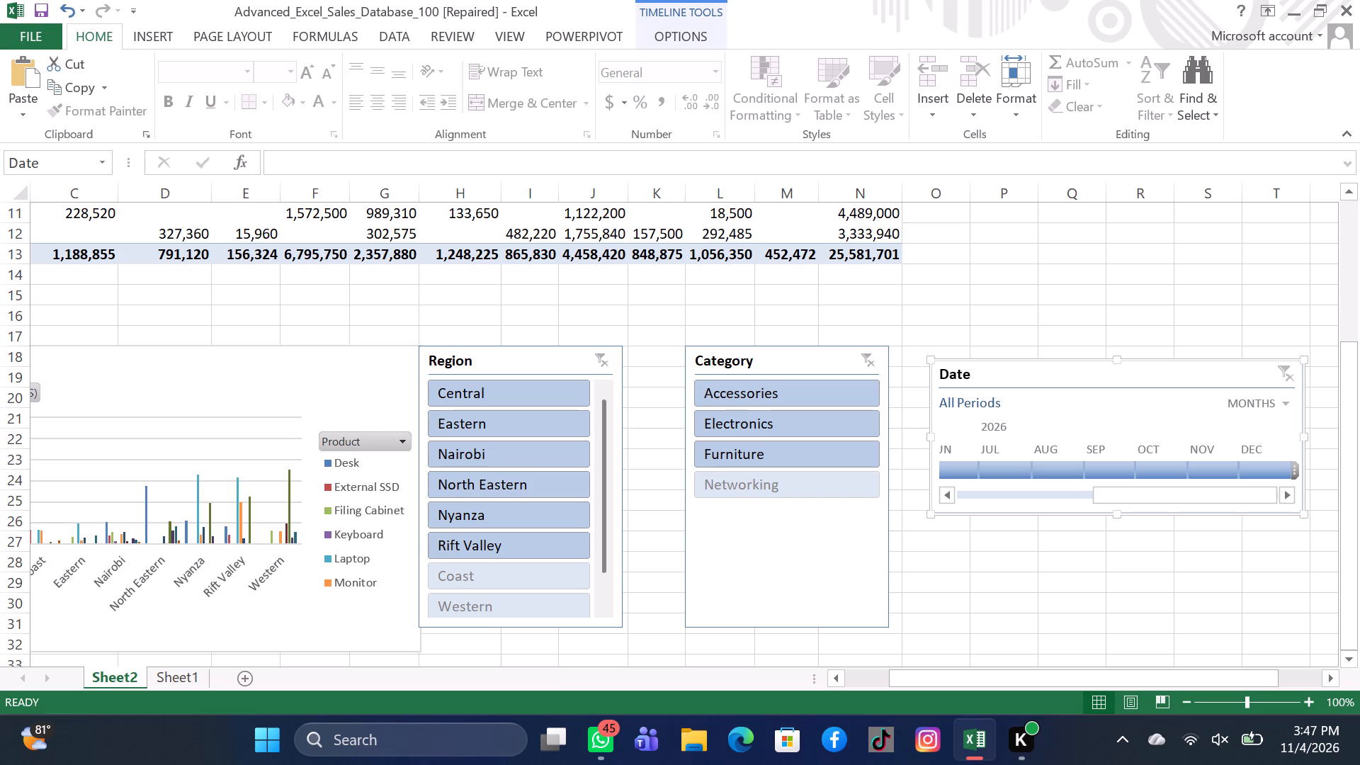
Add the Net Sales (KES) field to the PivotTable's values a second time.
right_click(904, 399)
click(798, 335)
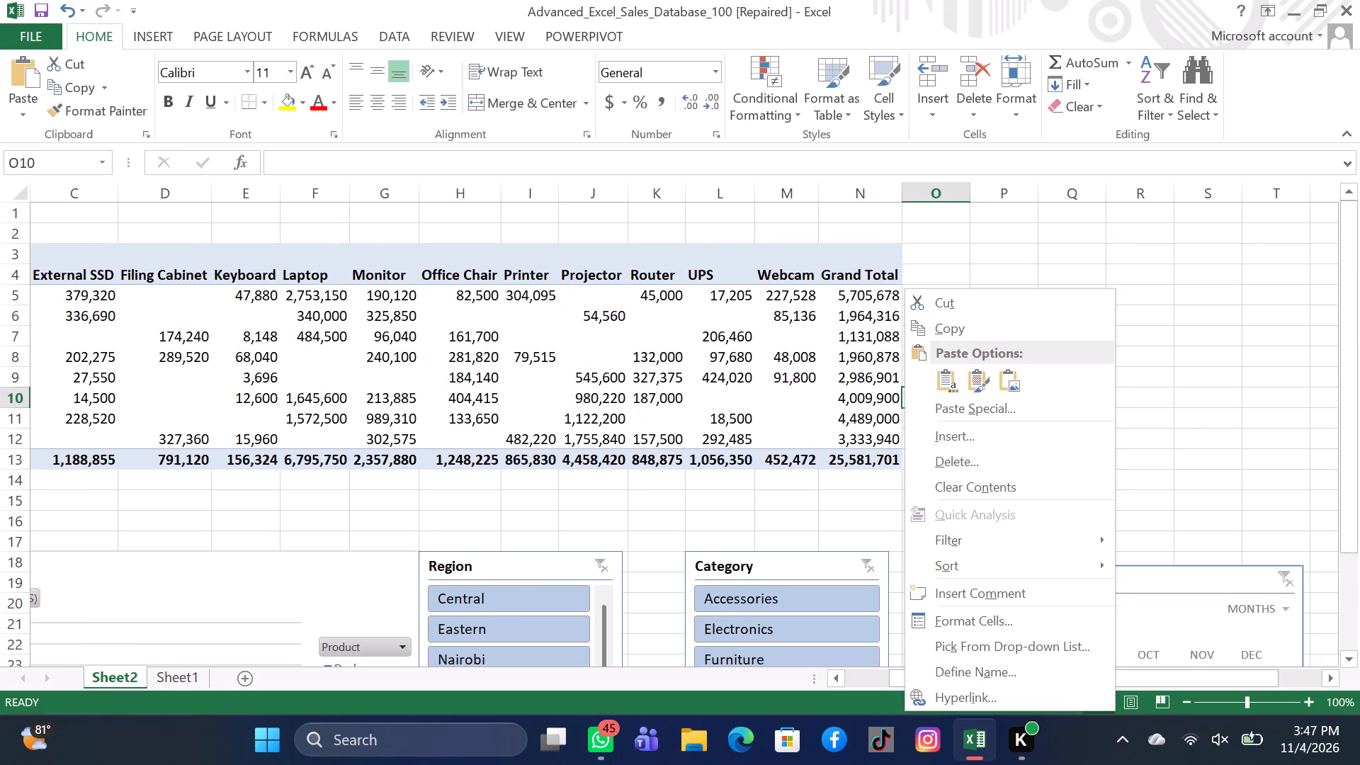
click(795, 319)
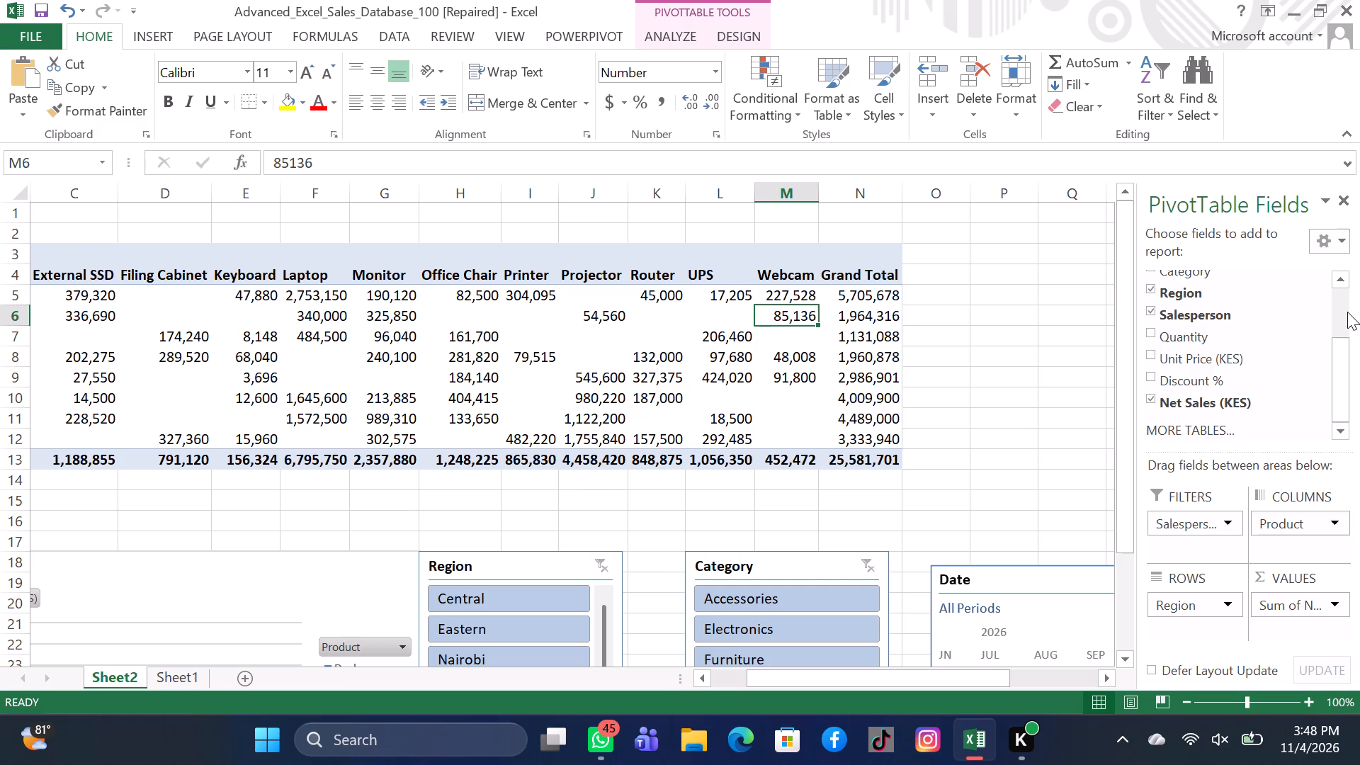
right_click(1227, 404)
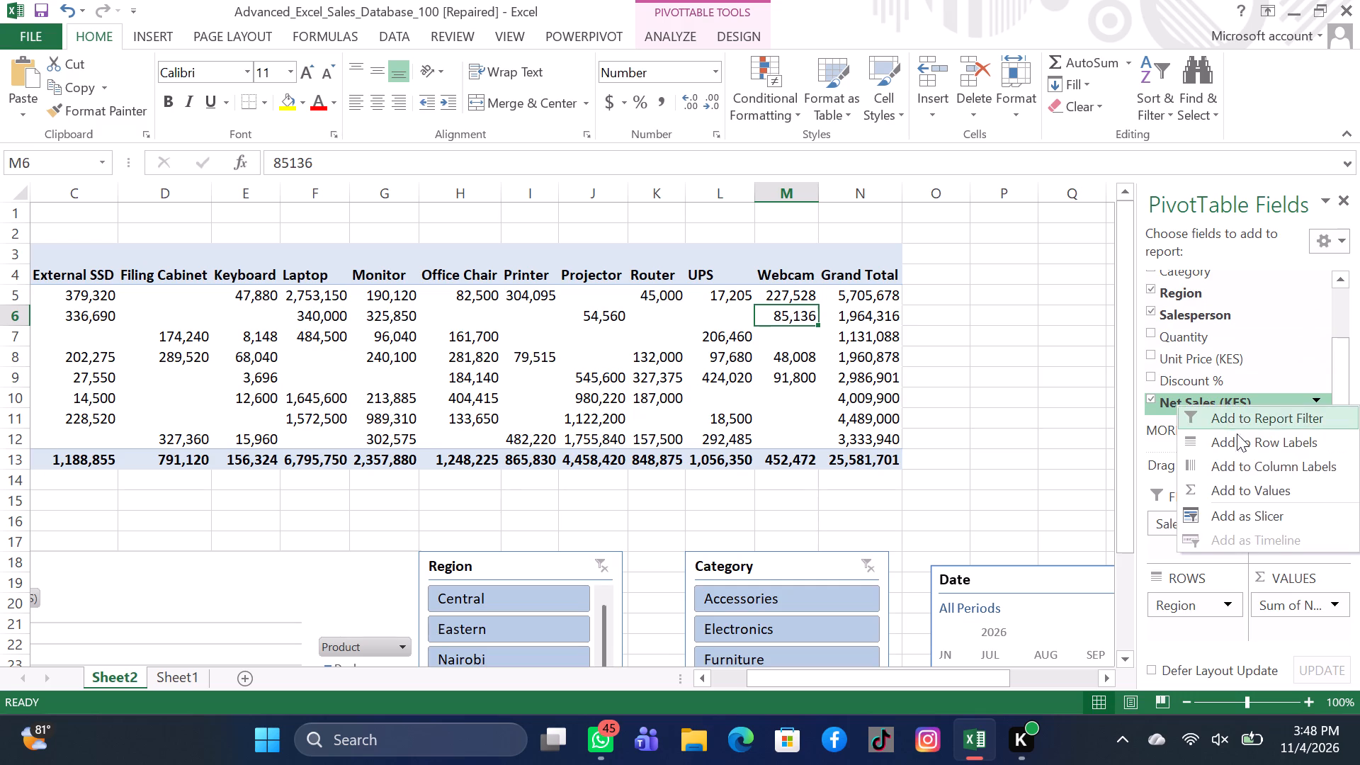
click(1250, 481)
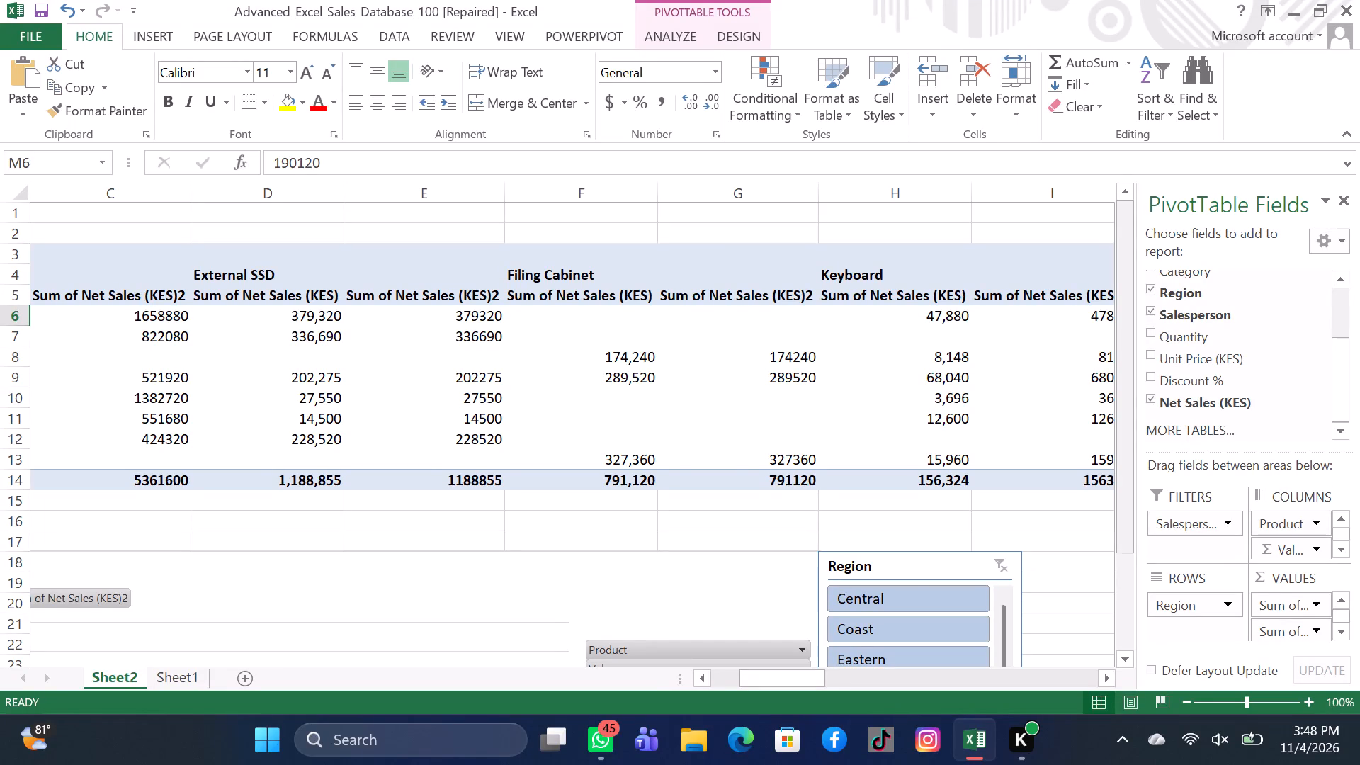
Show the second net sales value in the PivotTable as % of Grand Total.
scroll(1007, 482, left, 4)
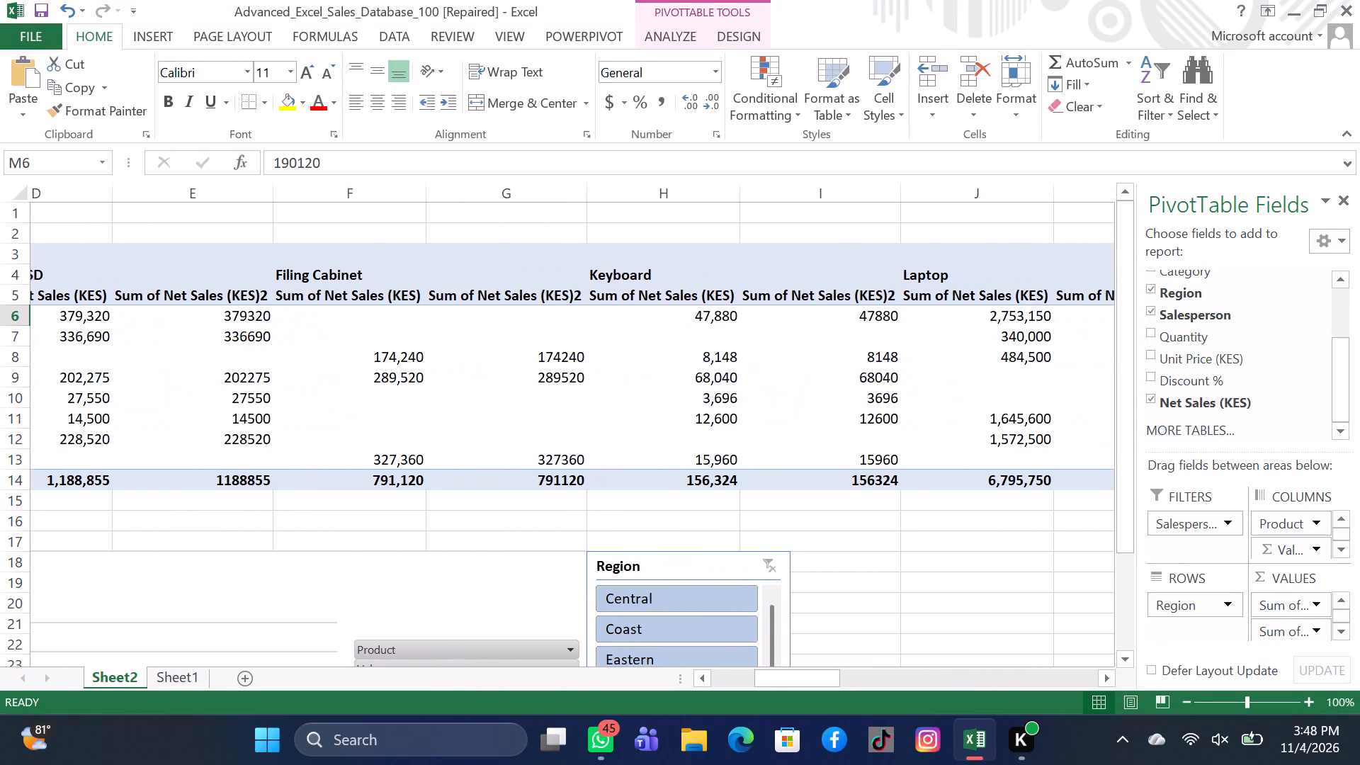
scroll(1007, 482, left, 1)
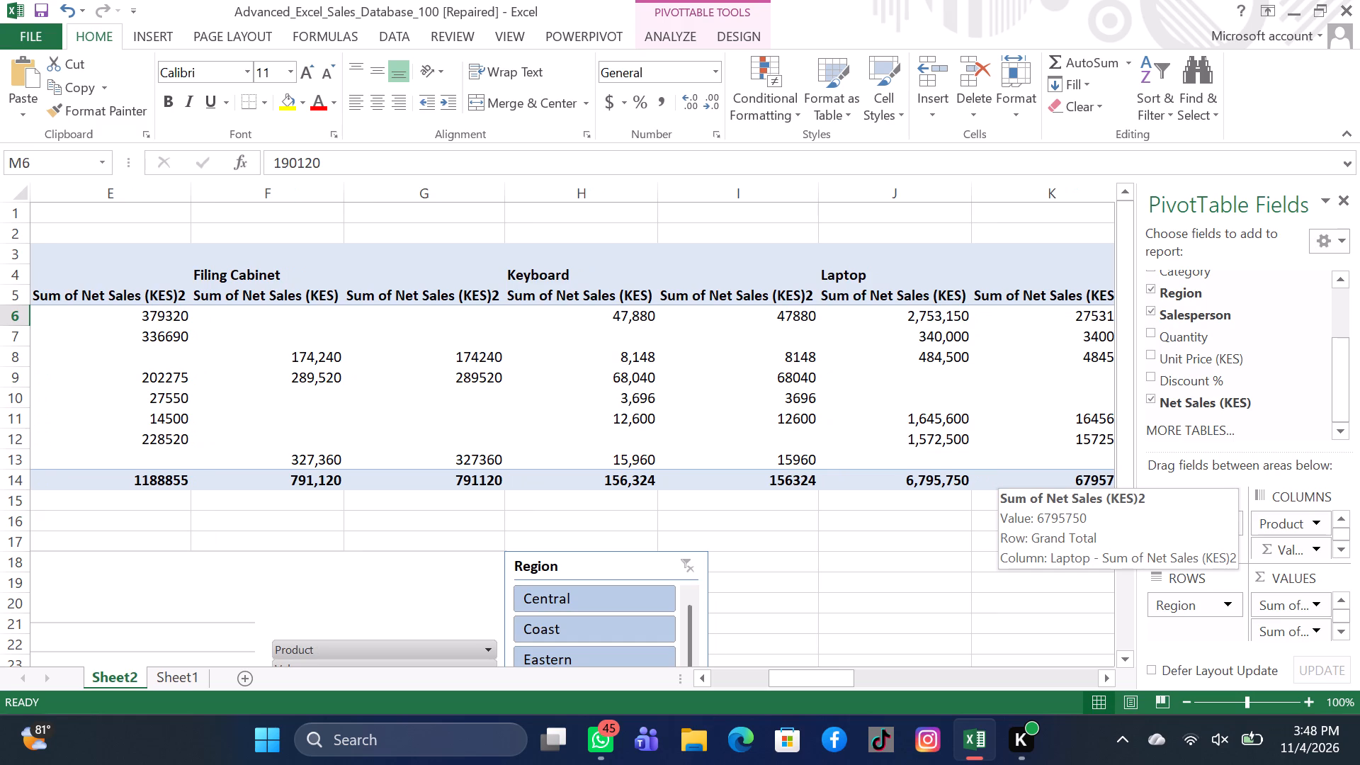
scroll(1007, 482, left, 2)
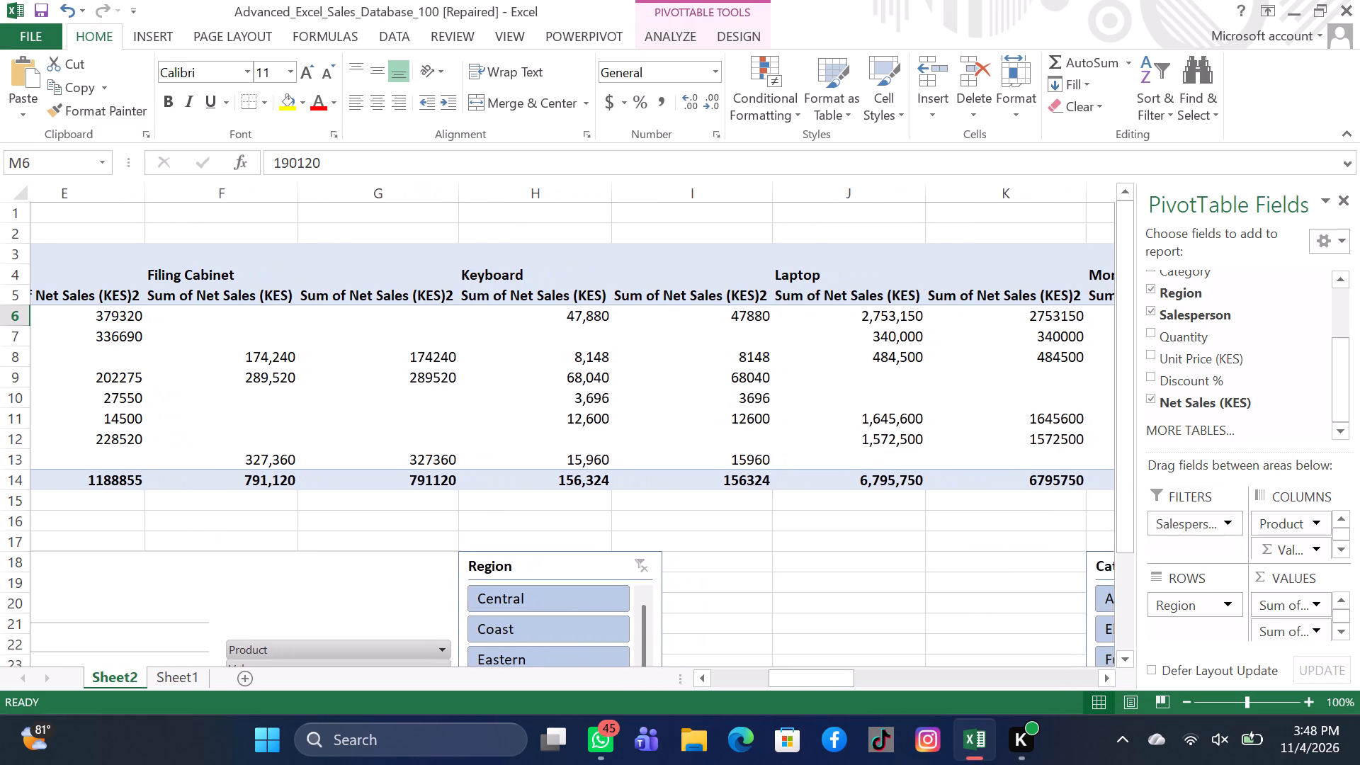
scroll(1007, 482, left, 7)
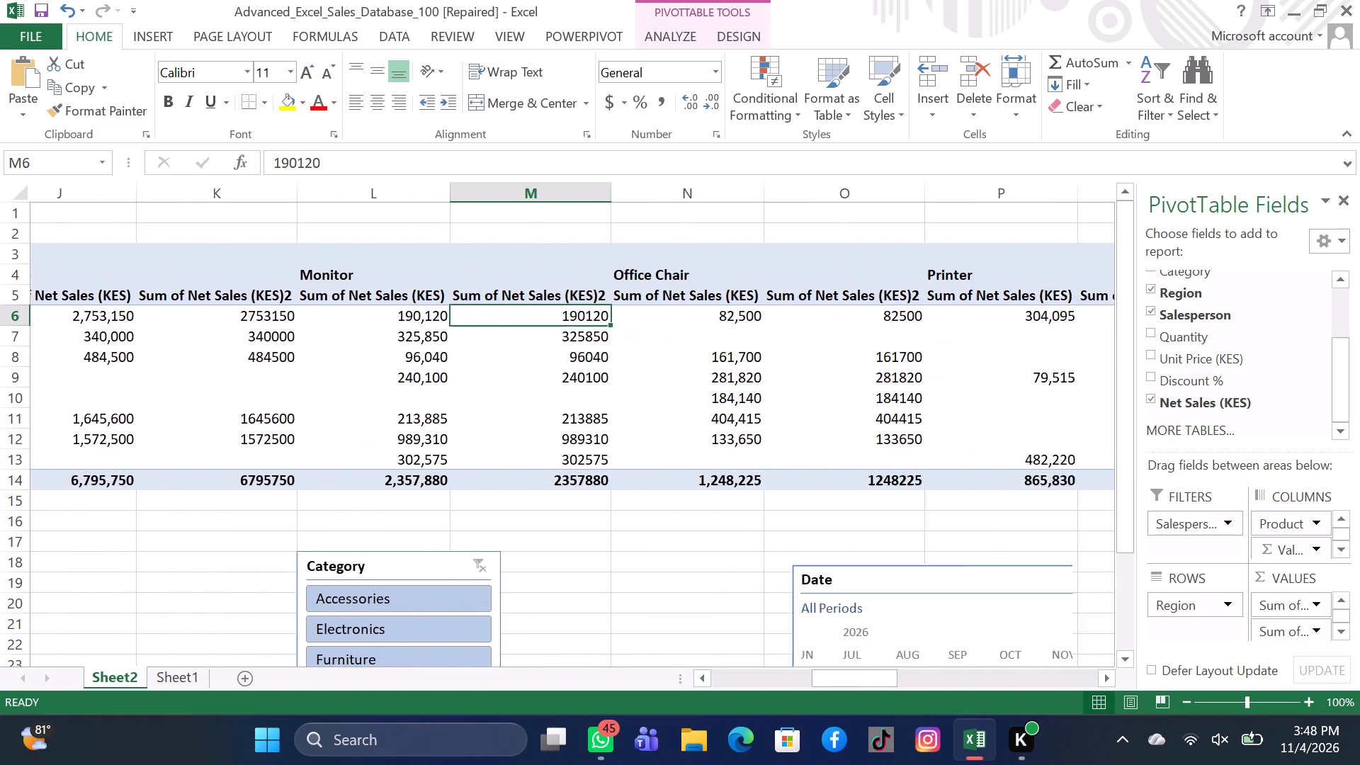
scroll(1007, 482, left, 10)
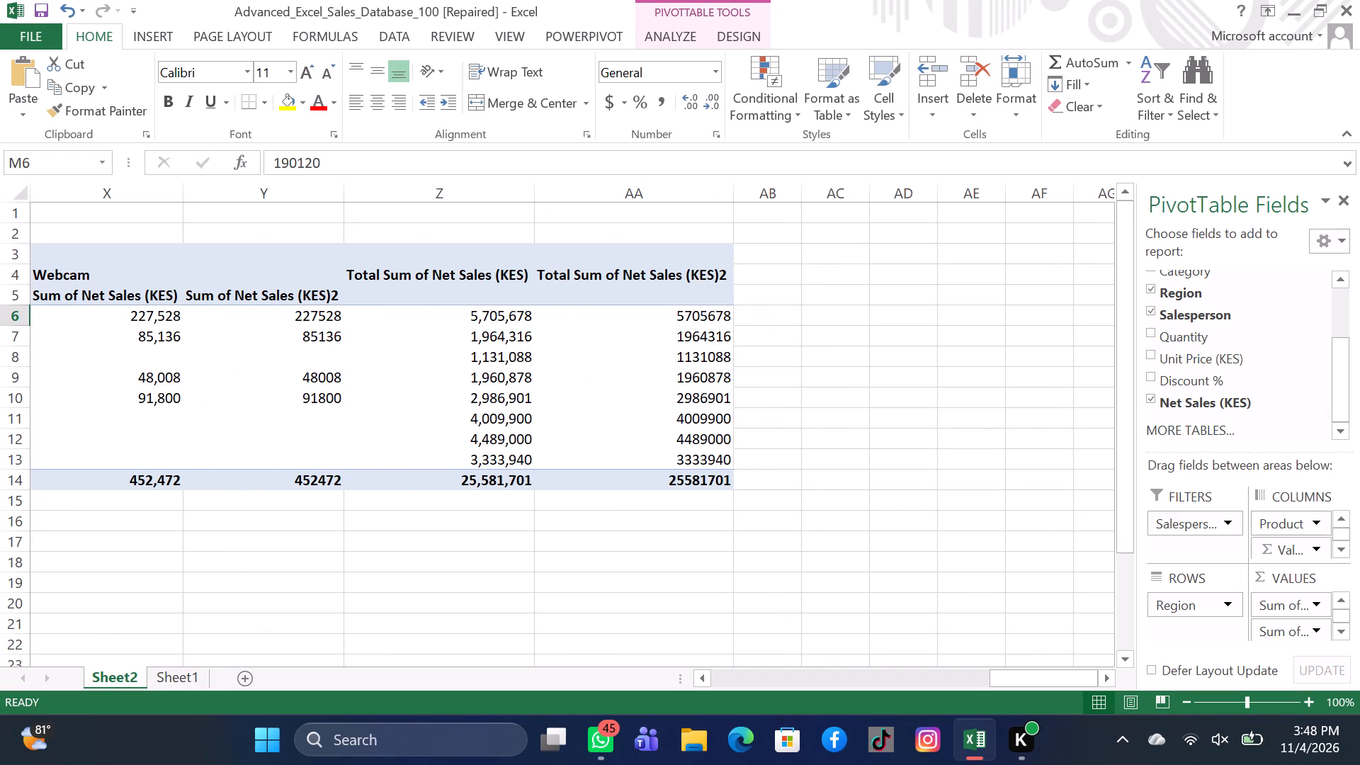
click(694, 383)
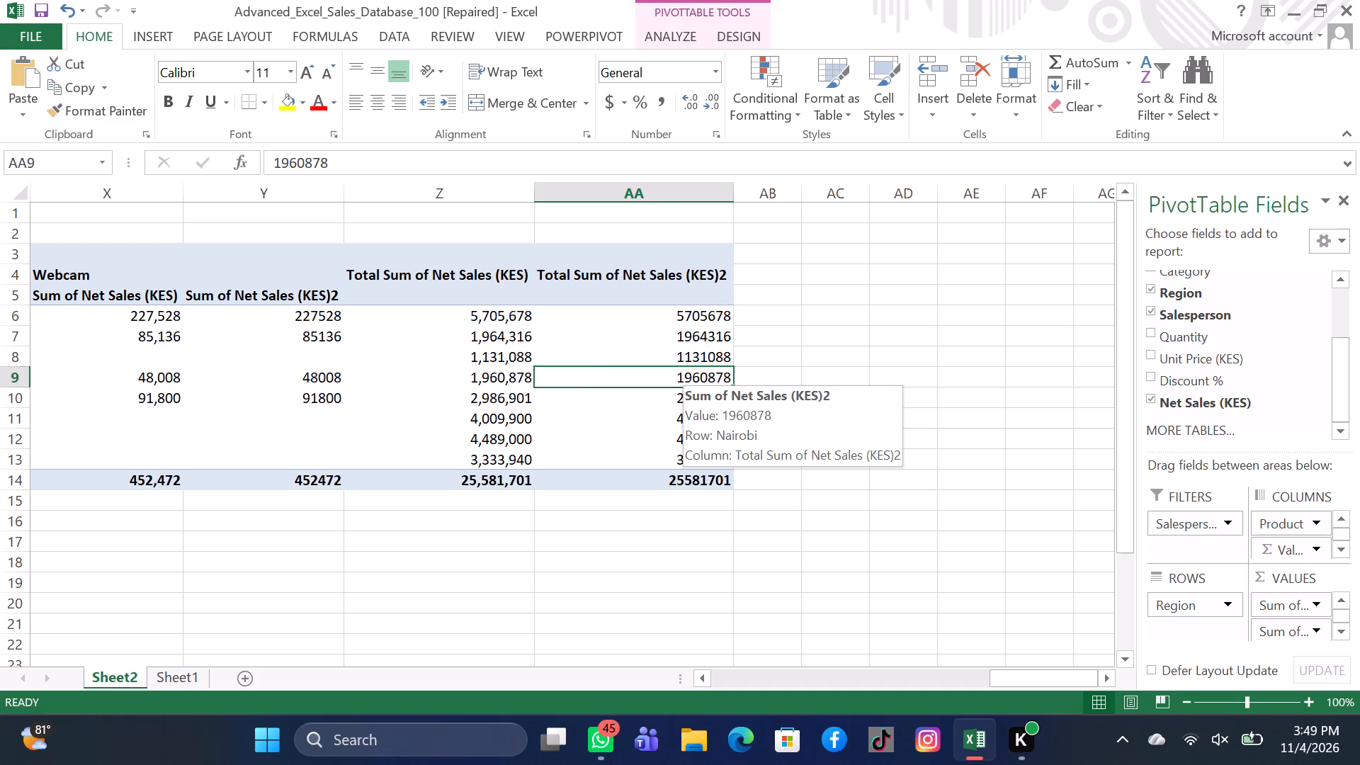
right_click(694, 383)
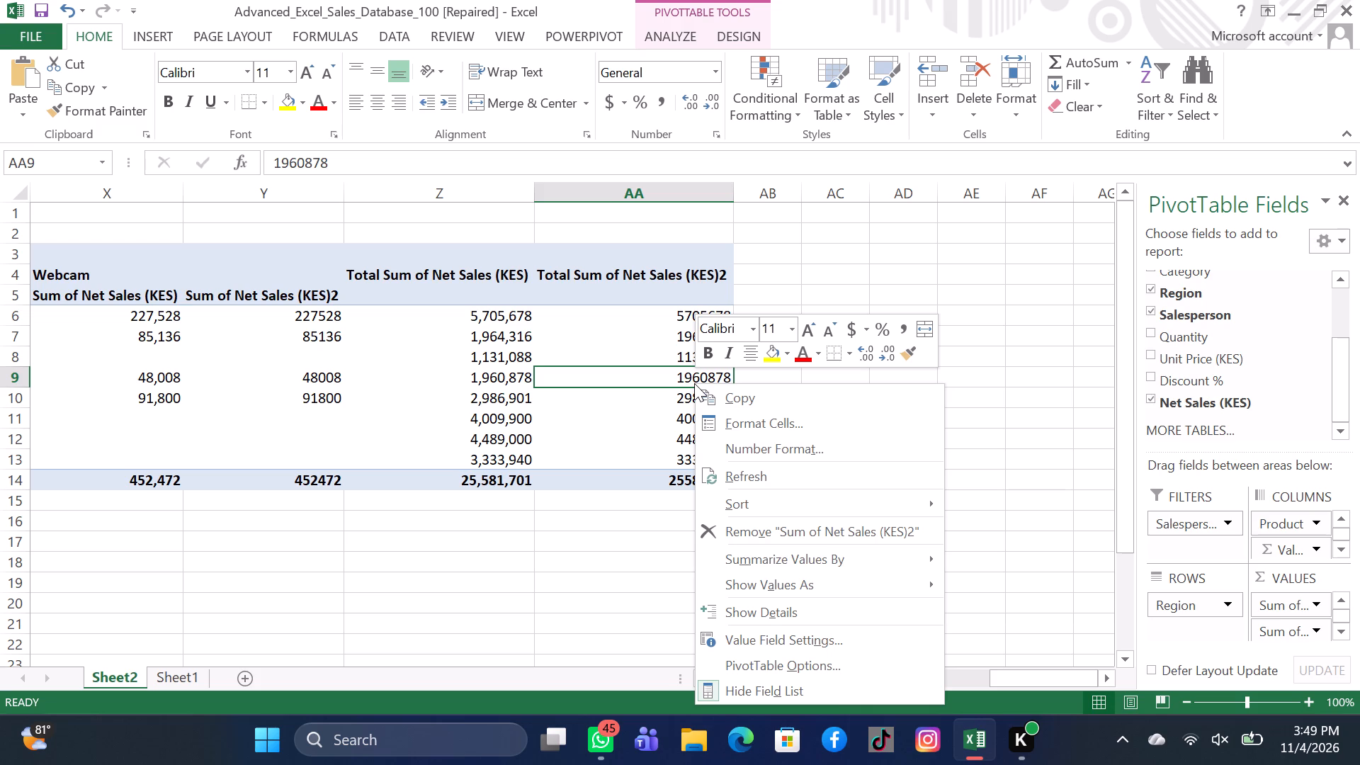
click(766, 577)
click(766, 577)
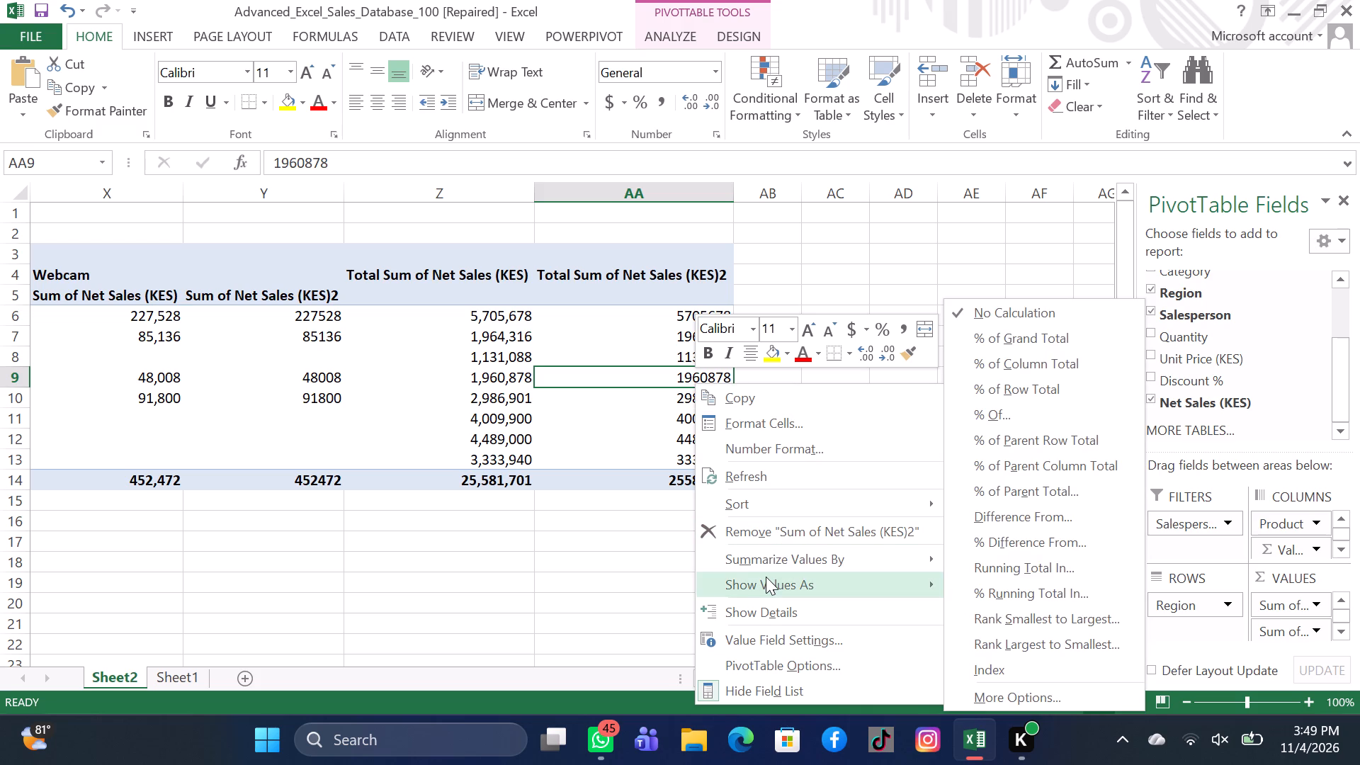
click(1034, 339)
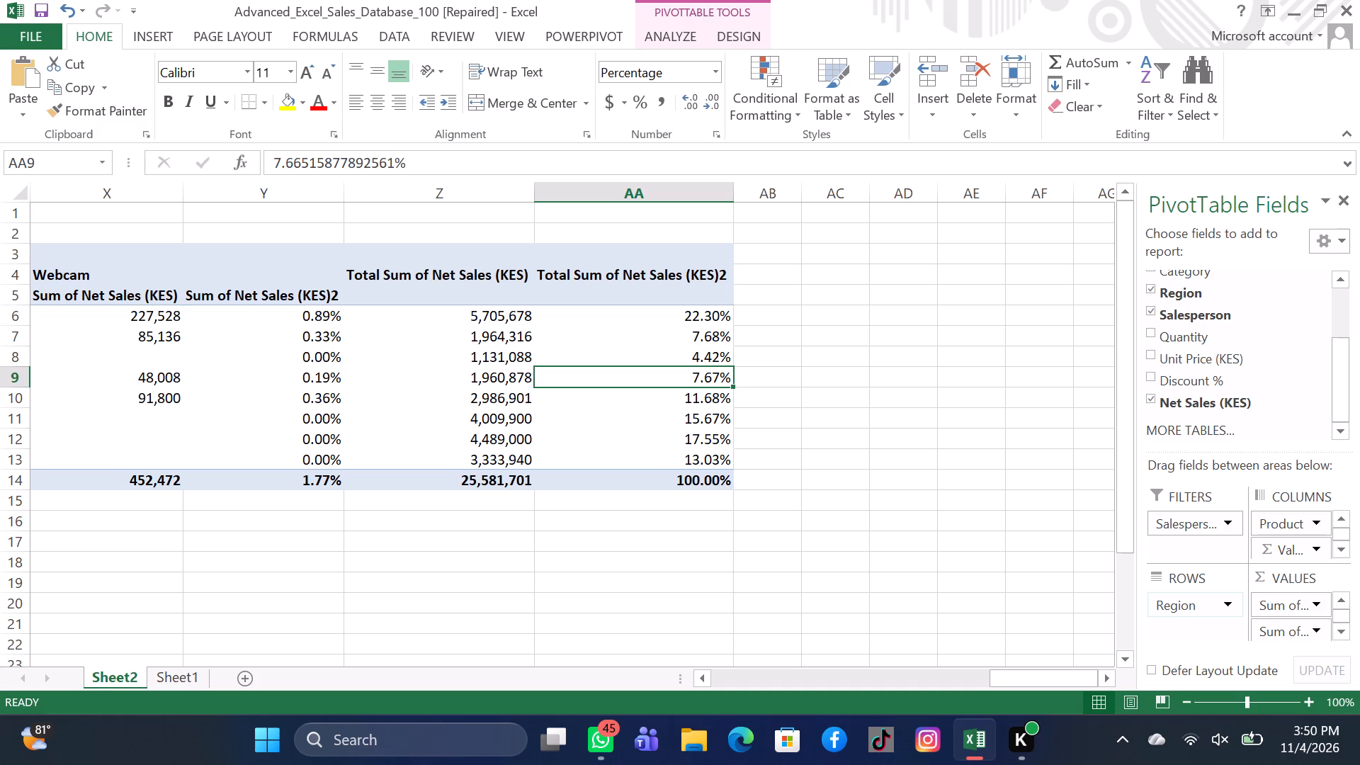
Replace Region in the PivotTable rows with the Salesperson field moved from the report filters.
drag(1203, 603, 1198, 418)
drag(1198, 418, 1186, 341)
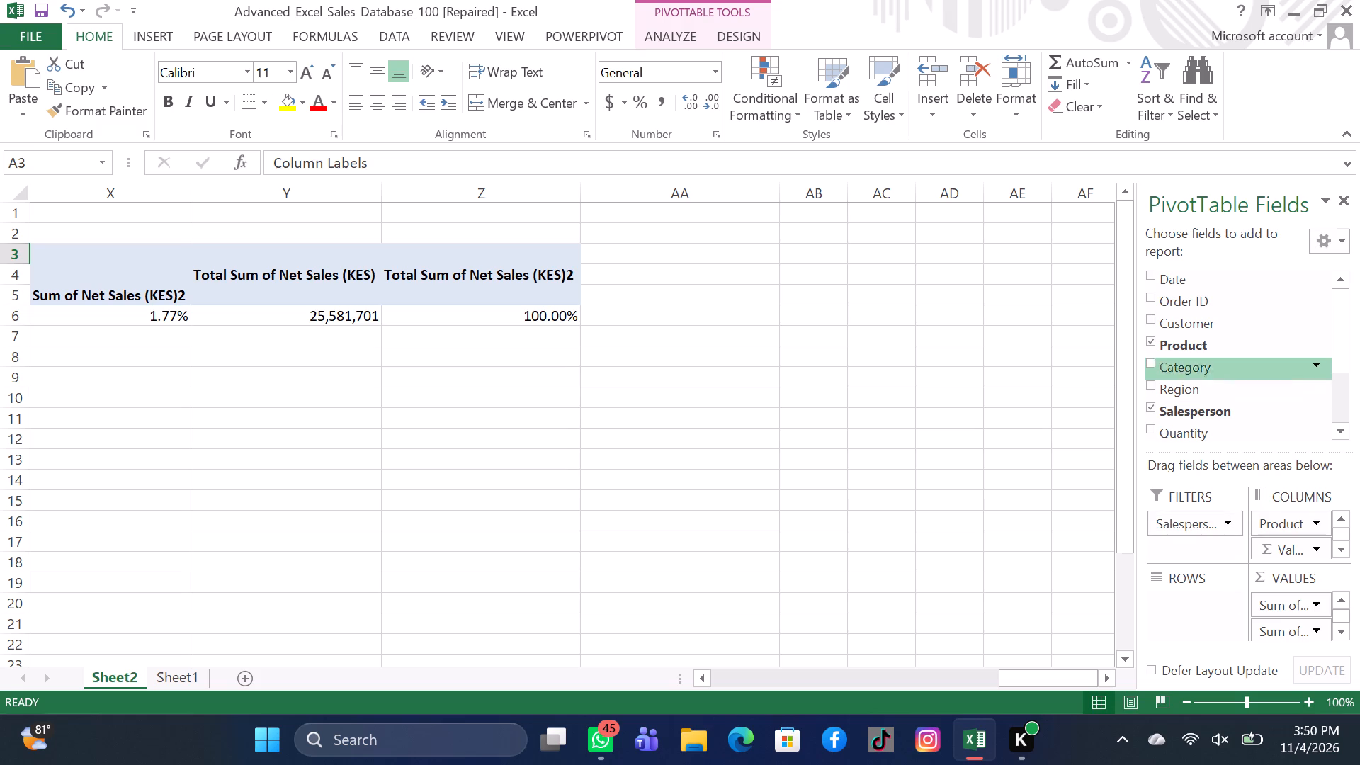
scroll(1204, 354, down, 2)
scroll(1204, 354, up, 1)
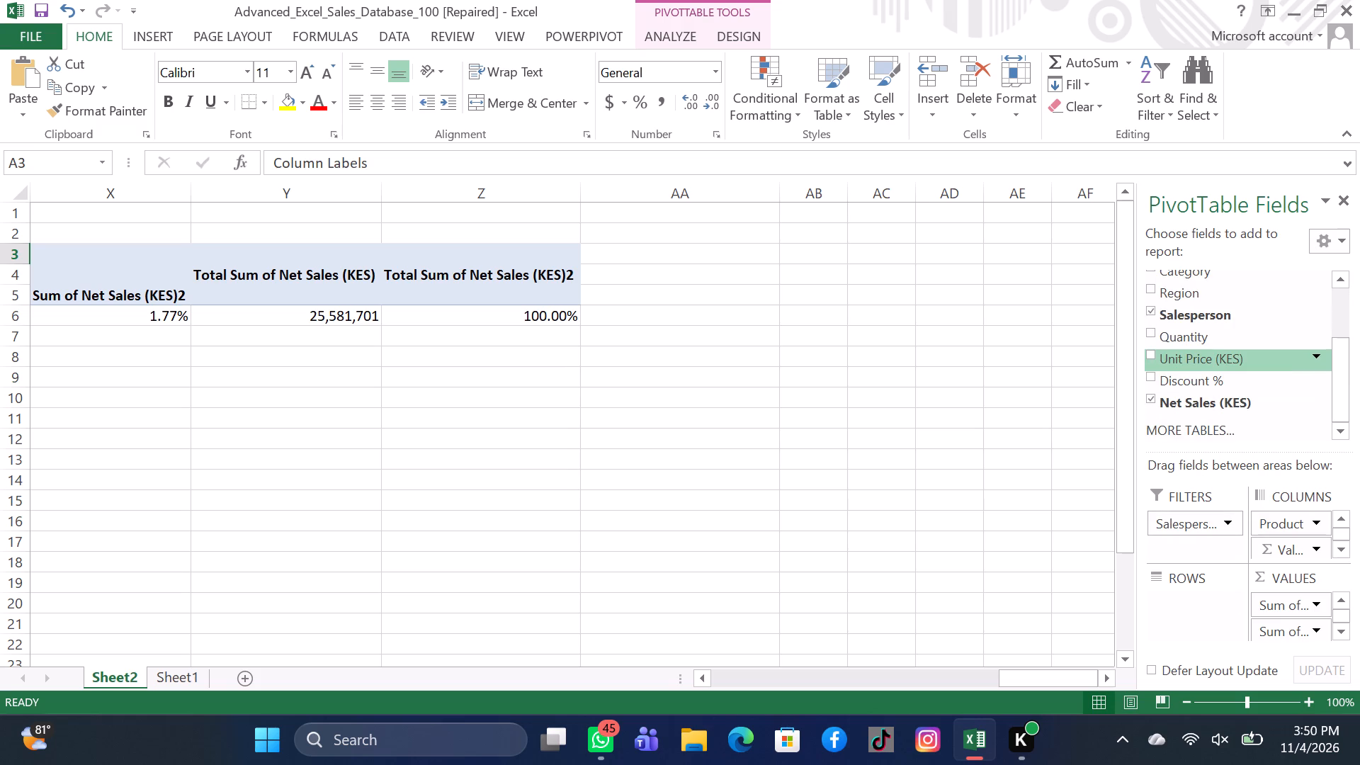
scroll(1204, 354, up, 1)
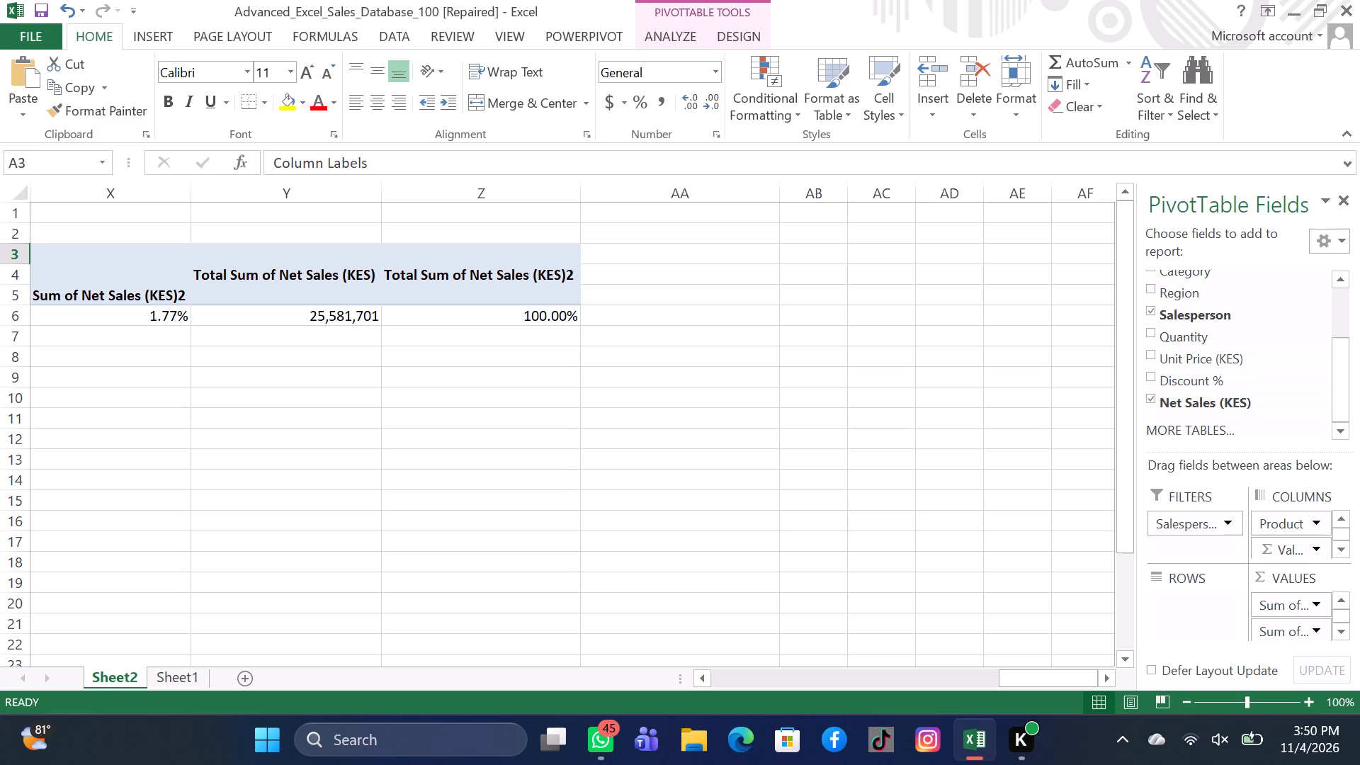
drag(1217, 518, 1204, 602)
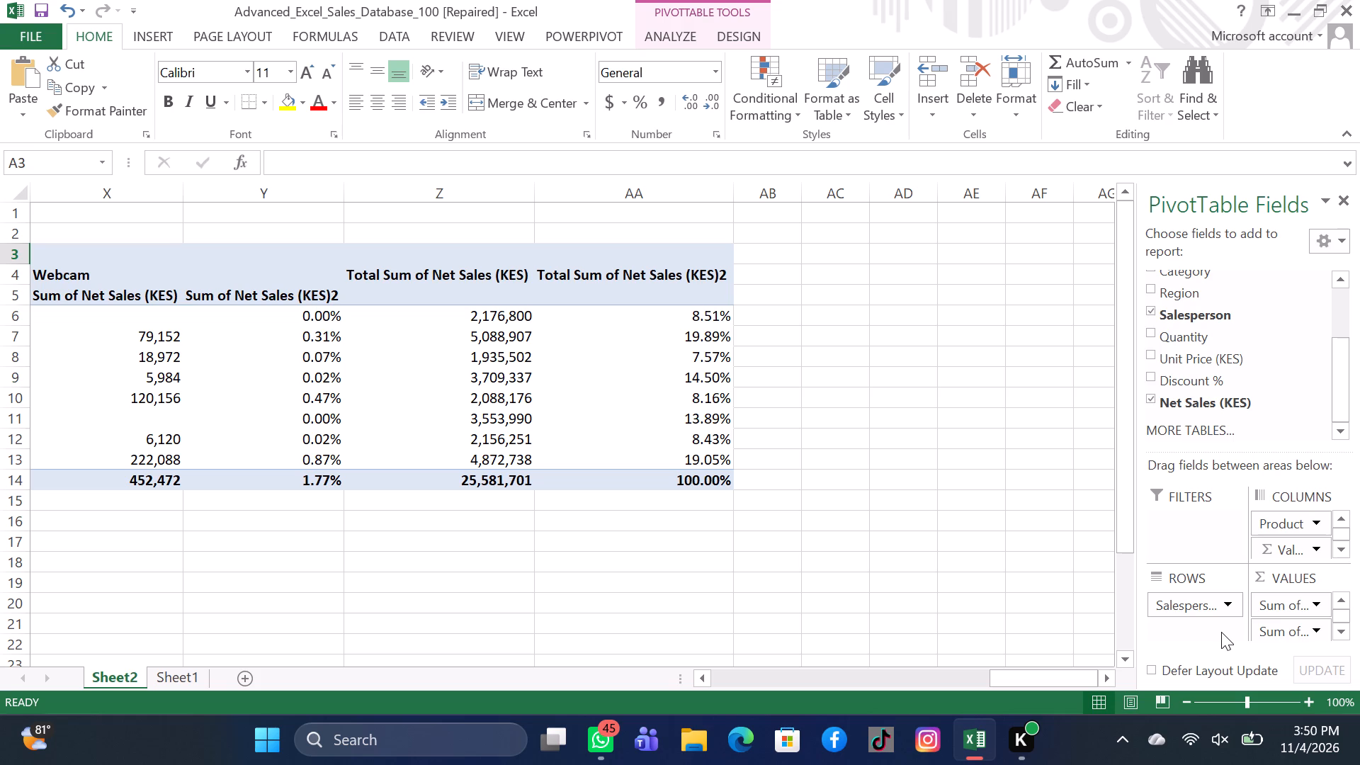
Apply a Top 10 value filter to the salesperson rows, showing the top 5 items by Sum of Net Sales (KES).
scroll(568, 483, right, 9)
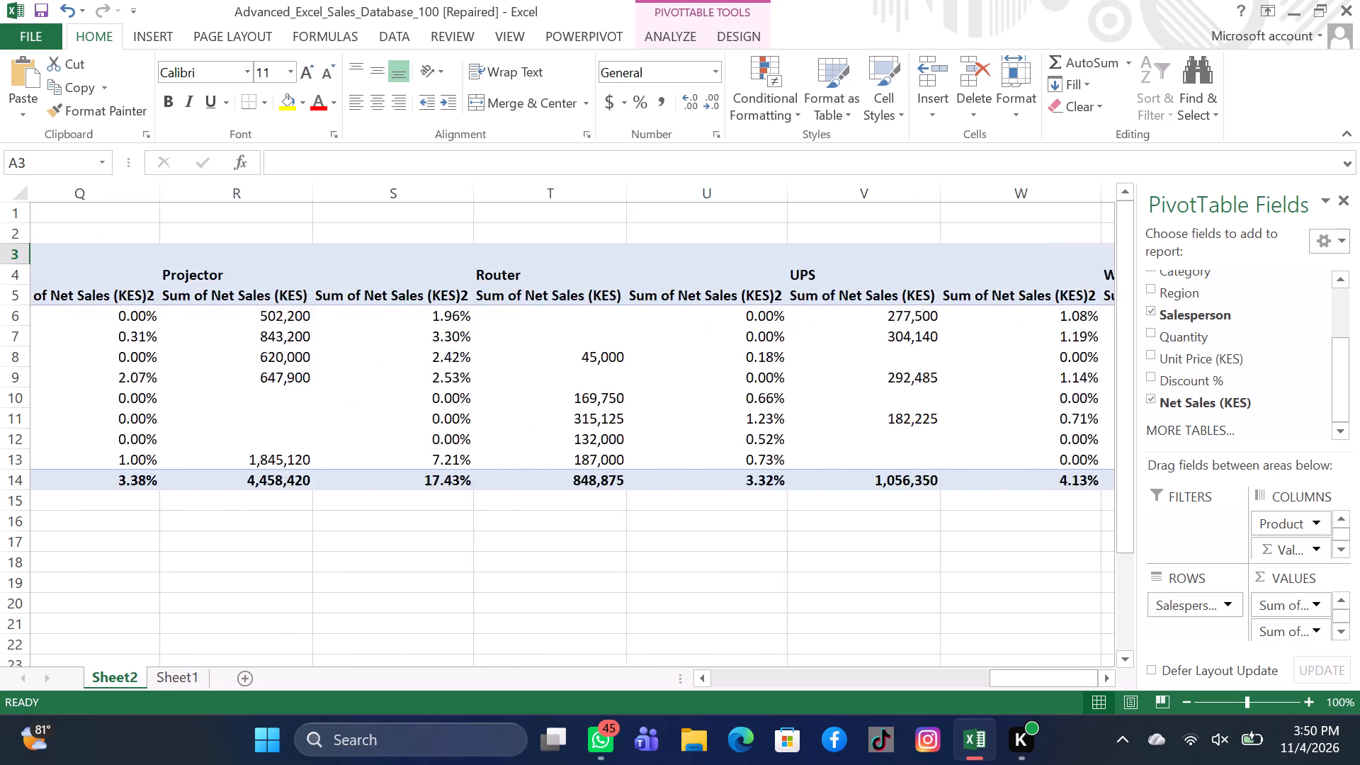
scroll(568, 483, right, 16)
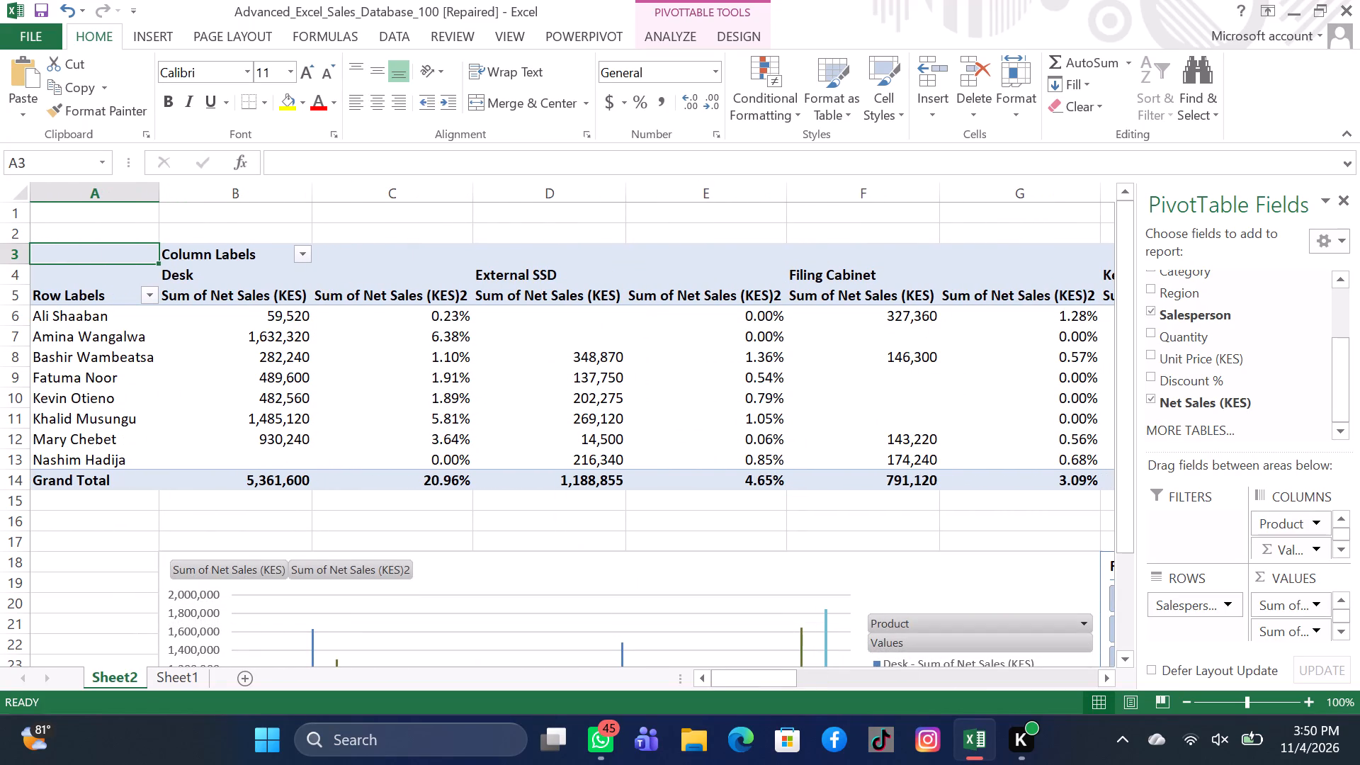
click(152, 297)
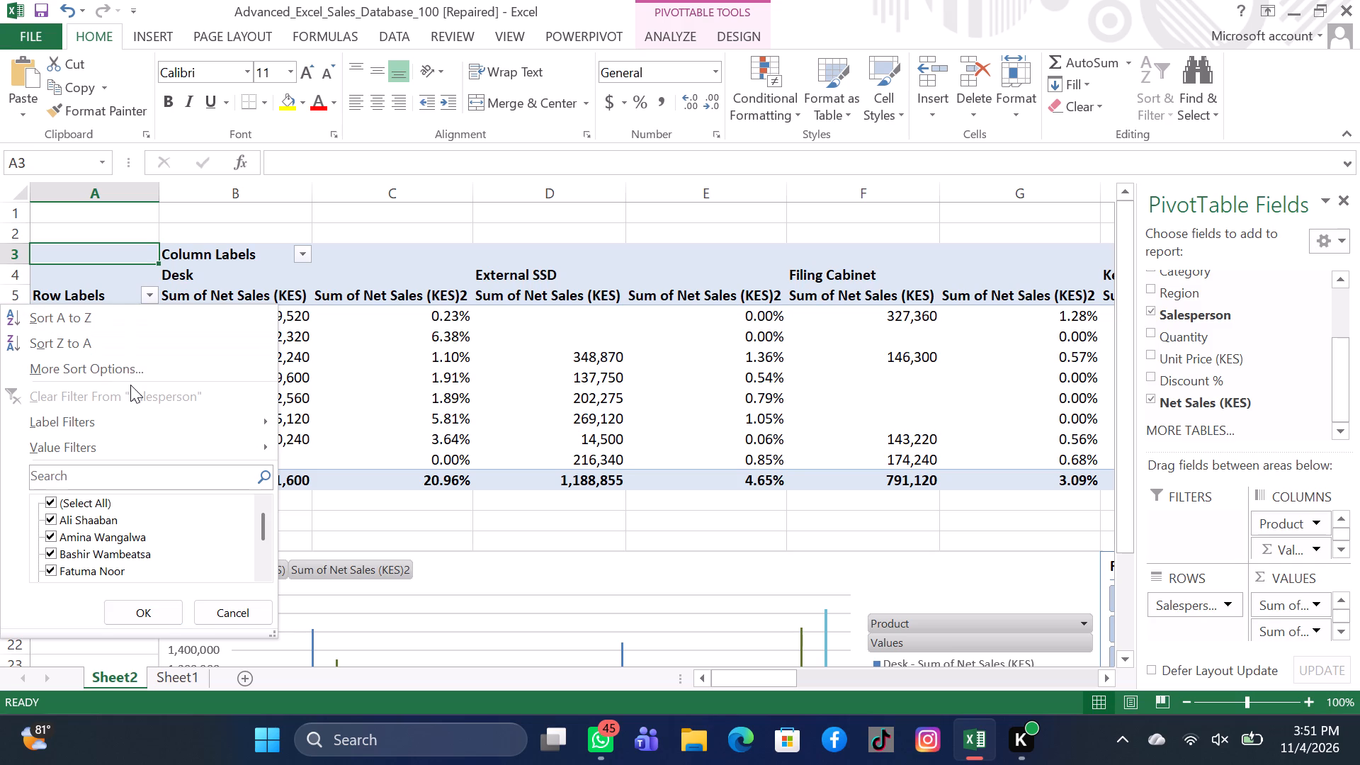
click(91, 441)
click(77, 446)
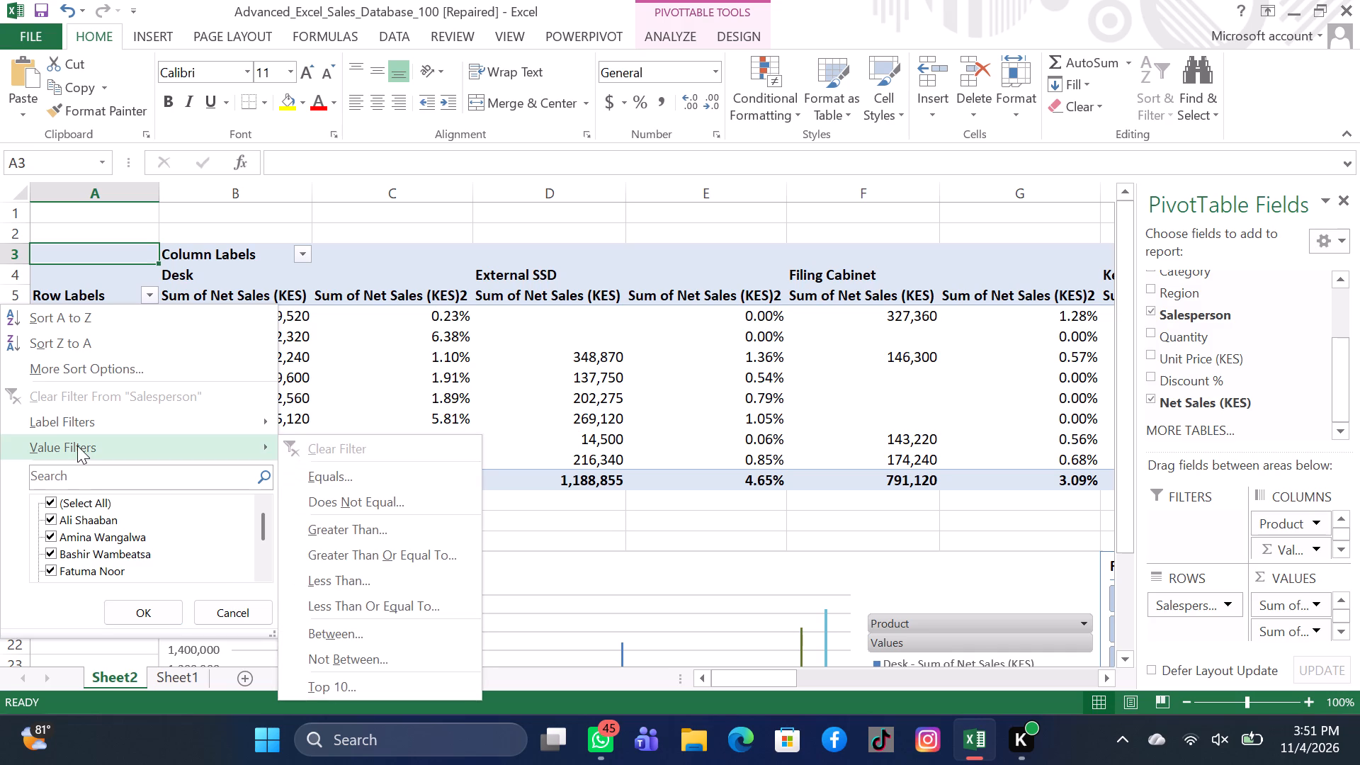
click(307, 690)
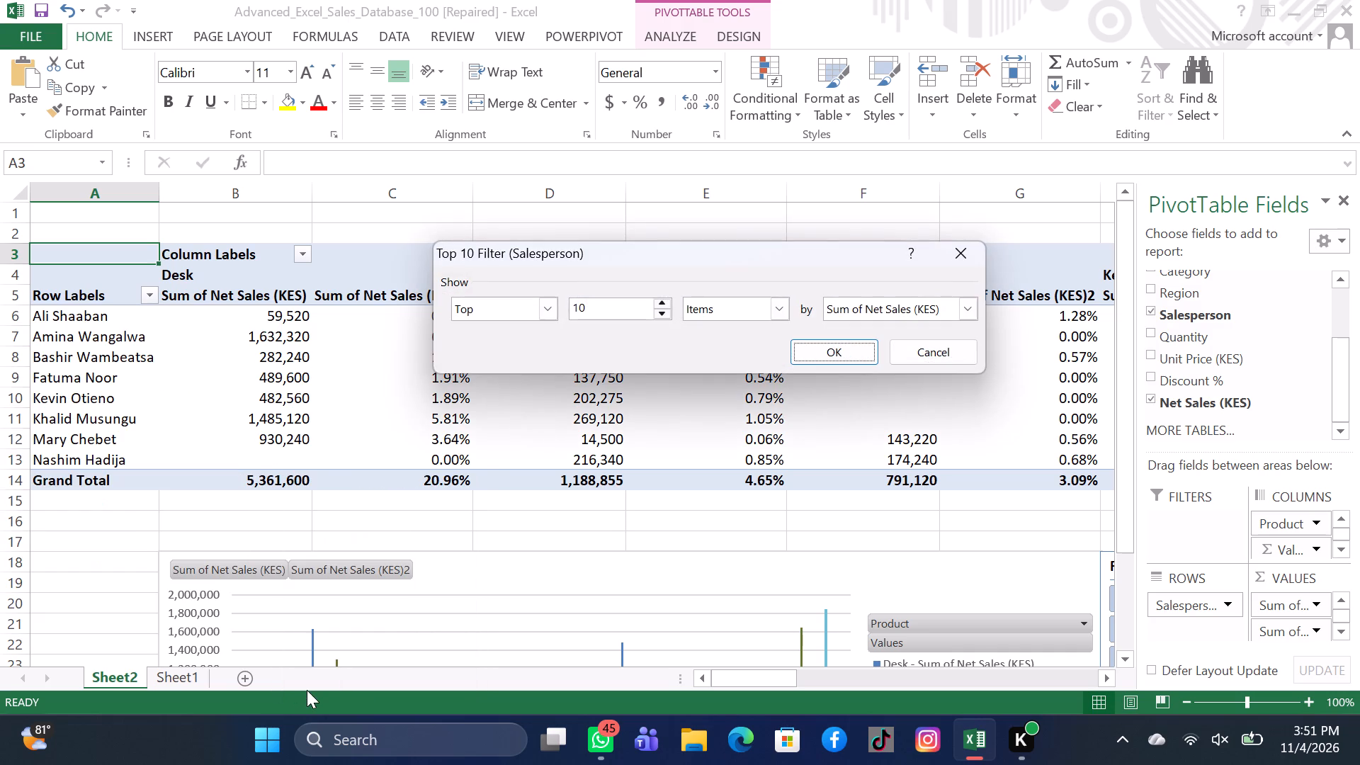
click(608, 305)
key(BackSpace)
key(BackSpace)
key(5)
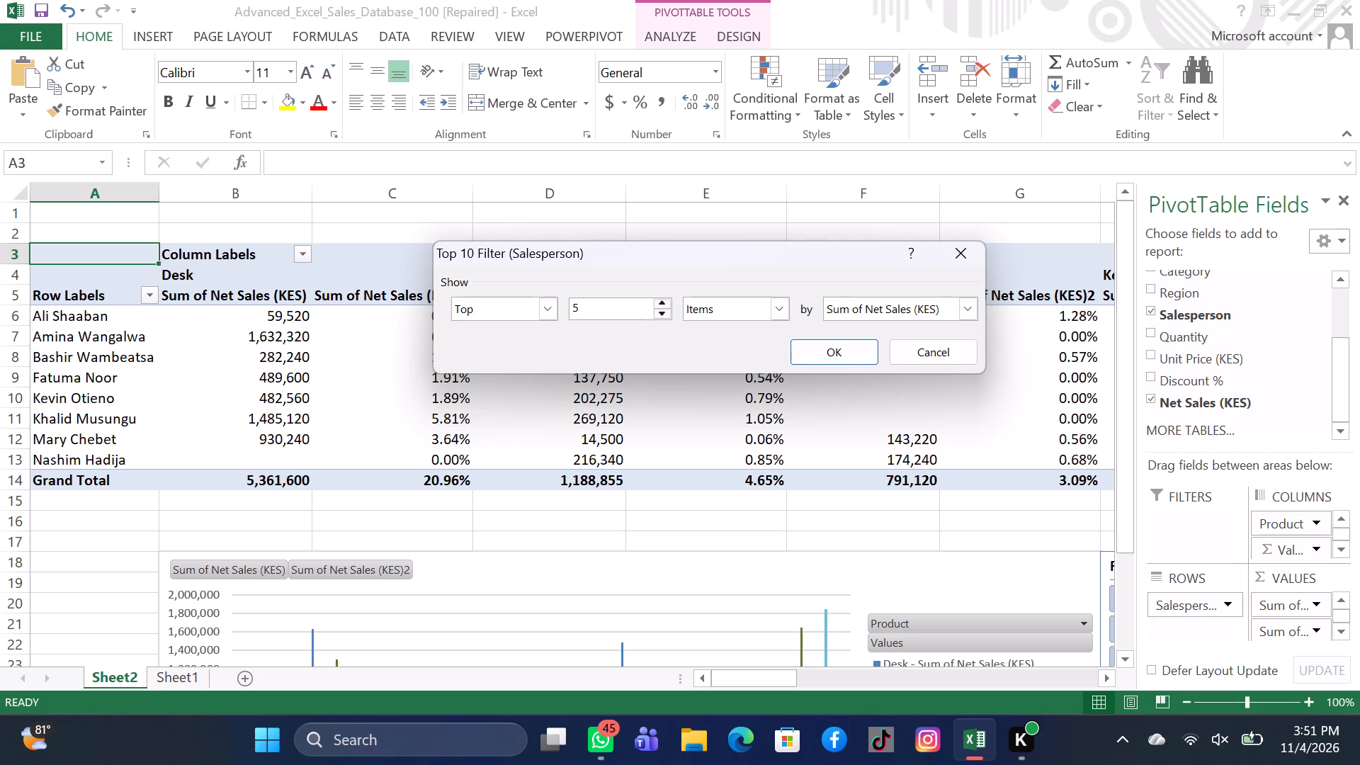
click(844, 353)
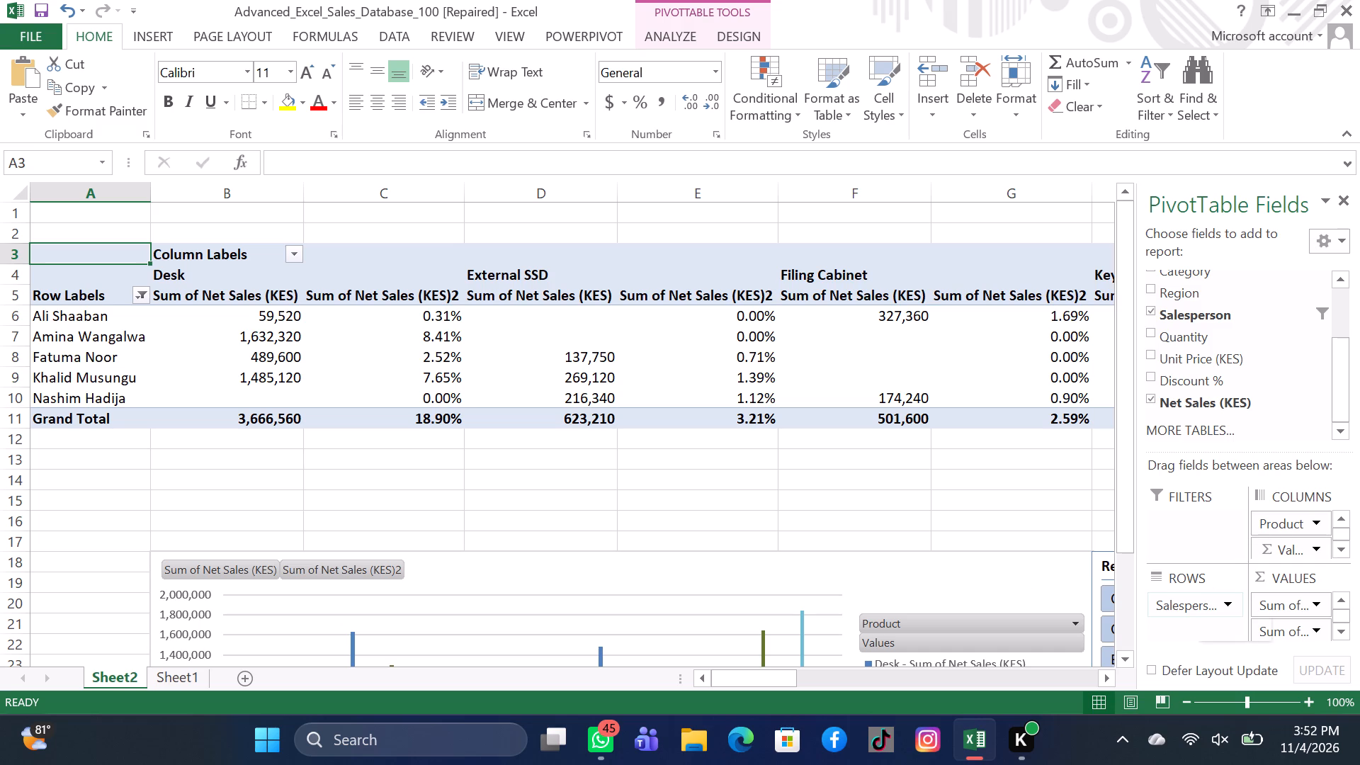
Rearrange the PivotTable layout by moving Salesperson to the report filters and Product from the columns to the rows.
drag(1213, 601, 1202, 538)
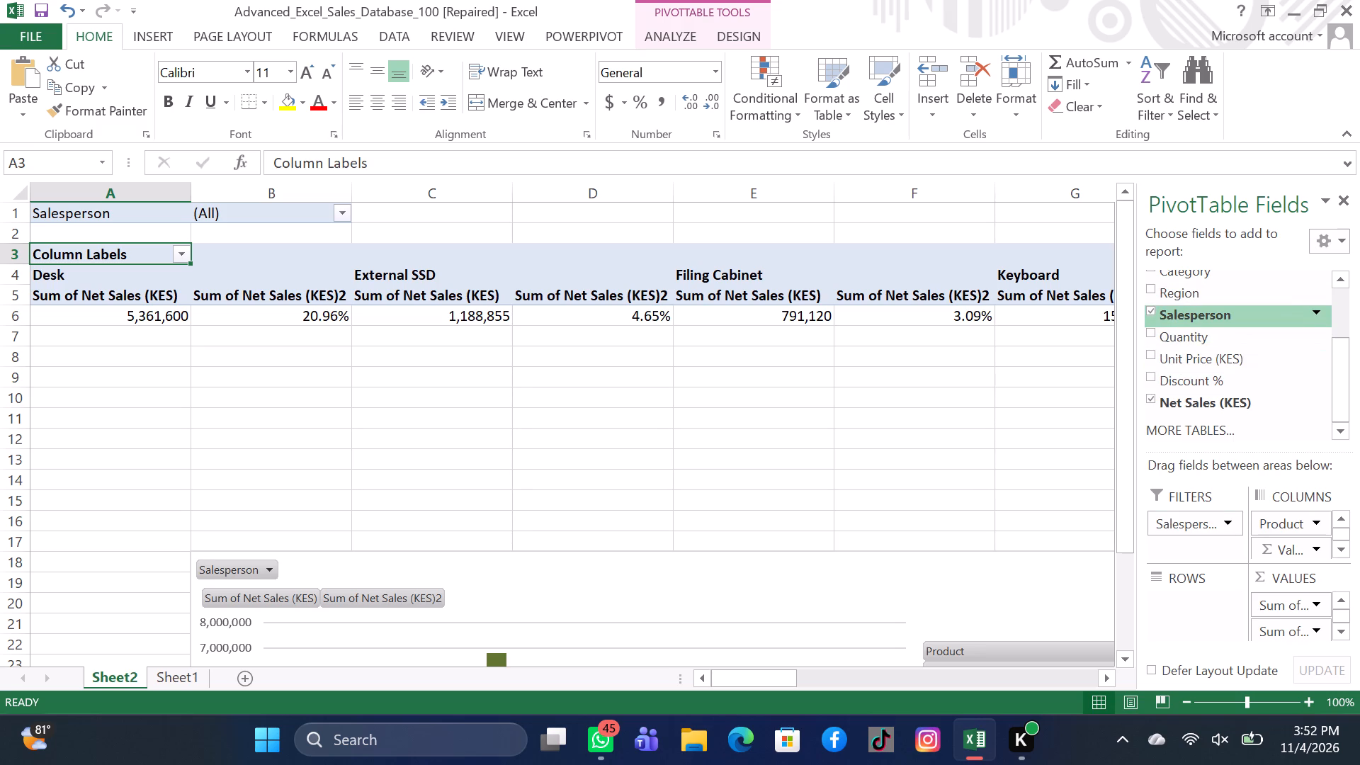
scroll(1196, 308, up, 4)
scroll(1196, 308, down, 1)
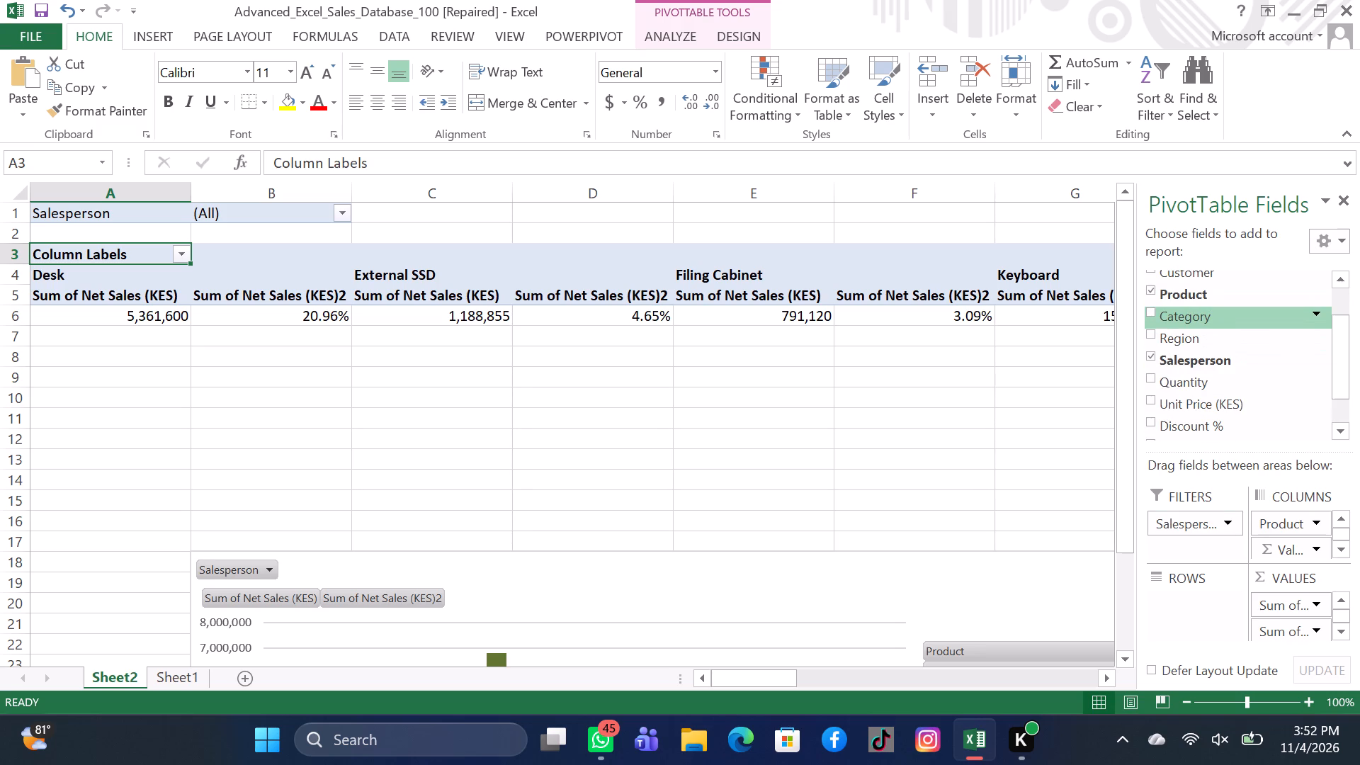
scroll(1196, 308, down, 2)
scroll(1196, 308, up, 4)
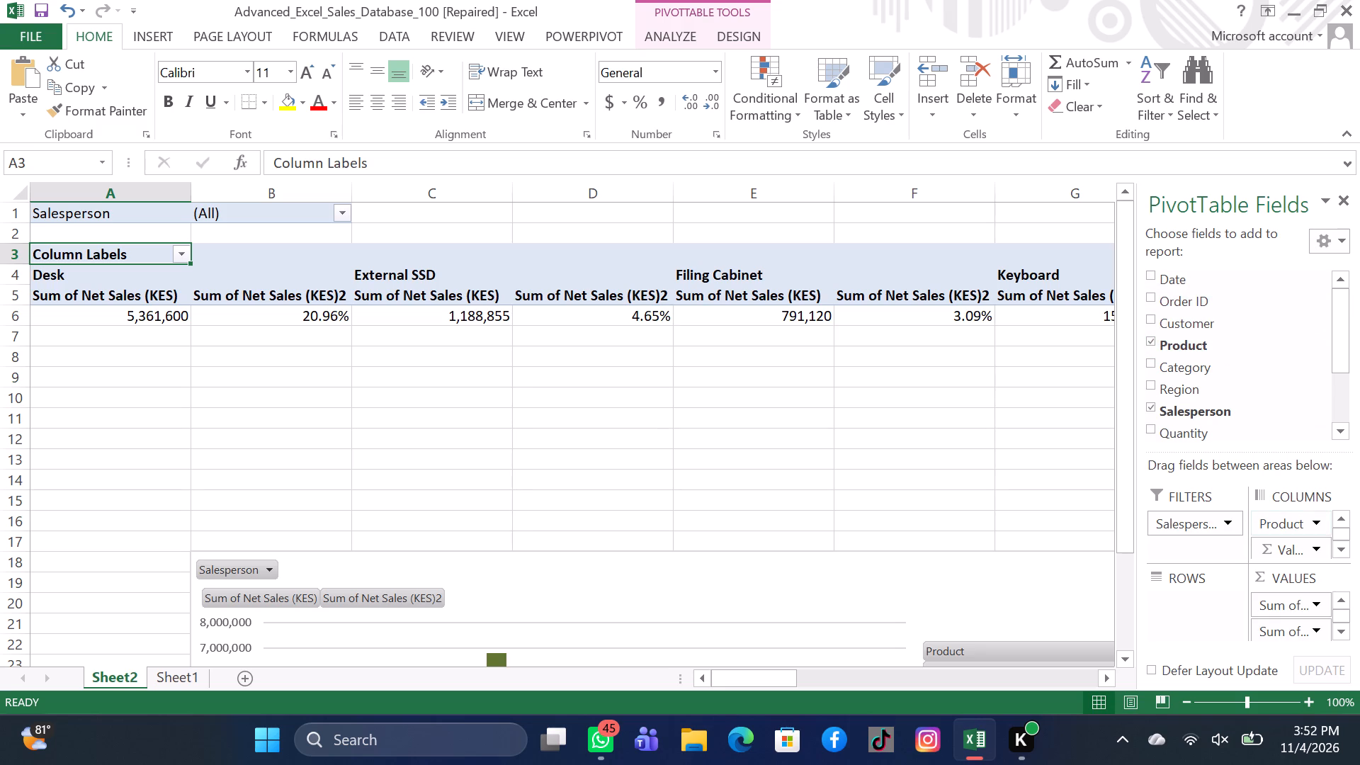
drag(1278, 524, 1191, 596)
drag(1191, 596, 1190, 597)
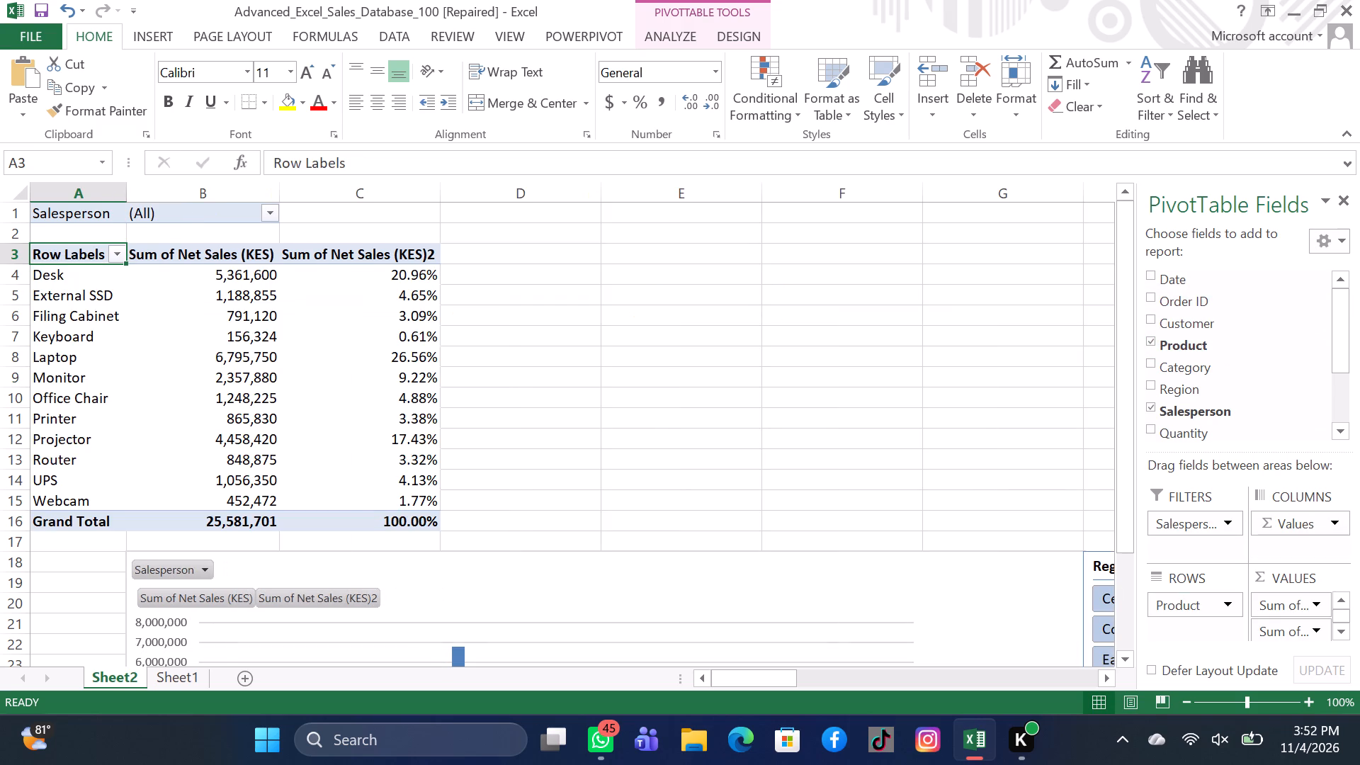
Filter the product rows to the top 5 items by Sum of Net Sales (KES).
scroll(442, 443, down, 5)
scroll(442, 443, up, 4)
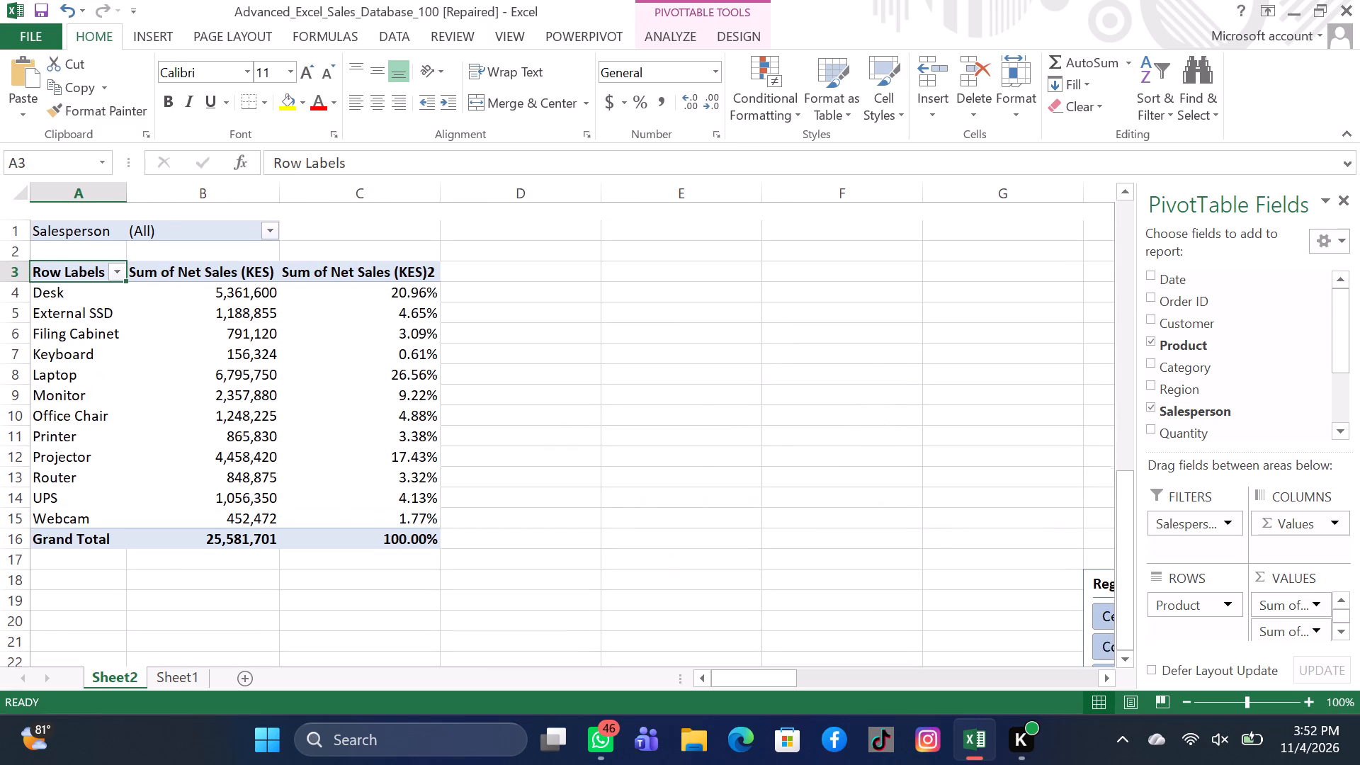
scroll(442, 443, up, 2)
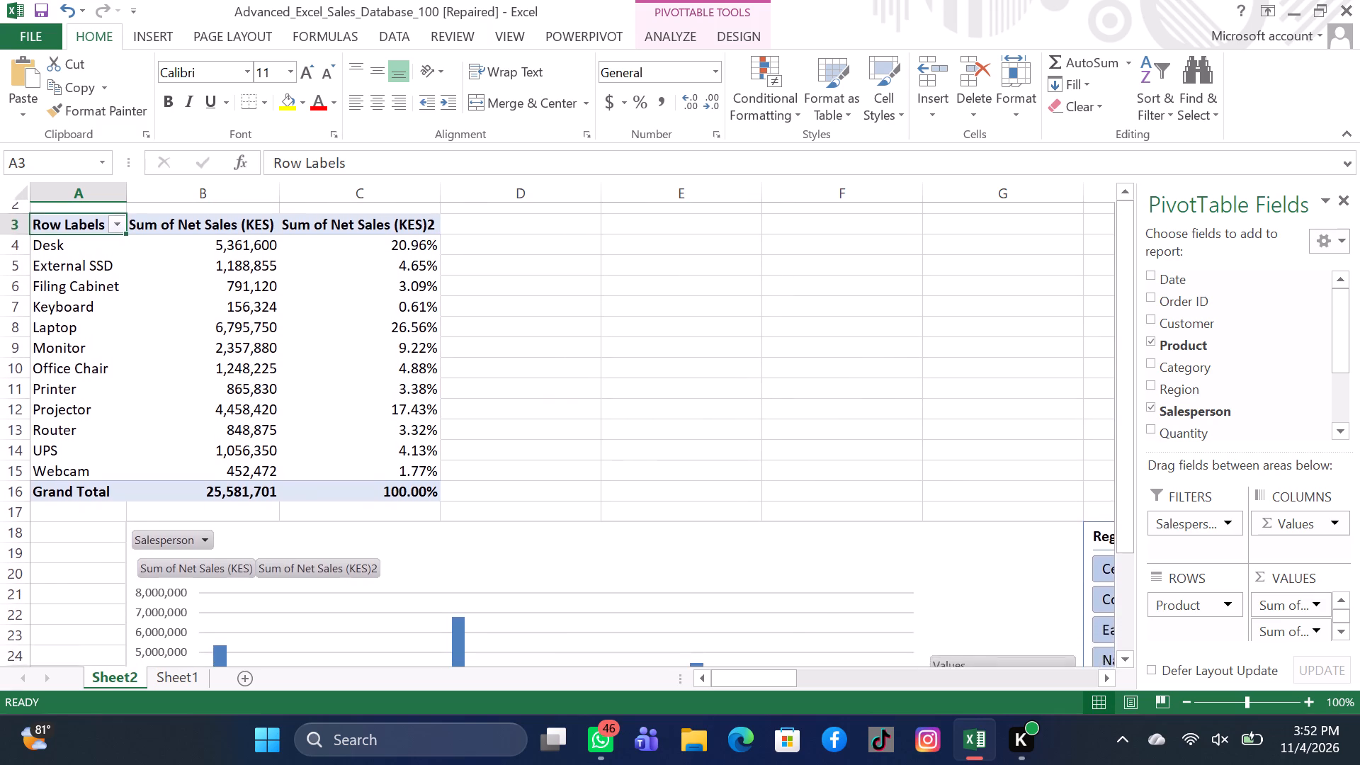
scroll(442, 443, up, 1)
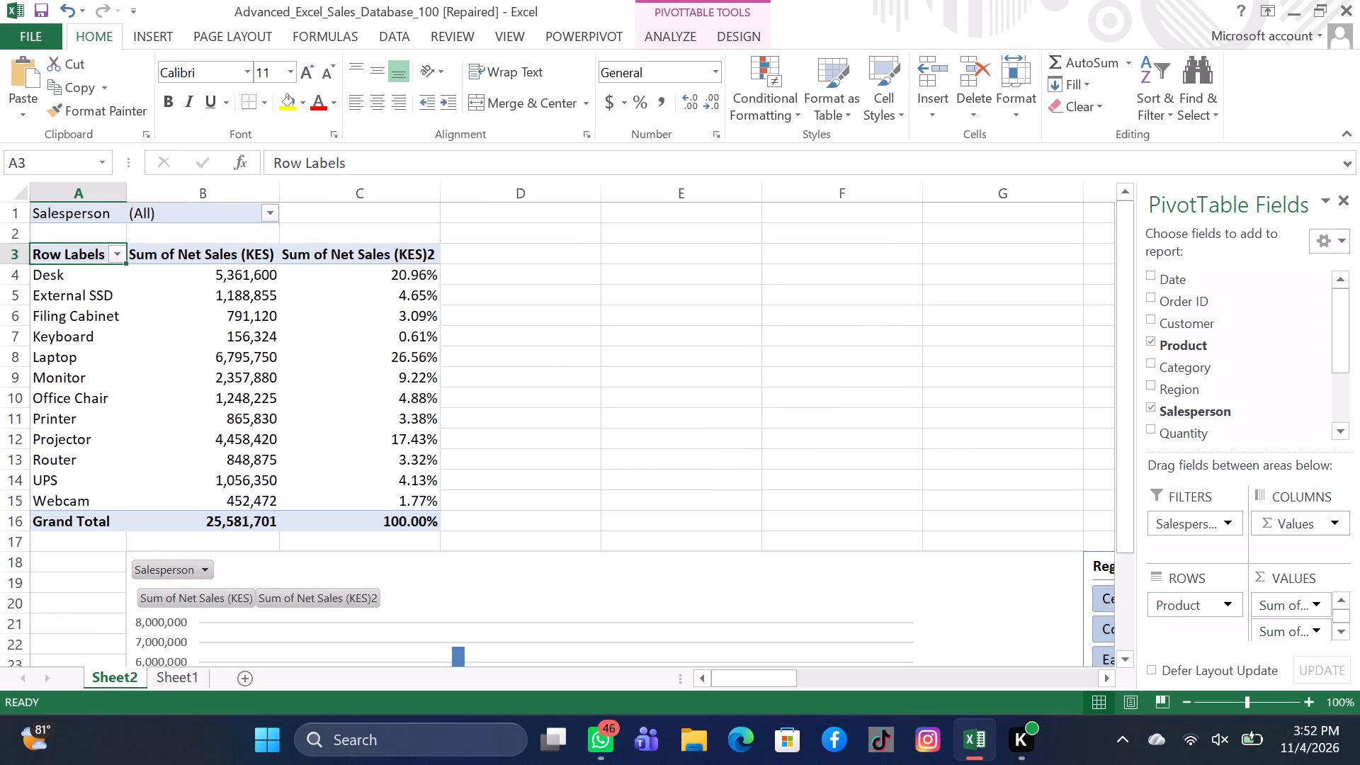
click(117, 249)
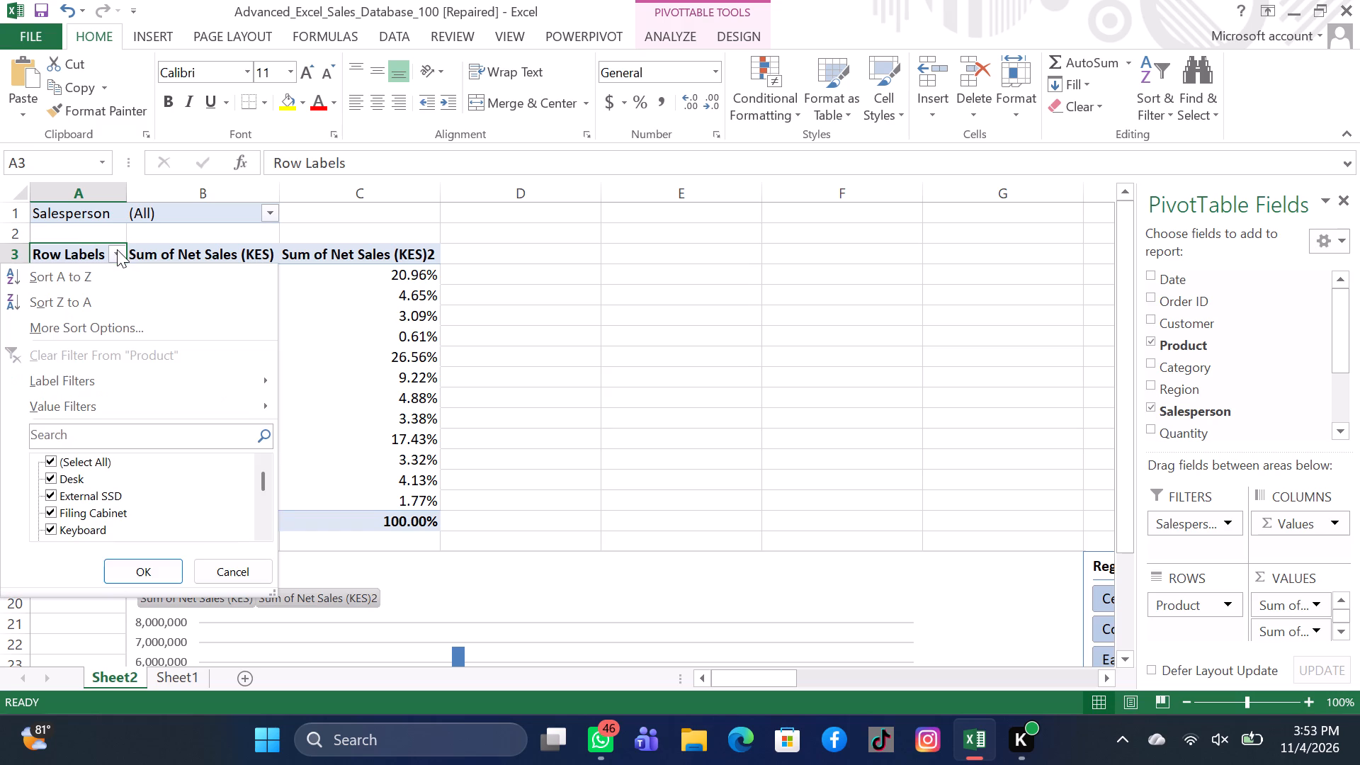
click(93, 395)
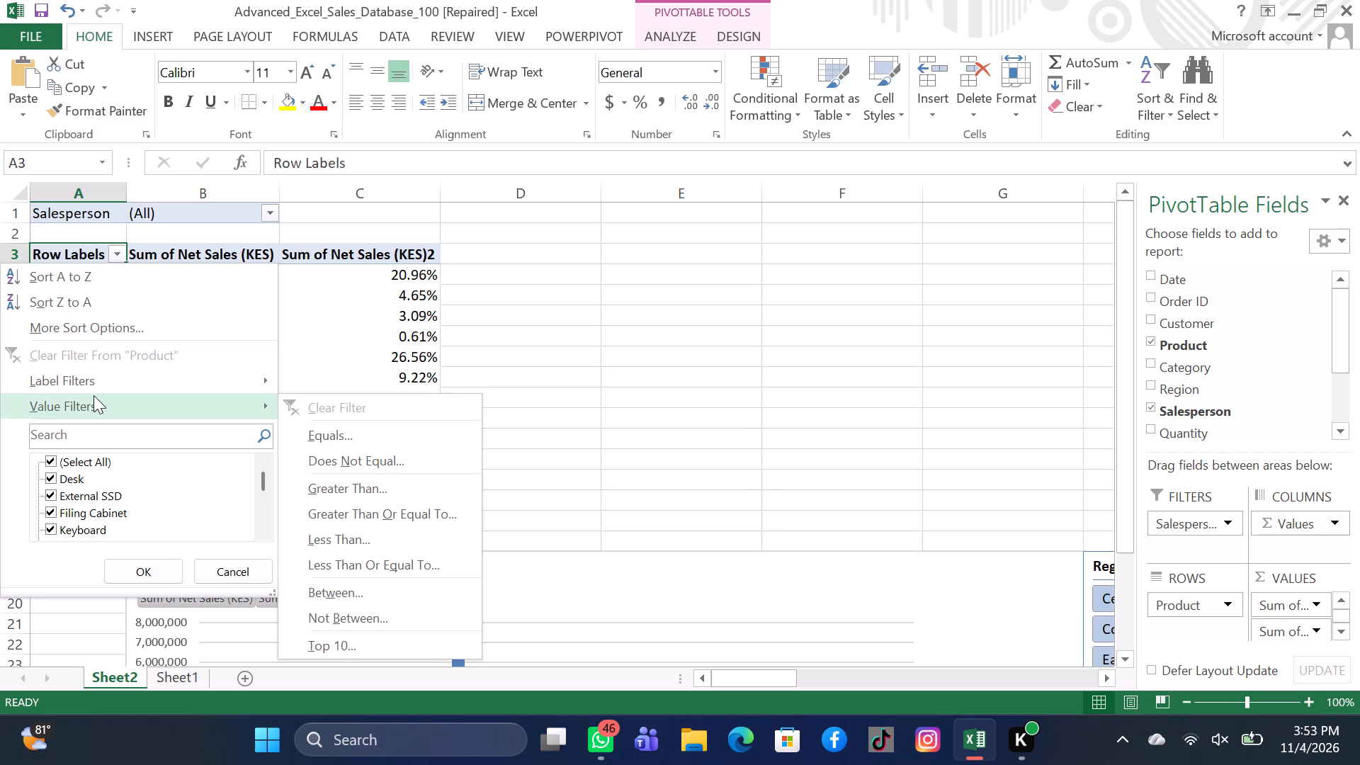
click(327, 635)
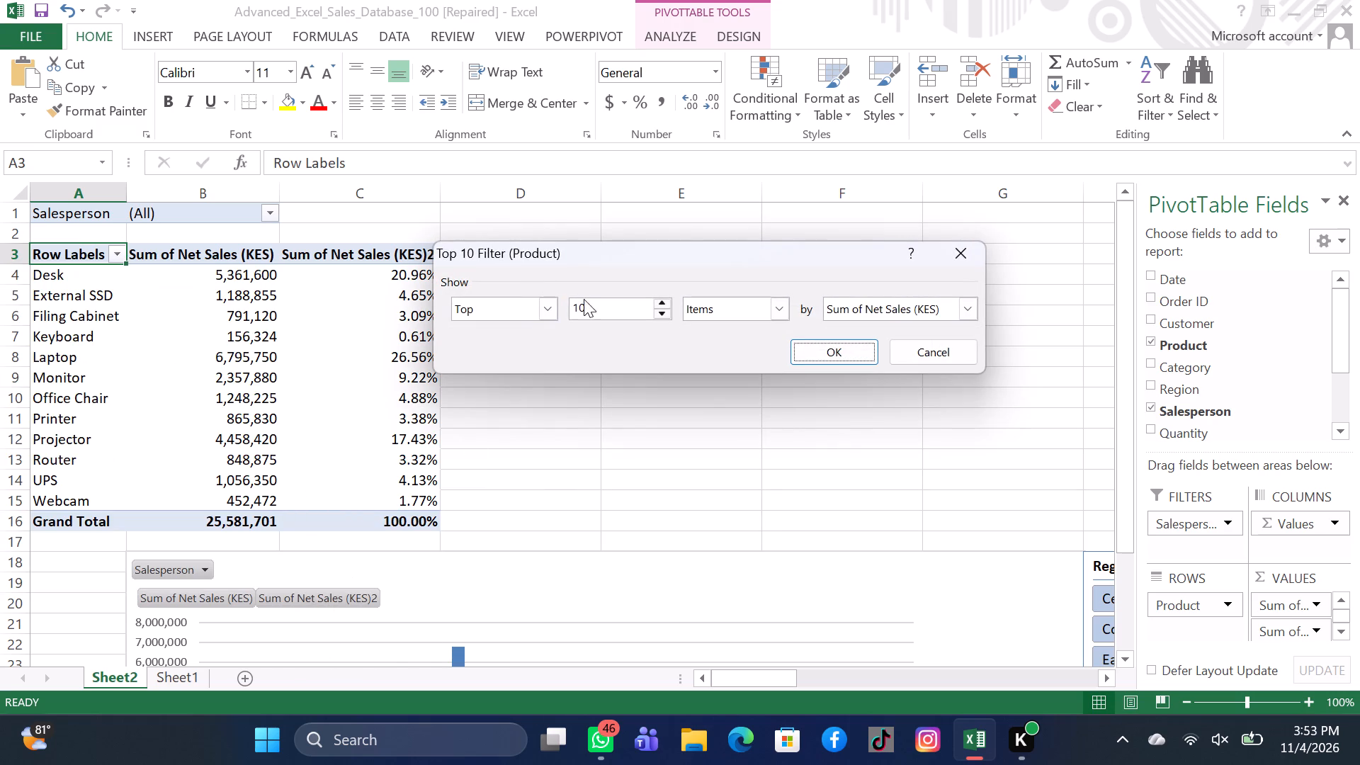
drag(662, 305, 668, 312)
triple_click(669, 312)
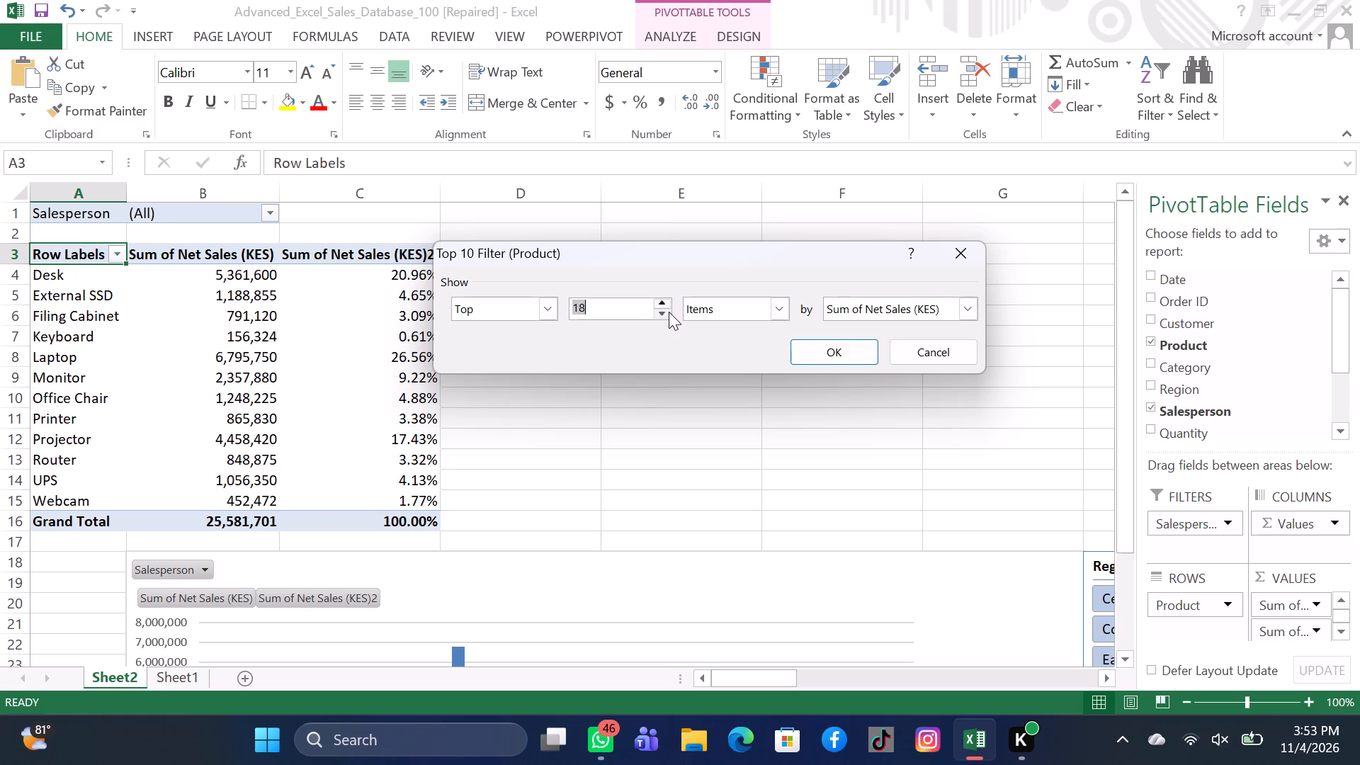
triple_click(669, 312)
triple_click(669, 312)
triple_click(669, 312)
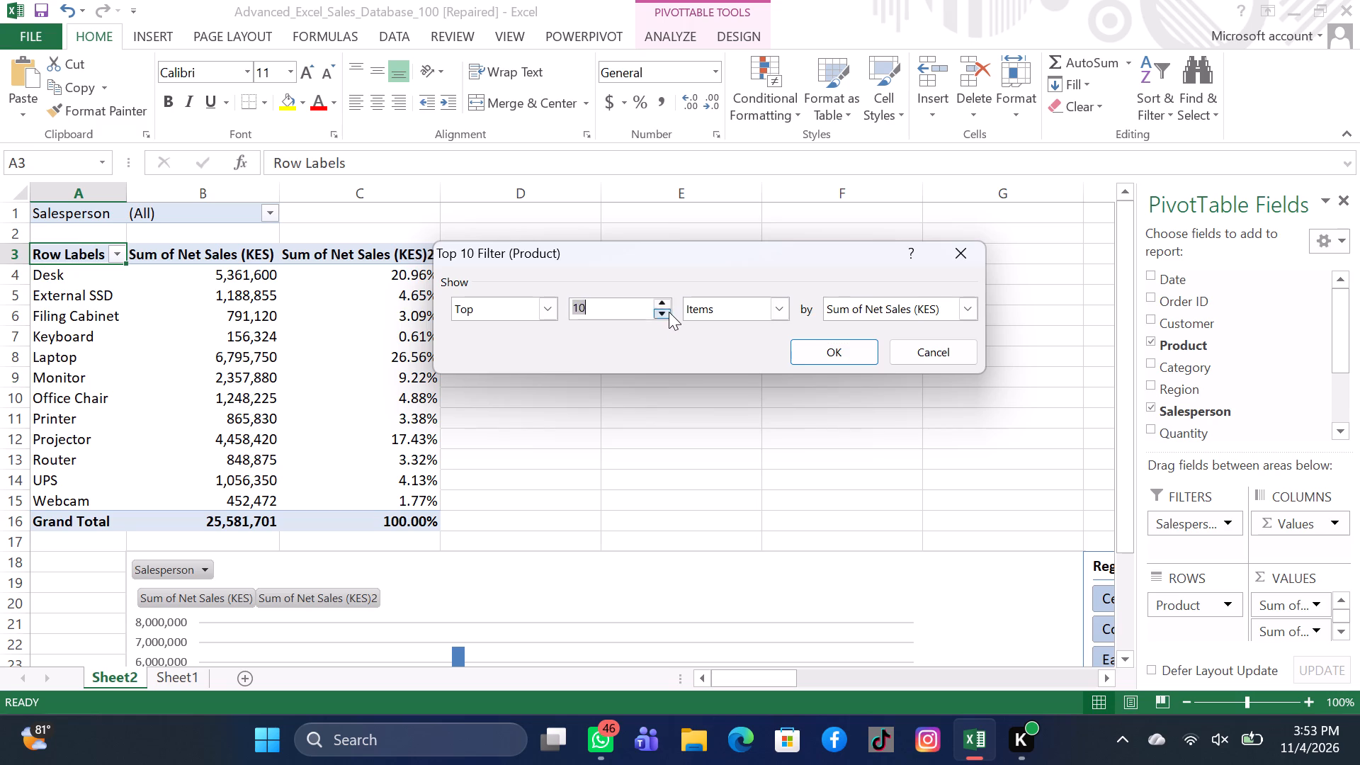
triple_click(669, 312)
click(669, 312)
click(834, 352)
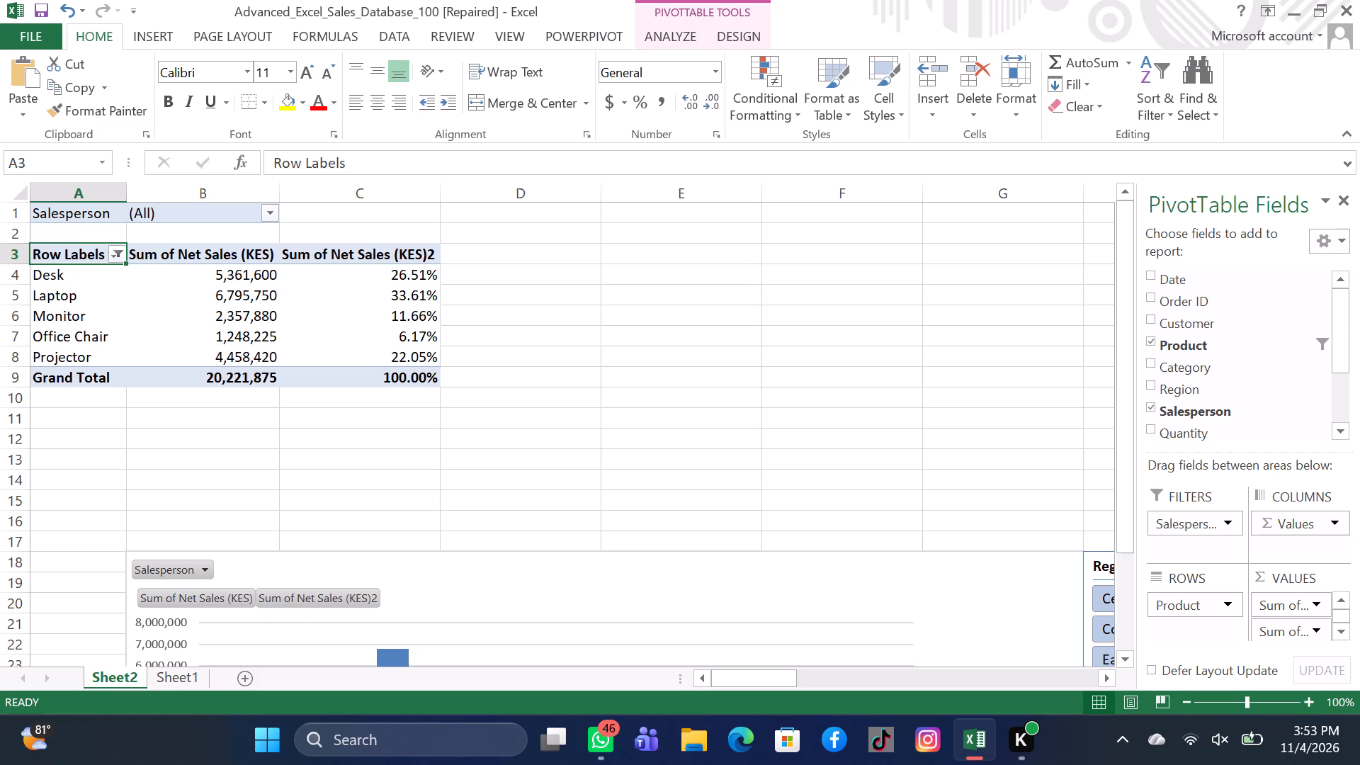
Apply (All) in the Salesperson report filter.
click(270, 215)
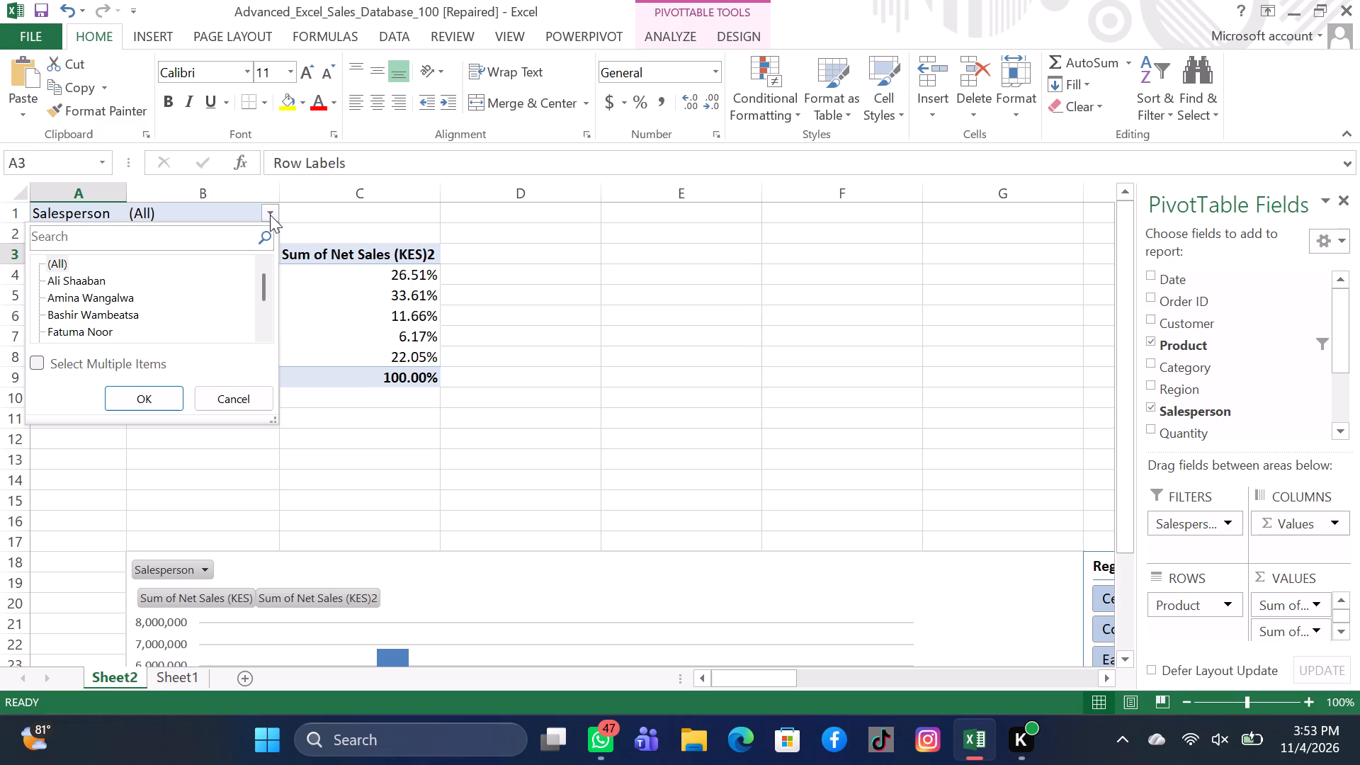
click(84, 268)
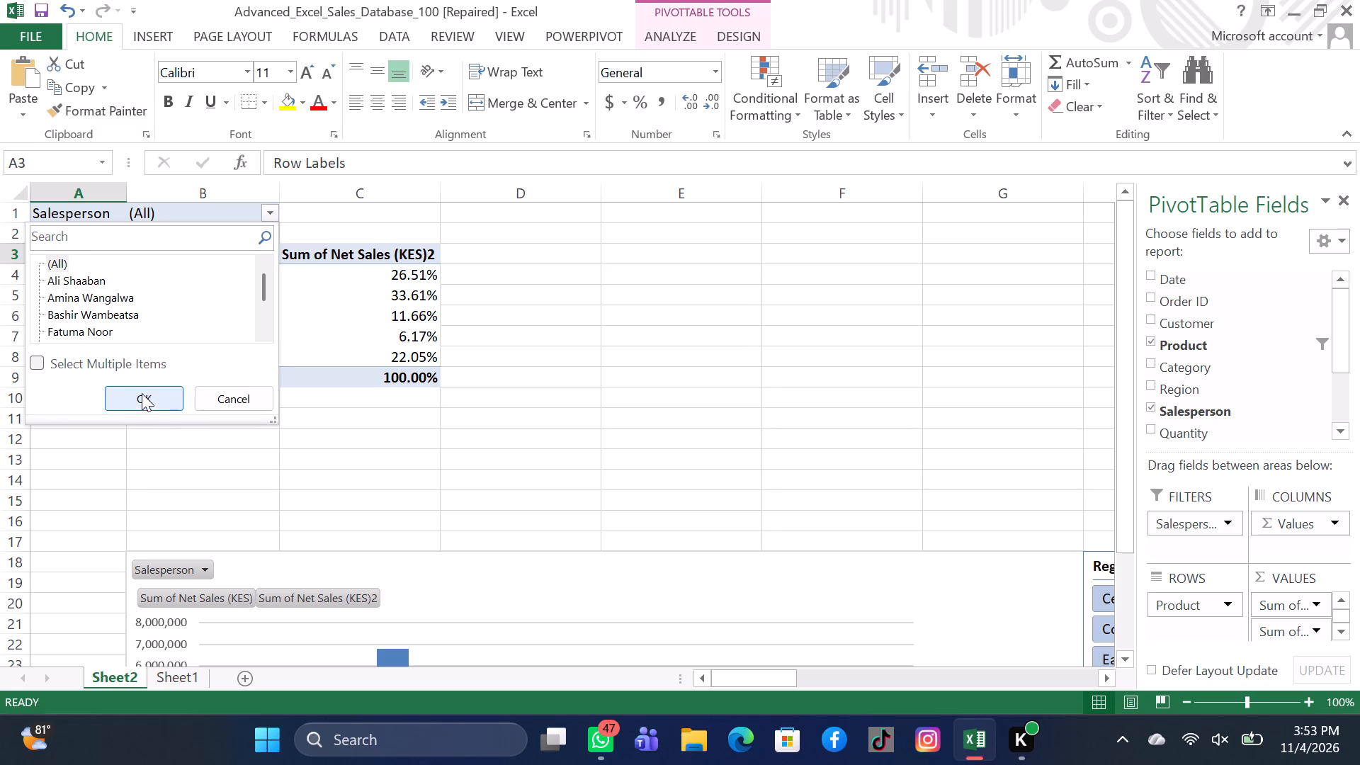
click(142, 396)
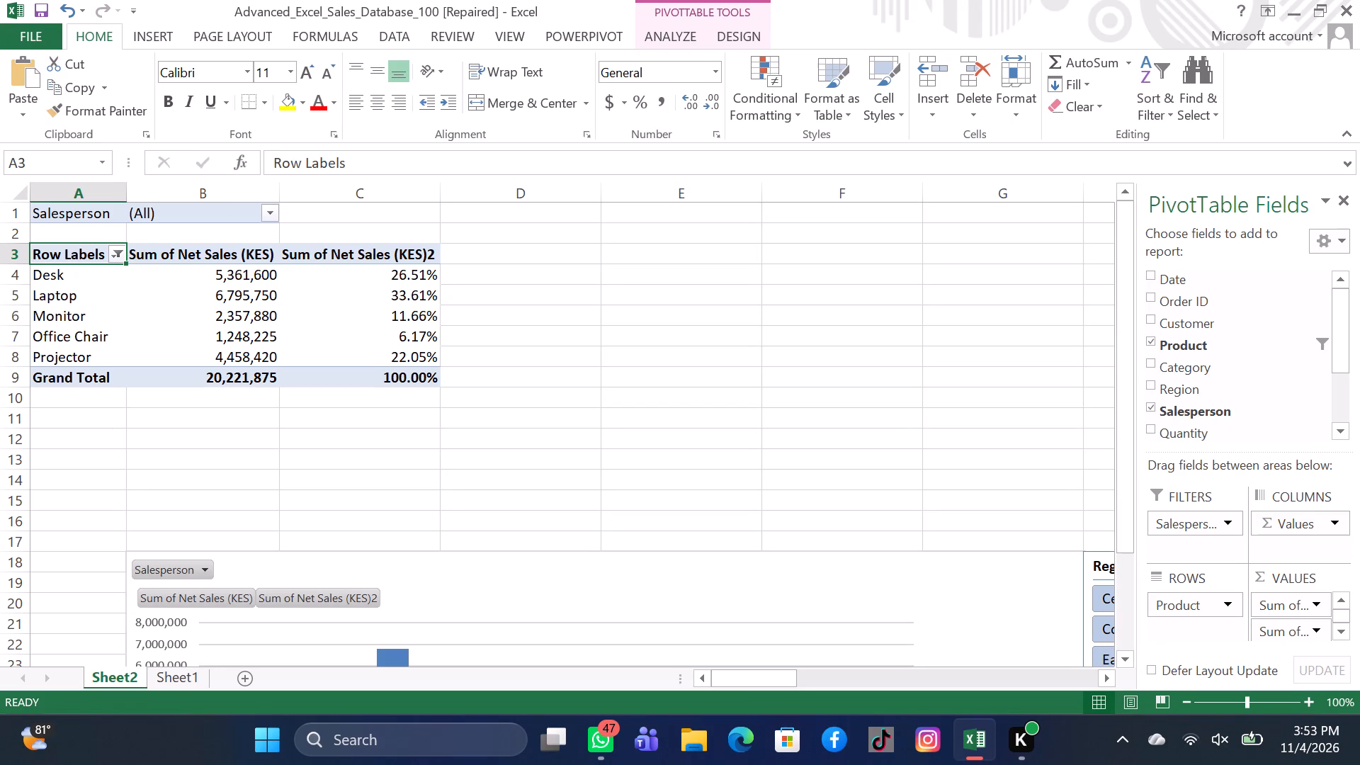
Replace Product in the PivotTable rows with the Date field and check the resulting PivotChart.
click(1190, 603)
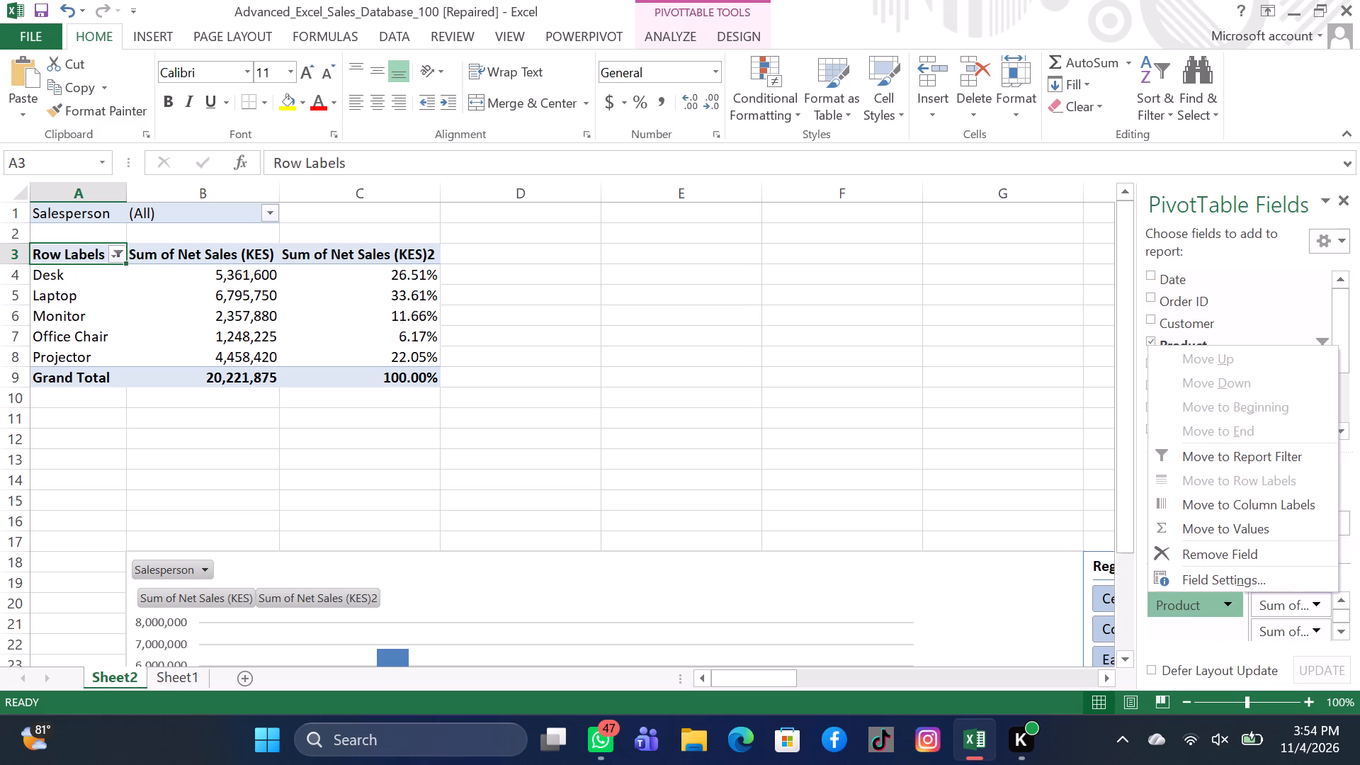
right_click(1198, 602)
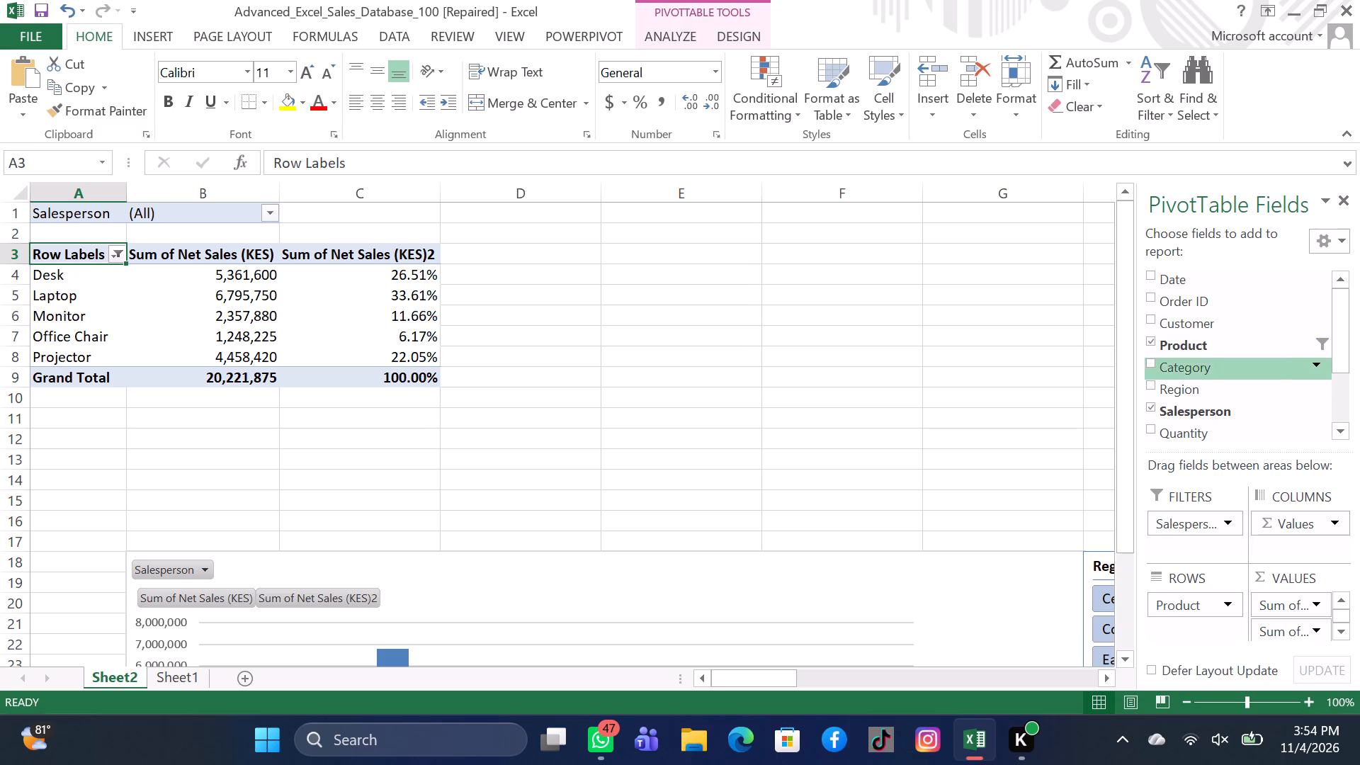
right_click(1211, 604)
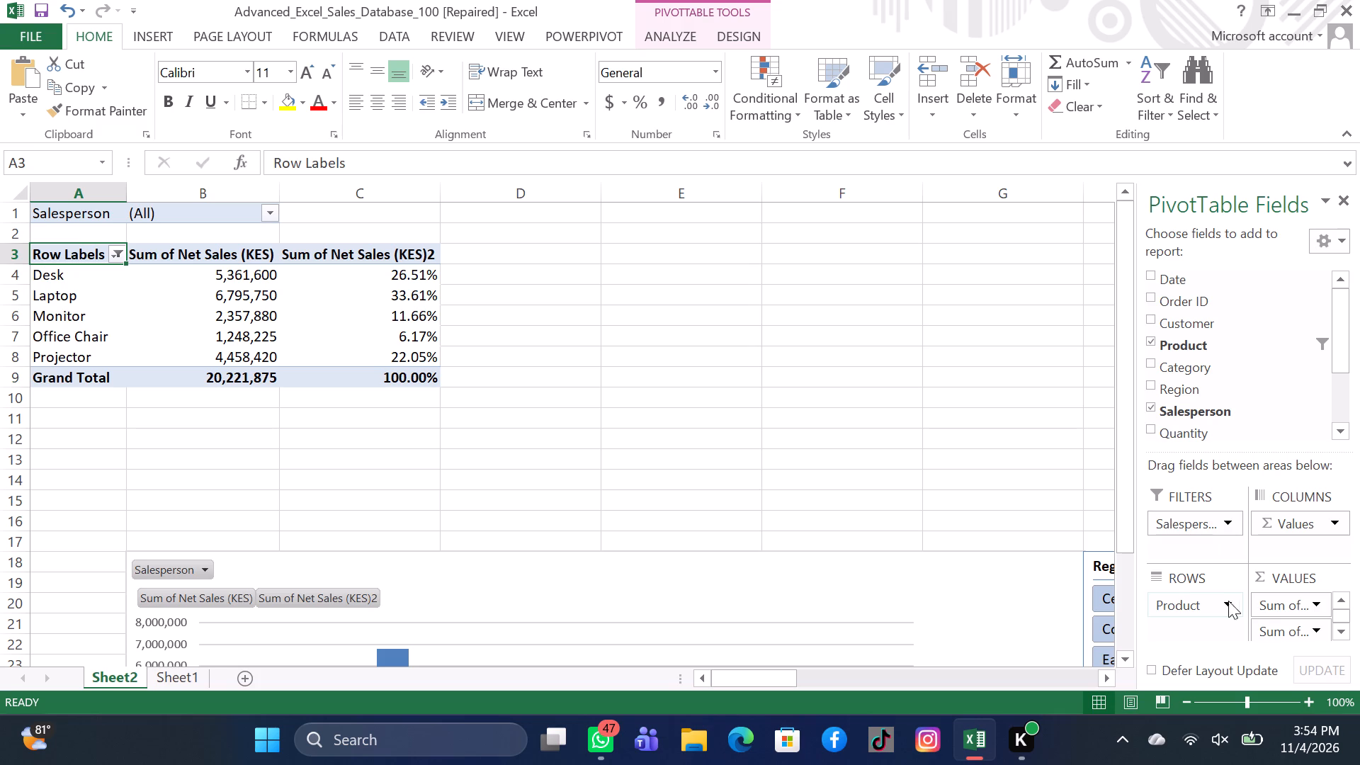
click(1225, 606)
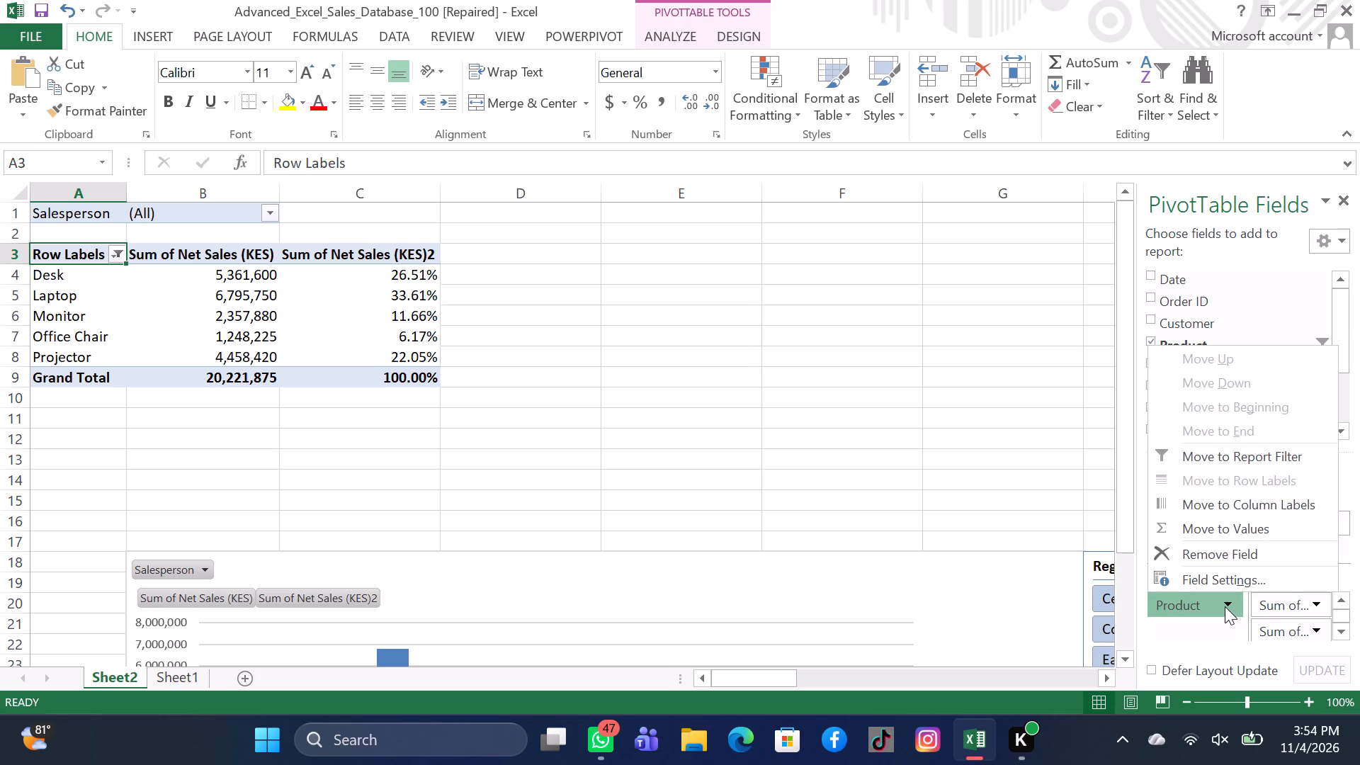
click(1213, 550)
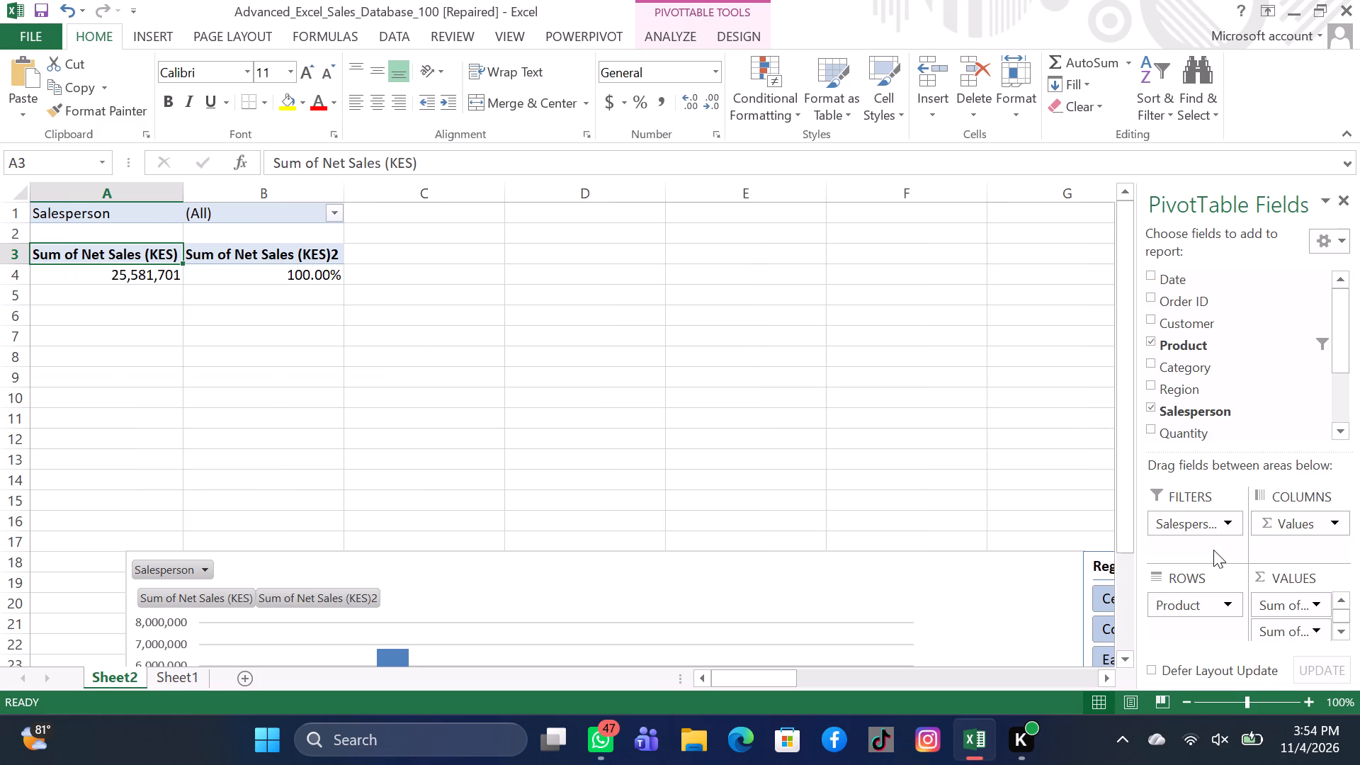
right_click(1173, 288)
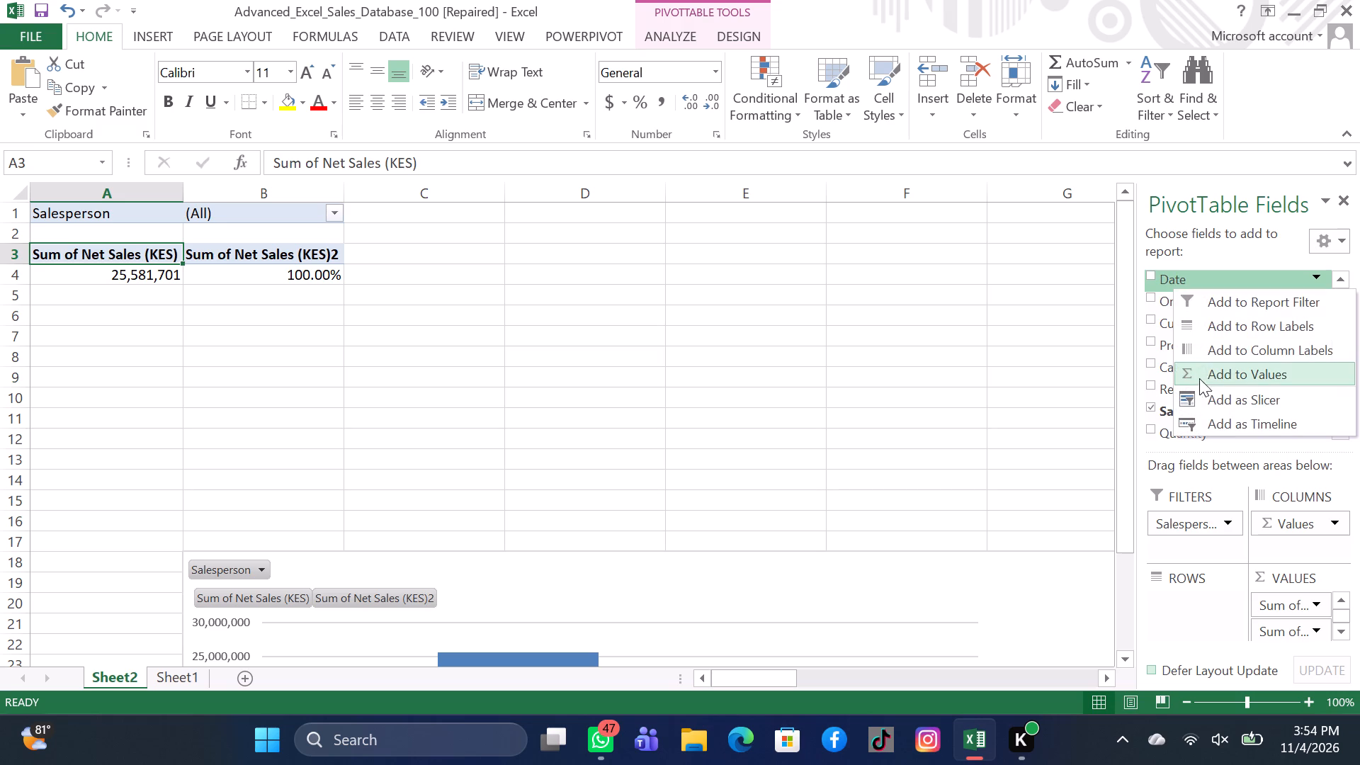
click(1225, 316)
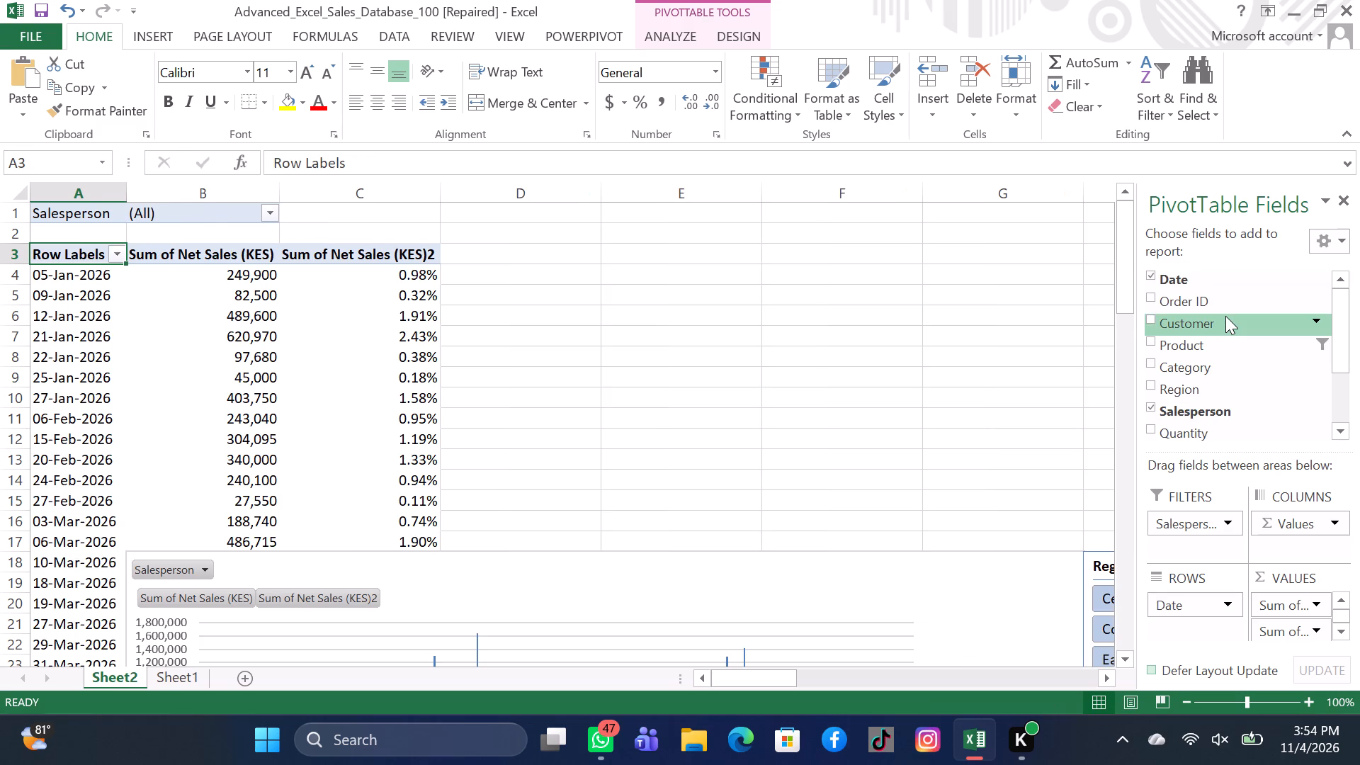
scroll(329, 442, down, 2)
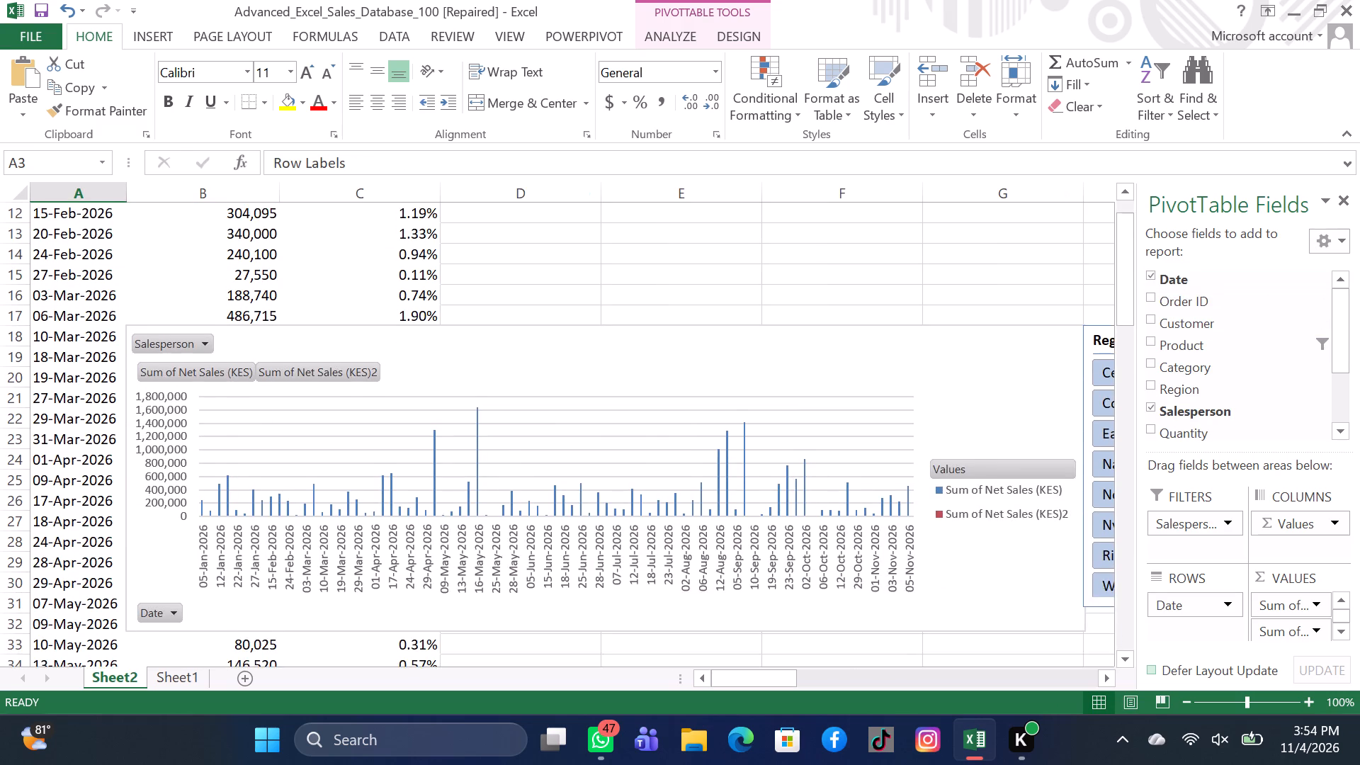
Move the Region slicer away from the PivotChart to columns I–J, starting at about row 18.
scroll(329, 442, down, 1)
scroll(329, 442, up, 1)
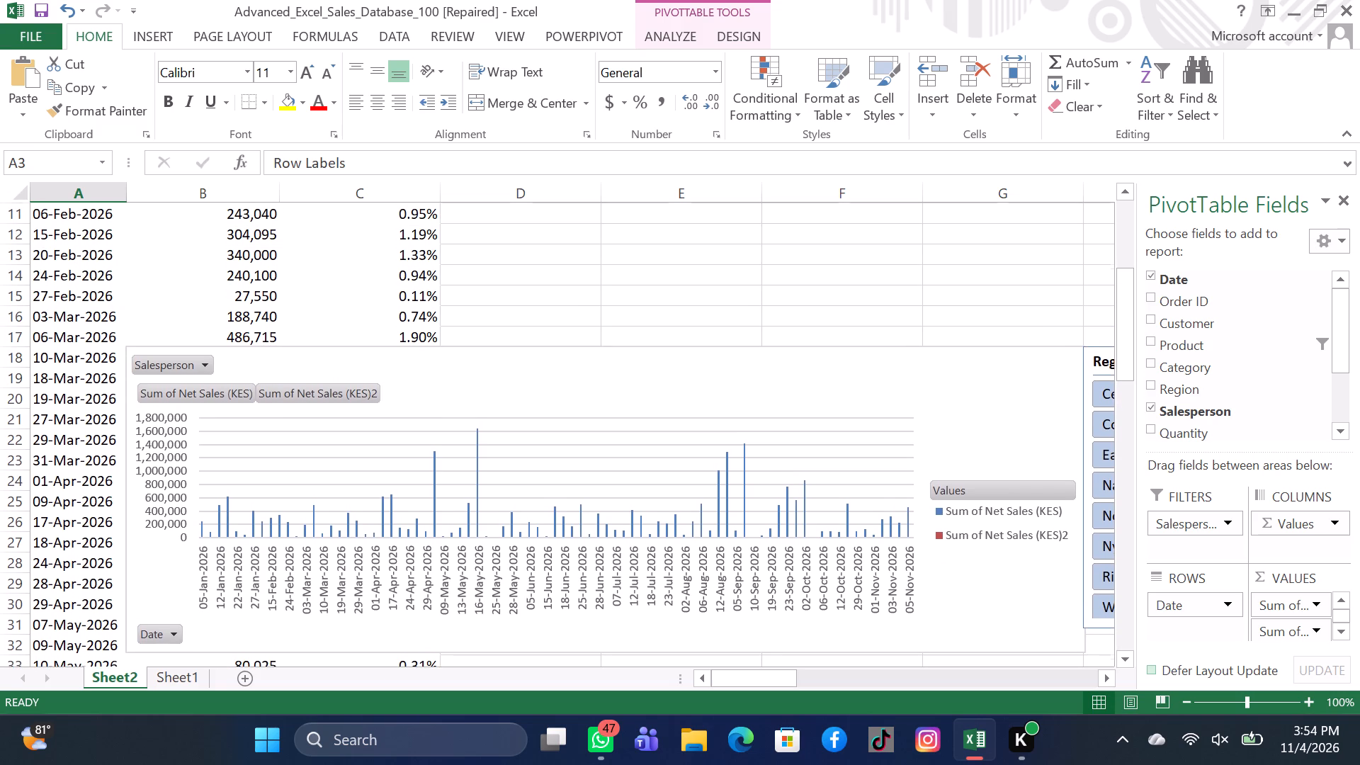
scroll(658, 483, left, 1)
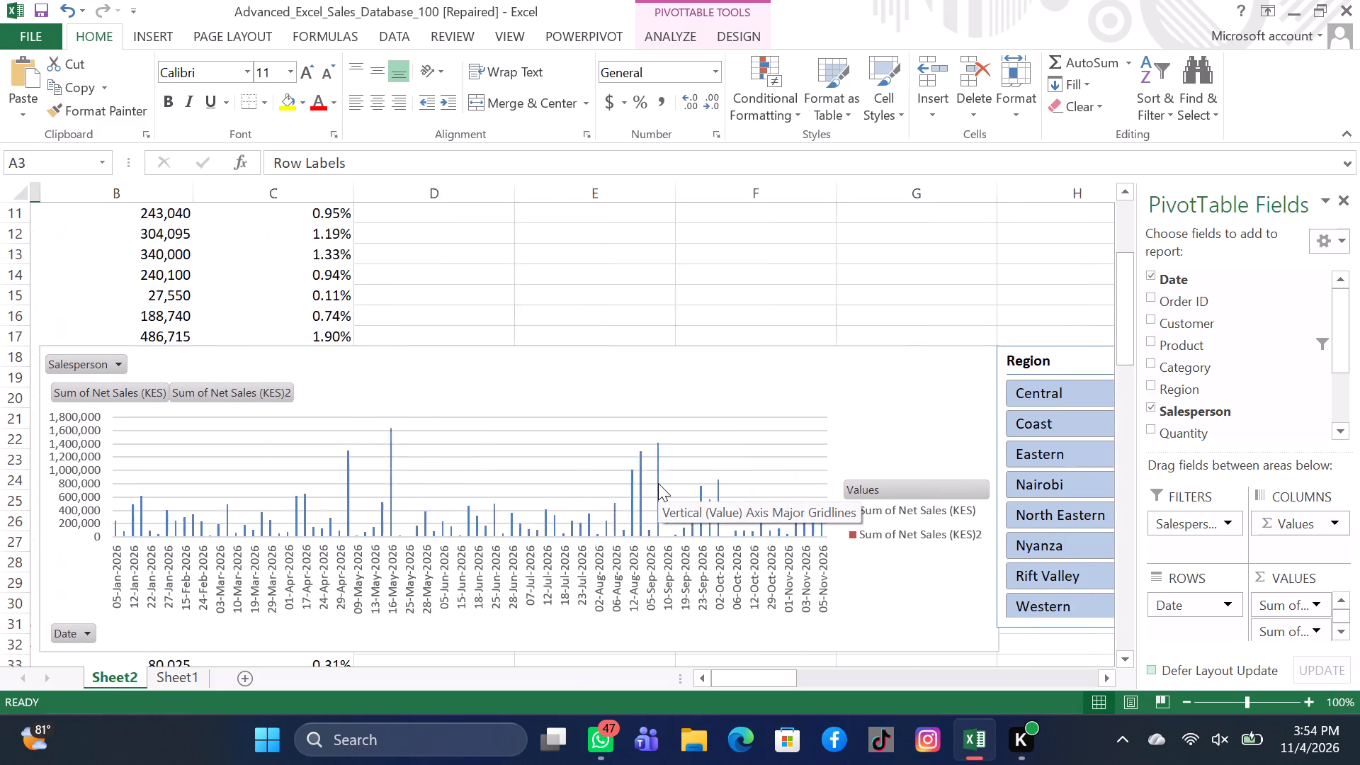
scroll(658, 483, left, 3)
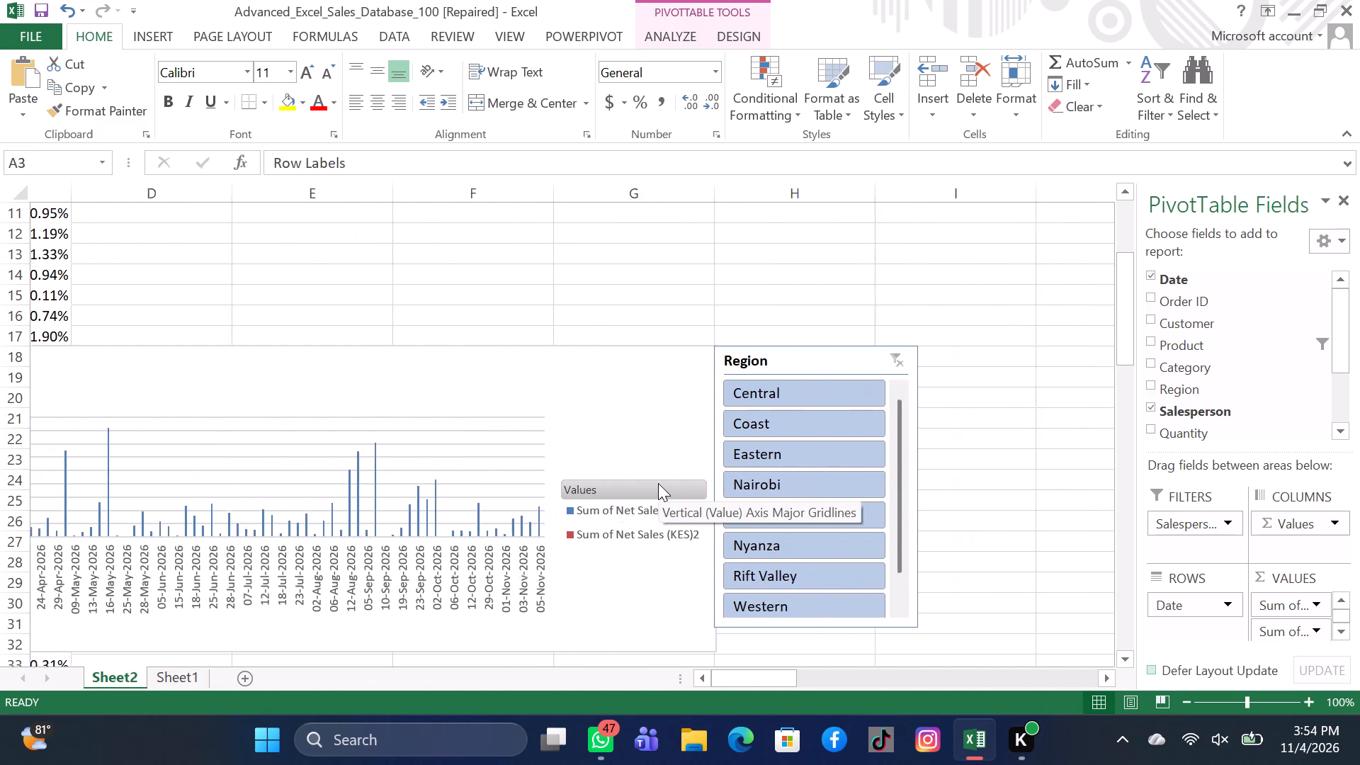
scroll(658, 483, left, 2)
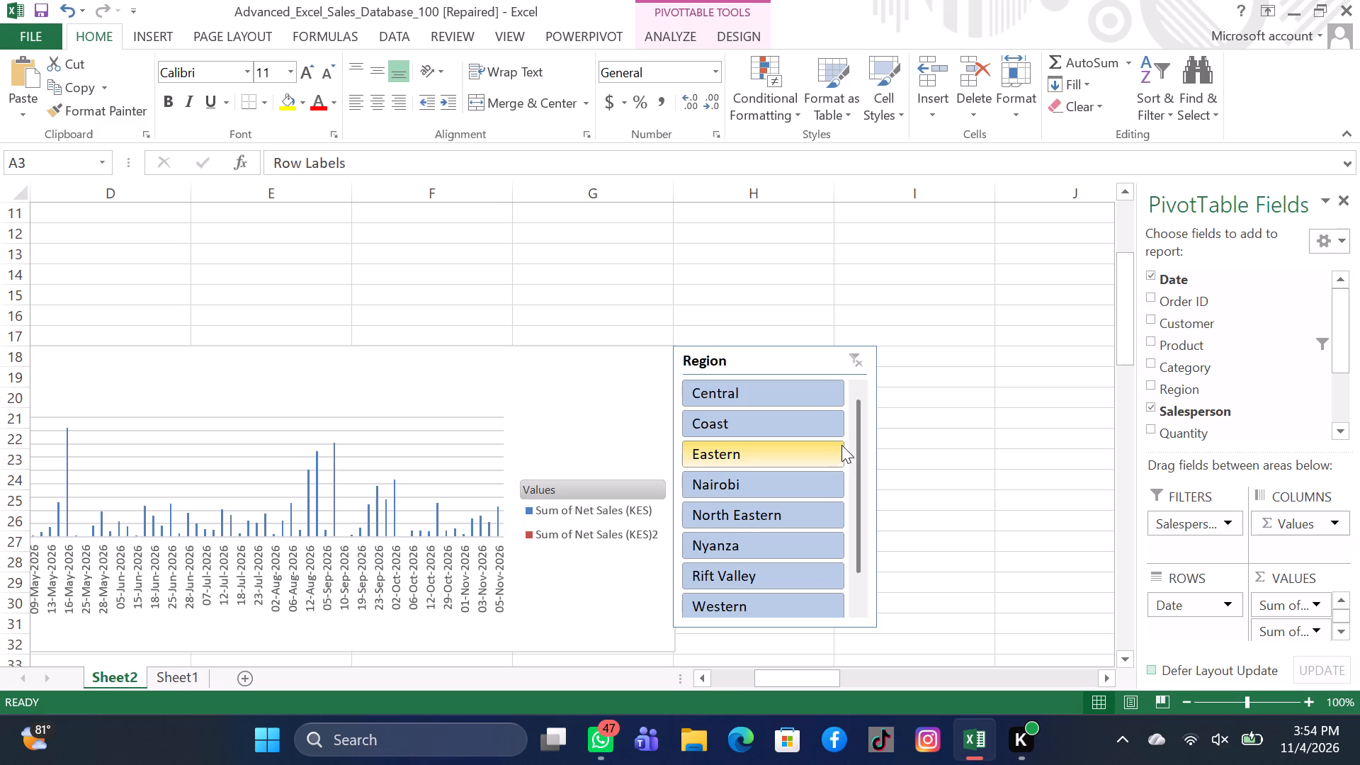
drag(867, 386, 889, 368)
drag(806, 362, 829, 362)
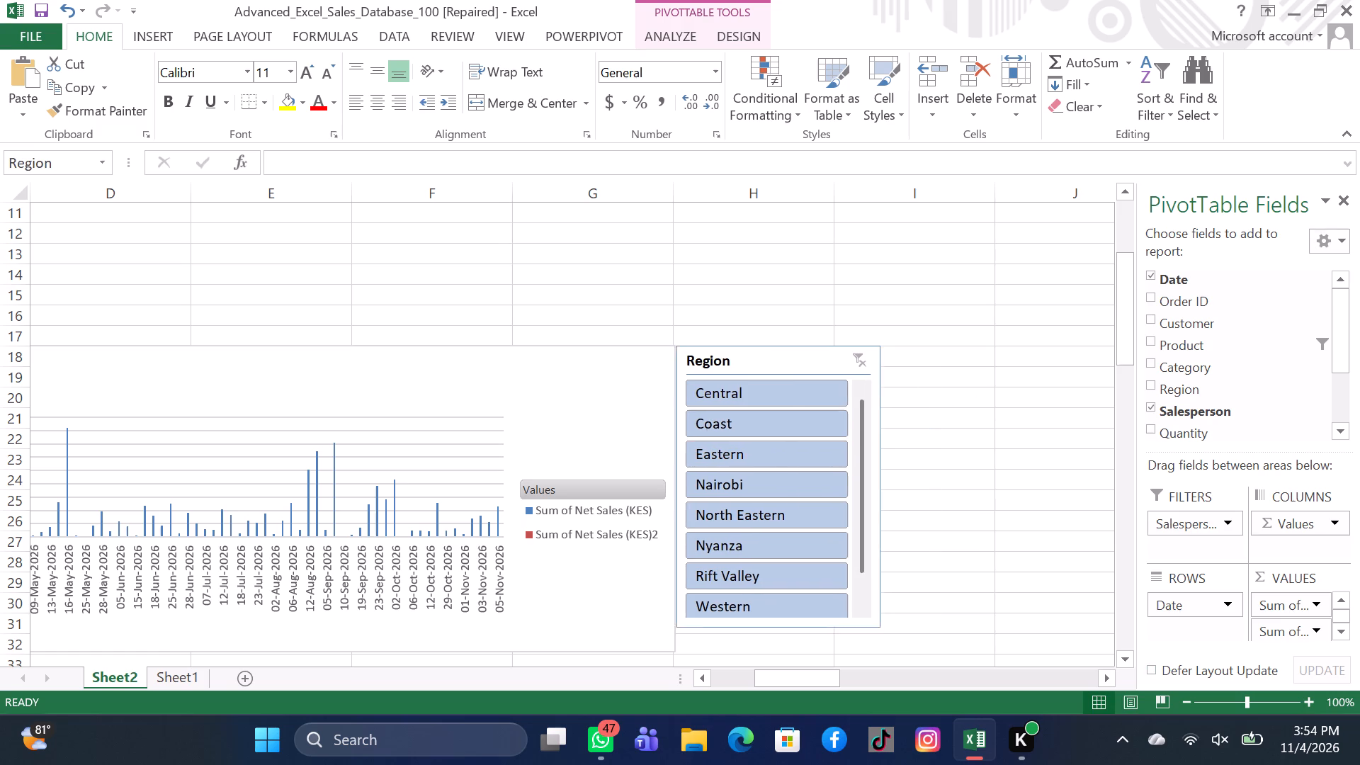
drag(829, 362, 1070, 368)
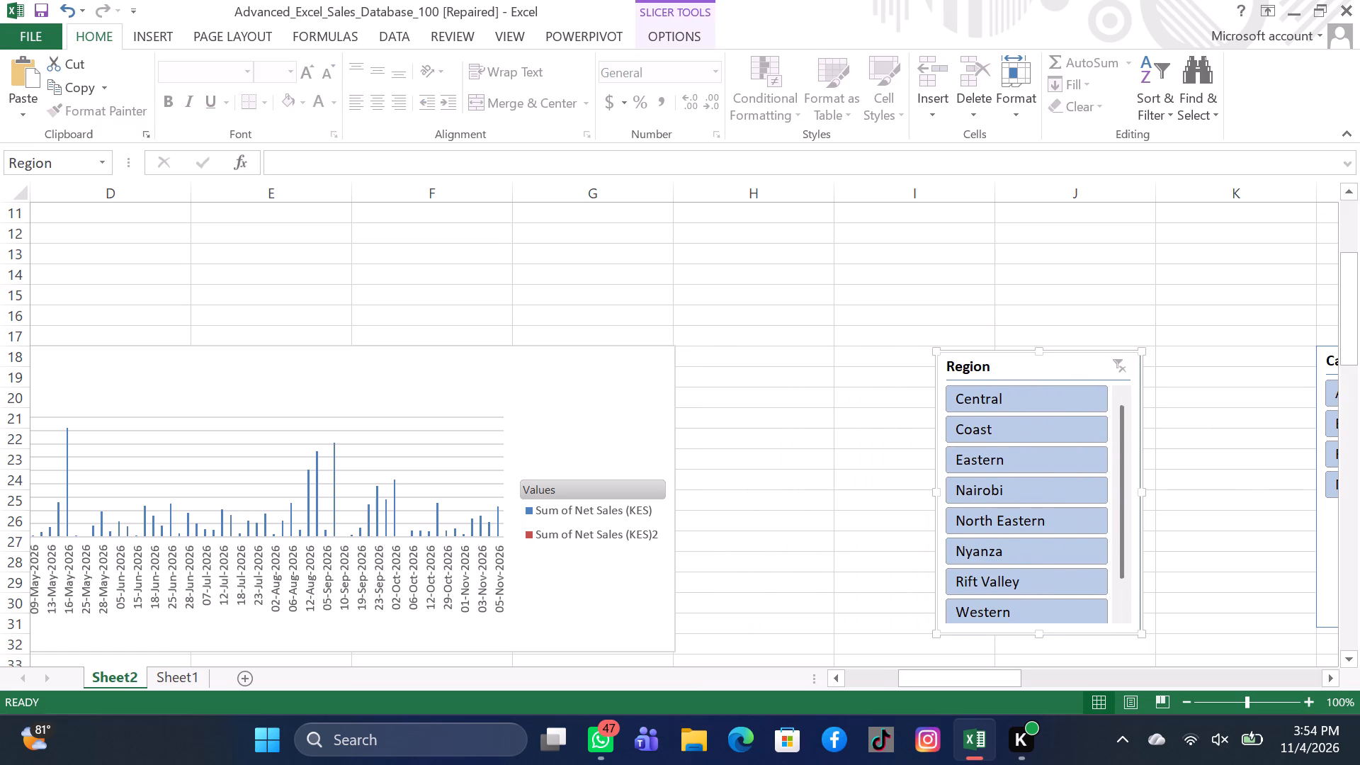
Reposition the column PivotChart beside the PivotTable, spanning about columns D to I and starting near row 12.
drag(635, 429, 648, 424)
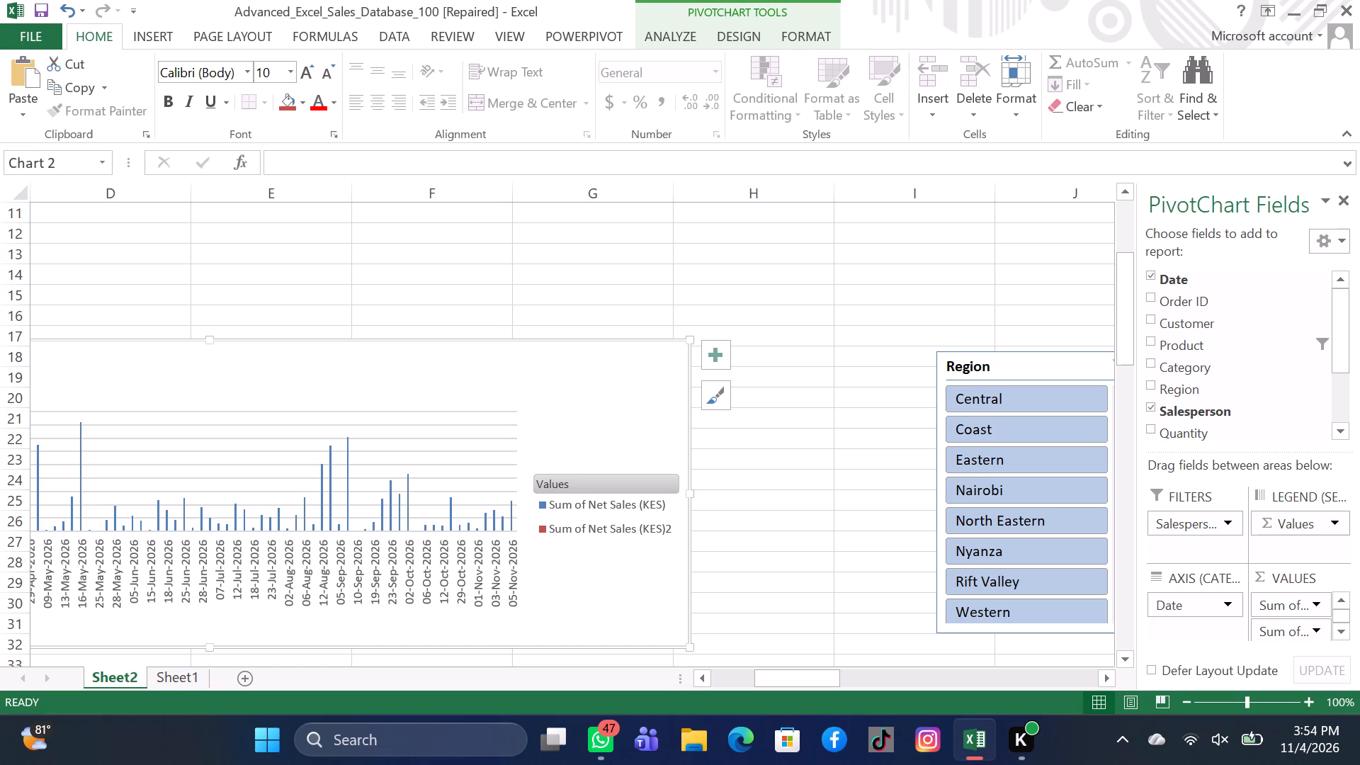
drag(655, 384, 994, 241)
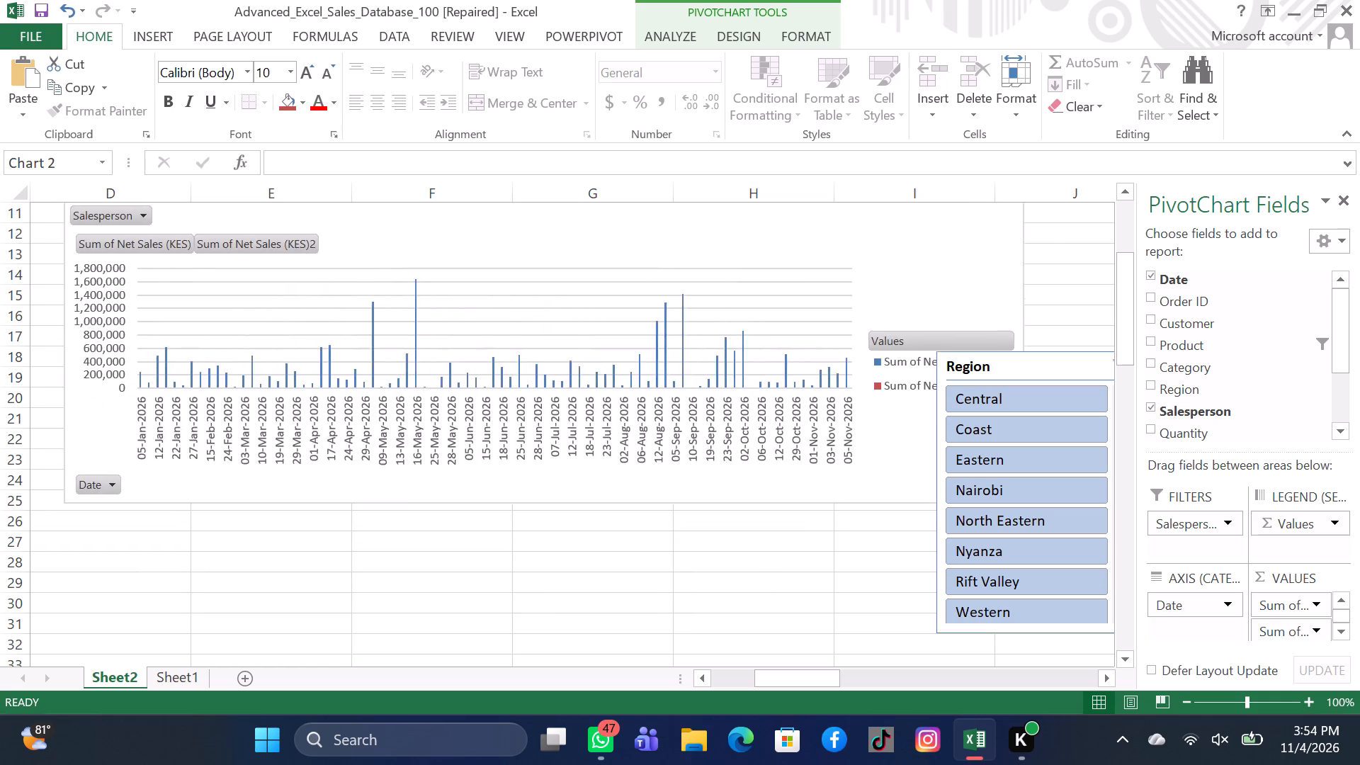
drag(994, 241, 922, 280)
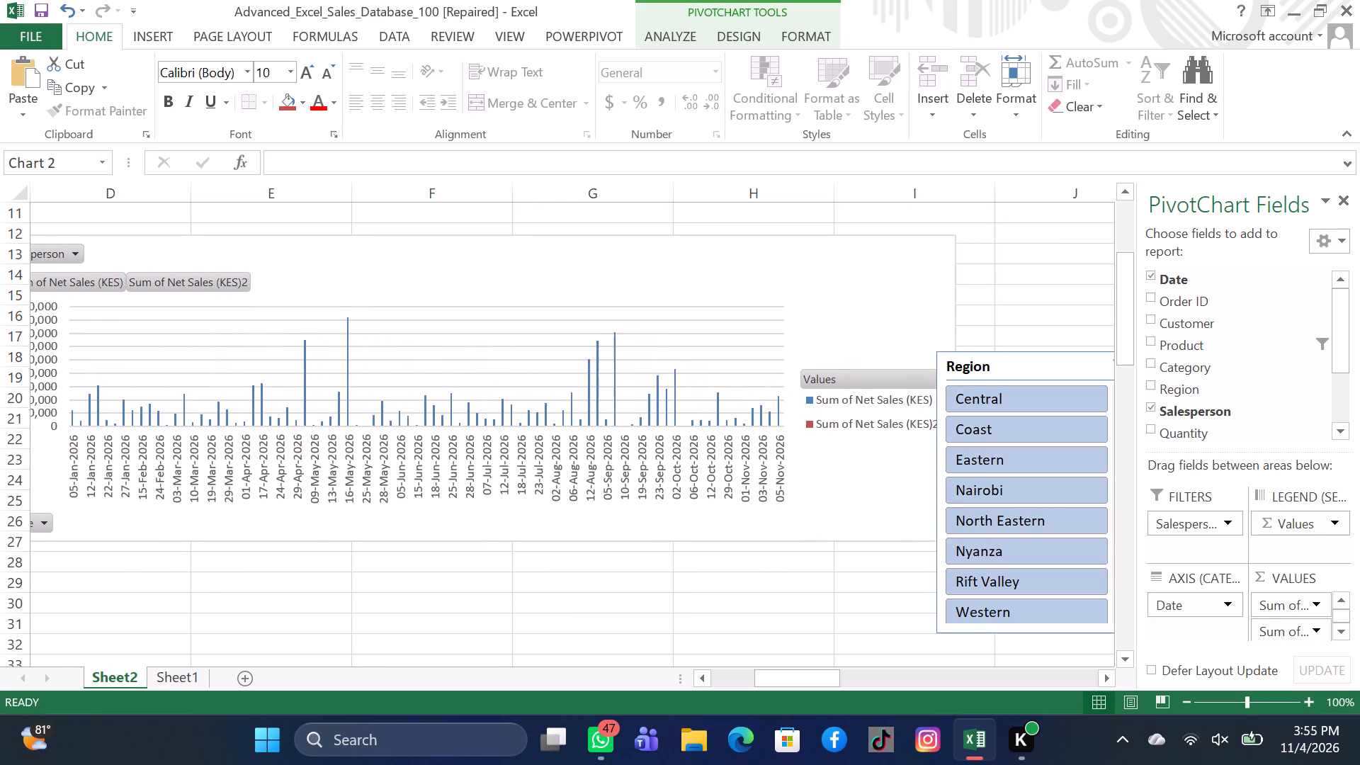
drag(922, 280, 911, 283)
scroll(900, 284, right, 7)
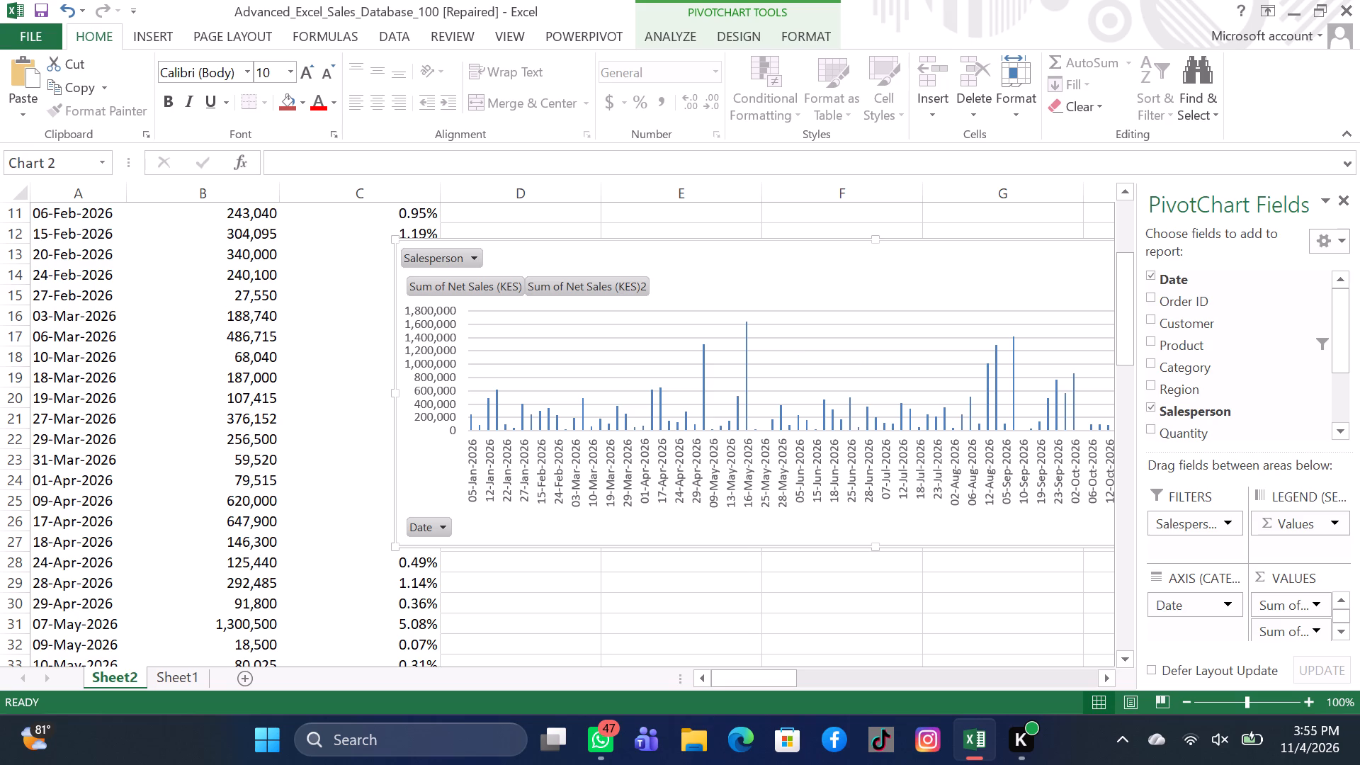
Group the dates in the PivotTable rows by Months and Years.
scroll(793, 346, down, 5)
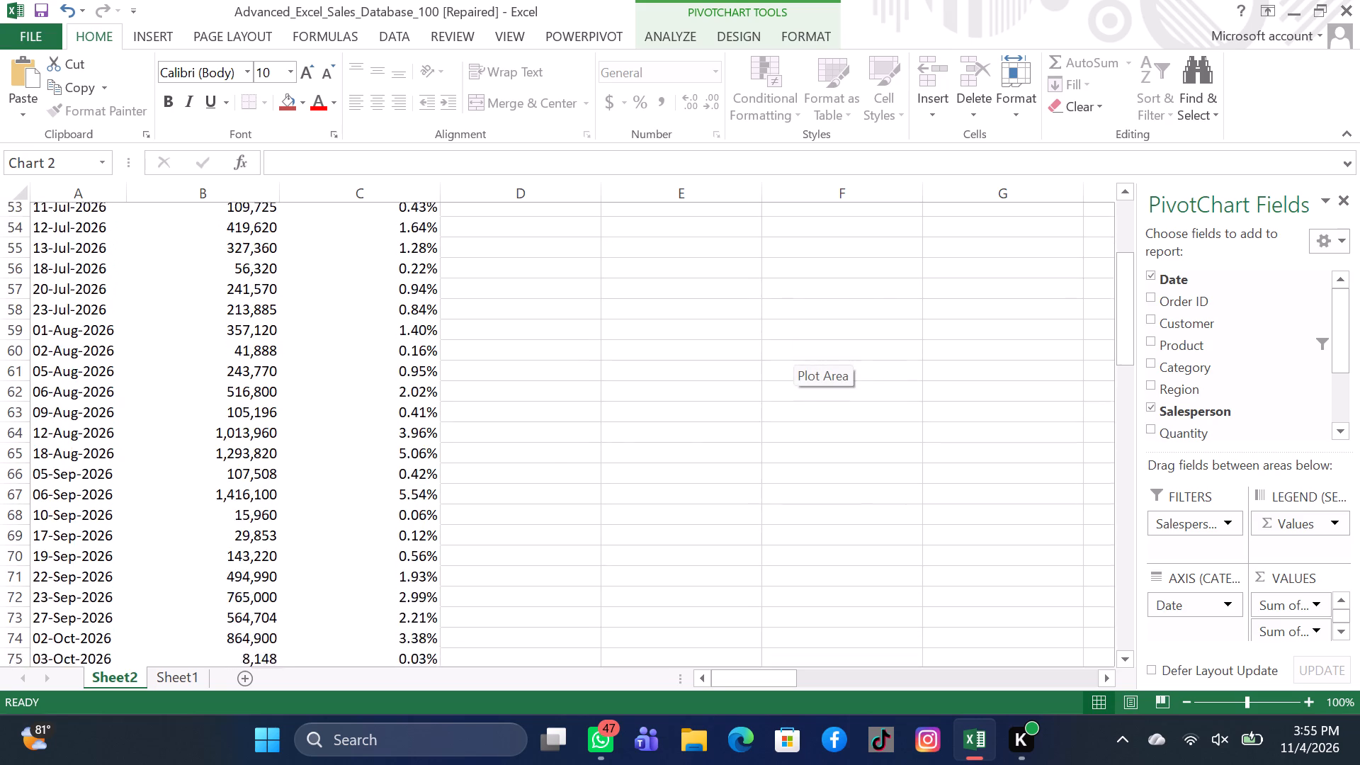
scroll(793, 346, down, 1)
scroll(793, 346, up, 4)
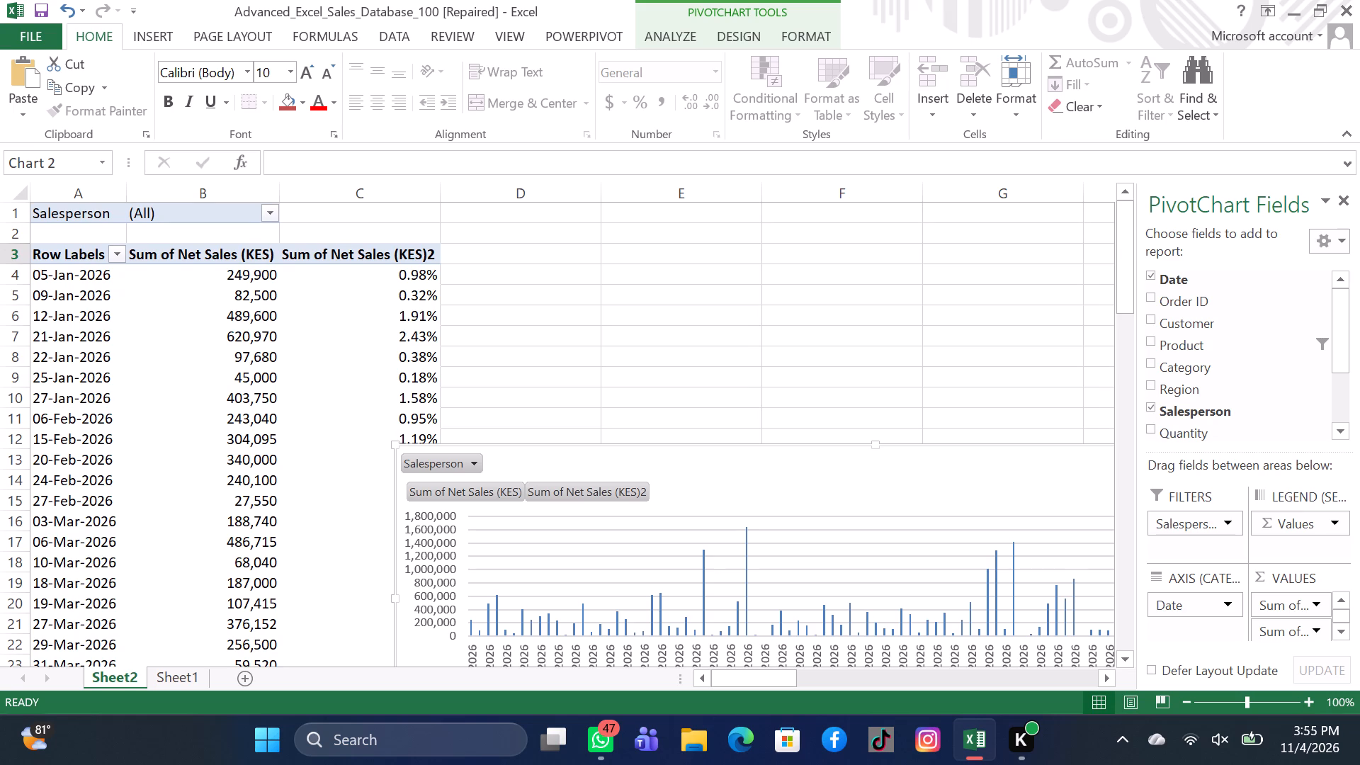
click(76, 380)
right_click(76, 380)
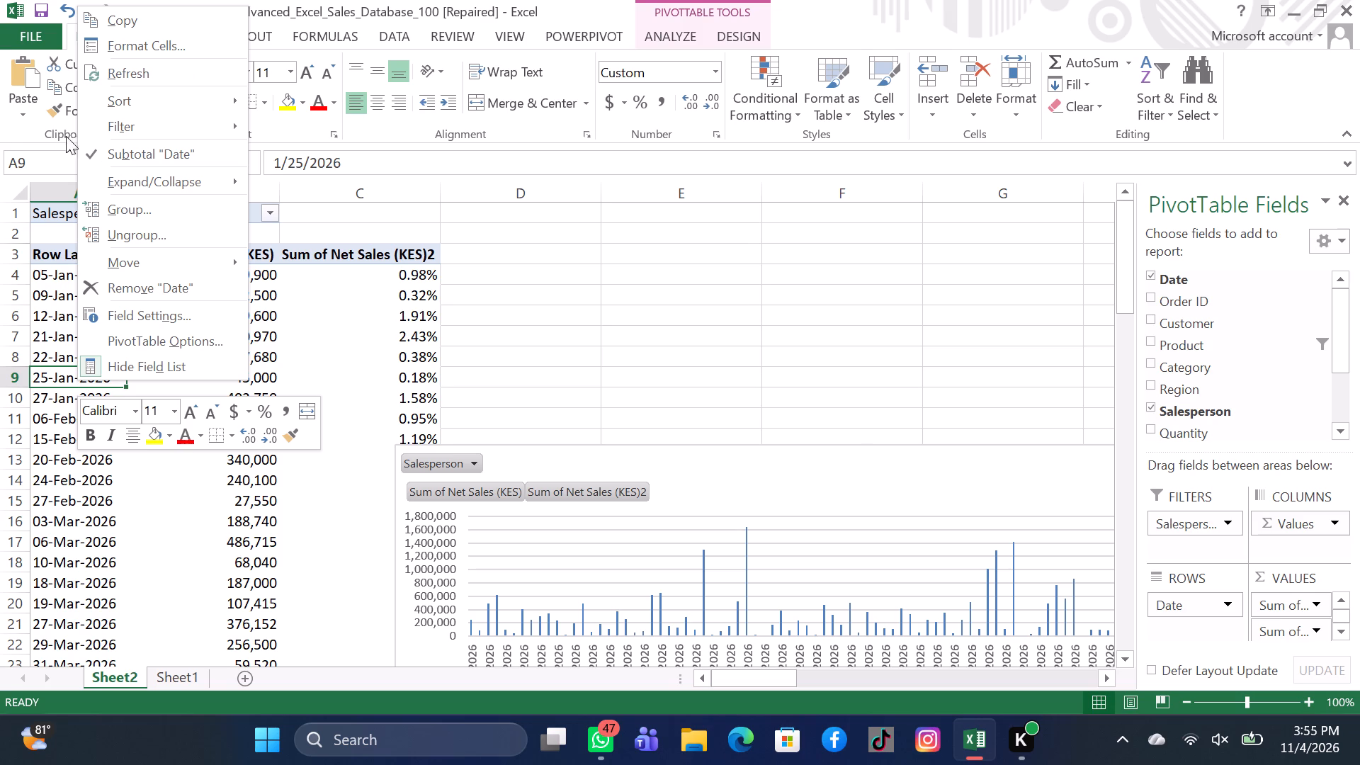
click(118, 203)
click(118, 203)
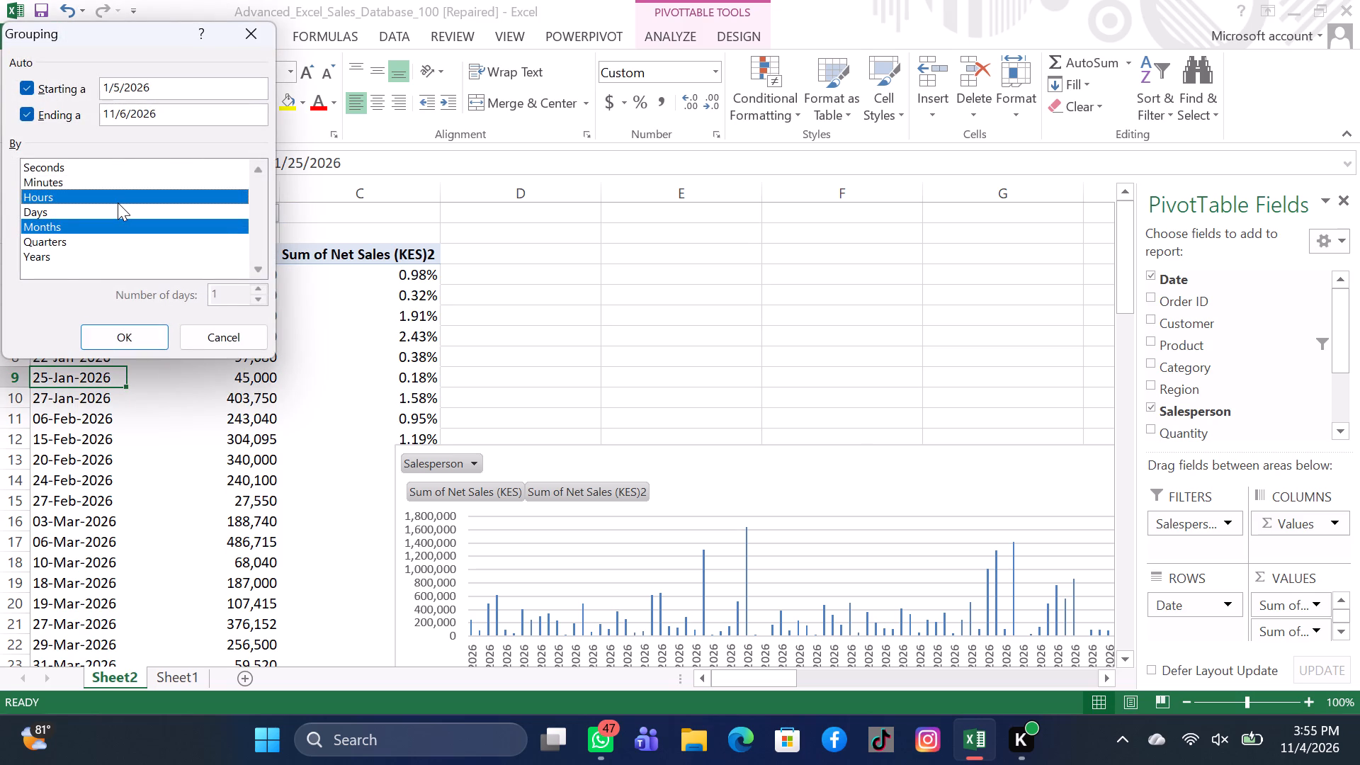
click(108, 219)
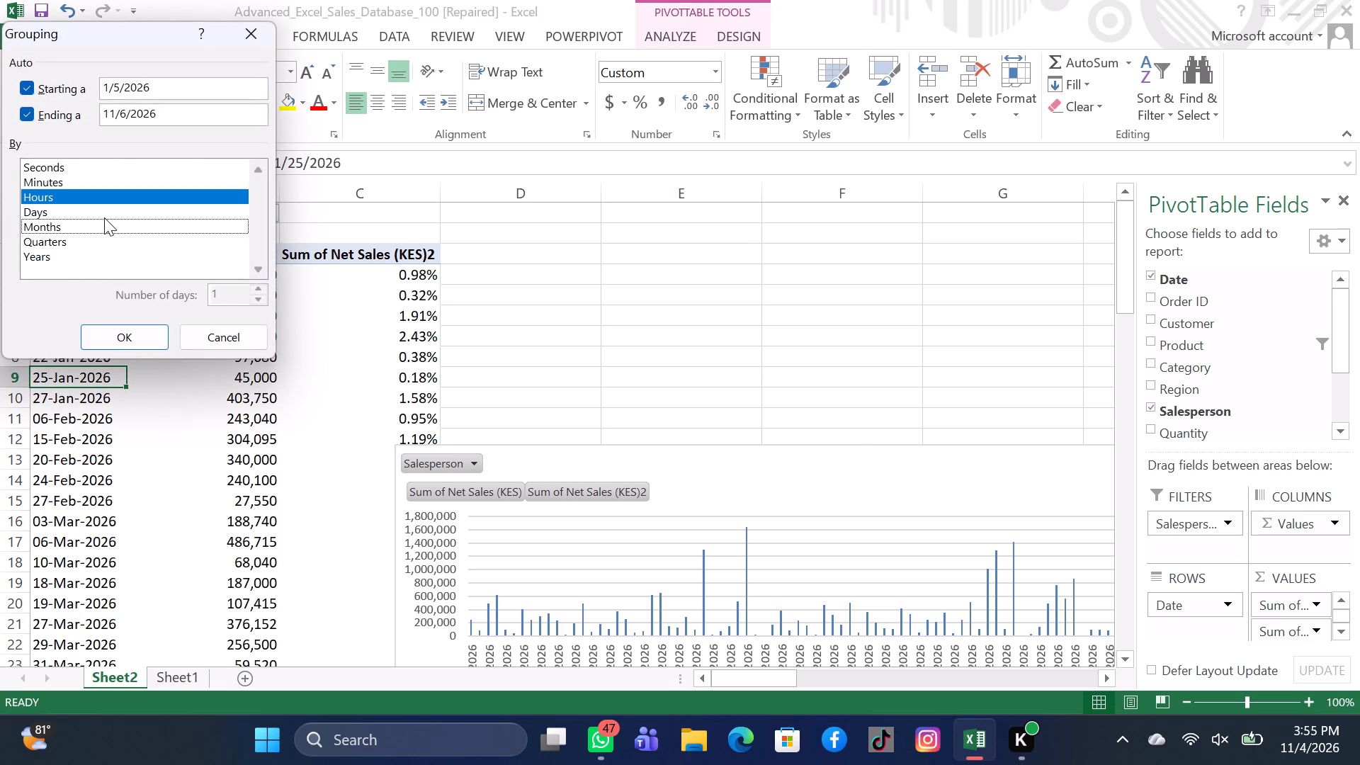
click(103, 217)
click(103, 188)
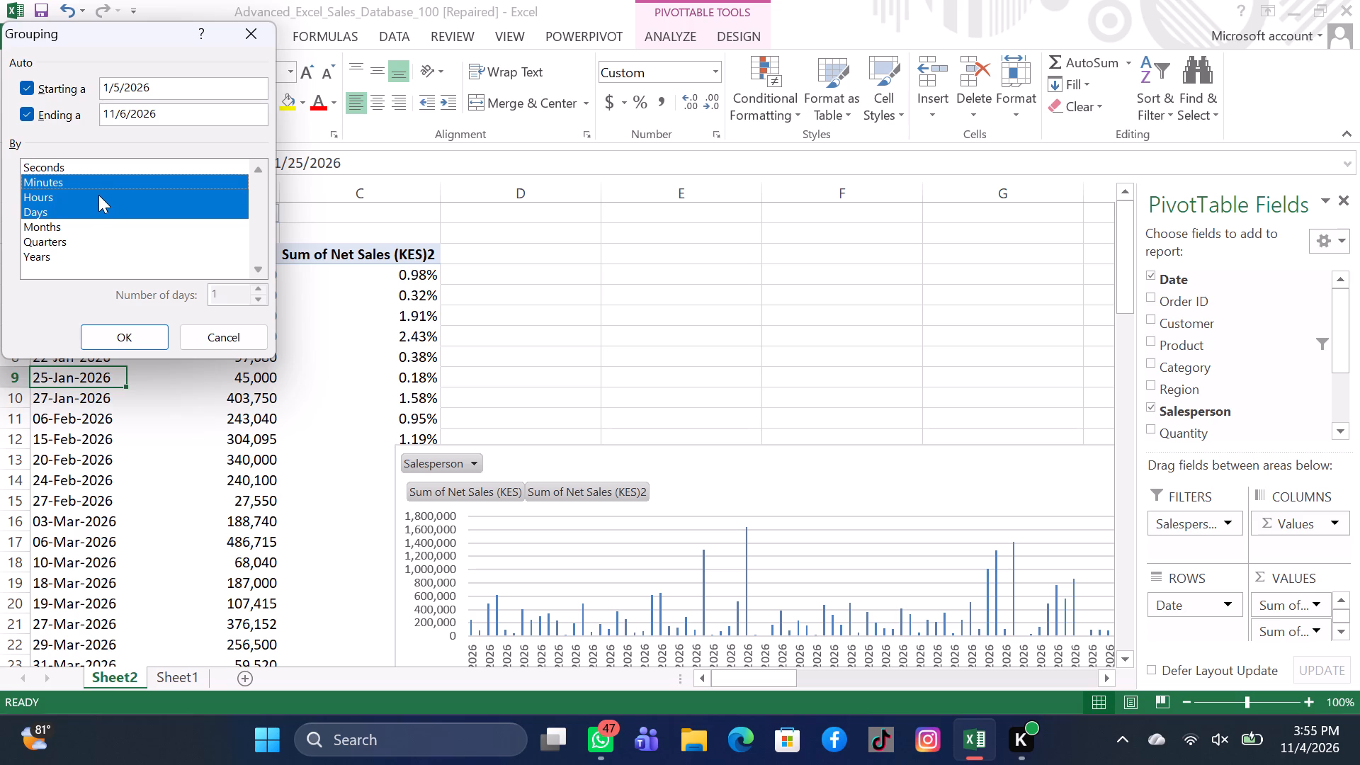
click(98, 195)
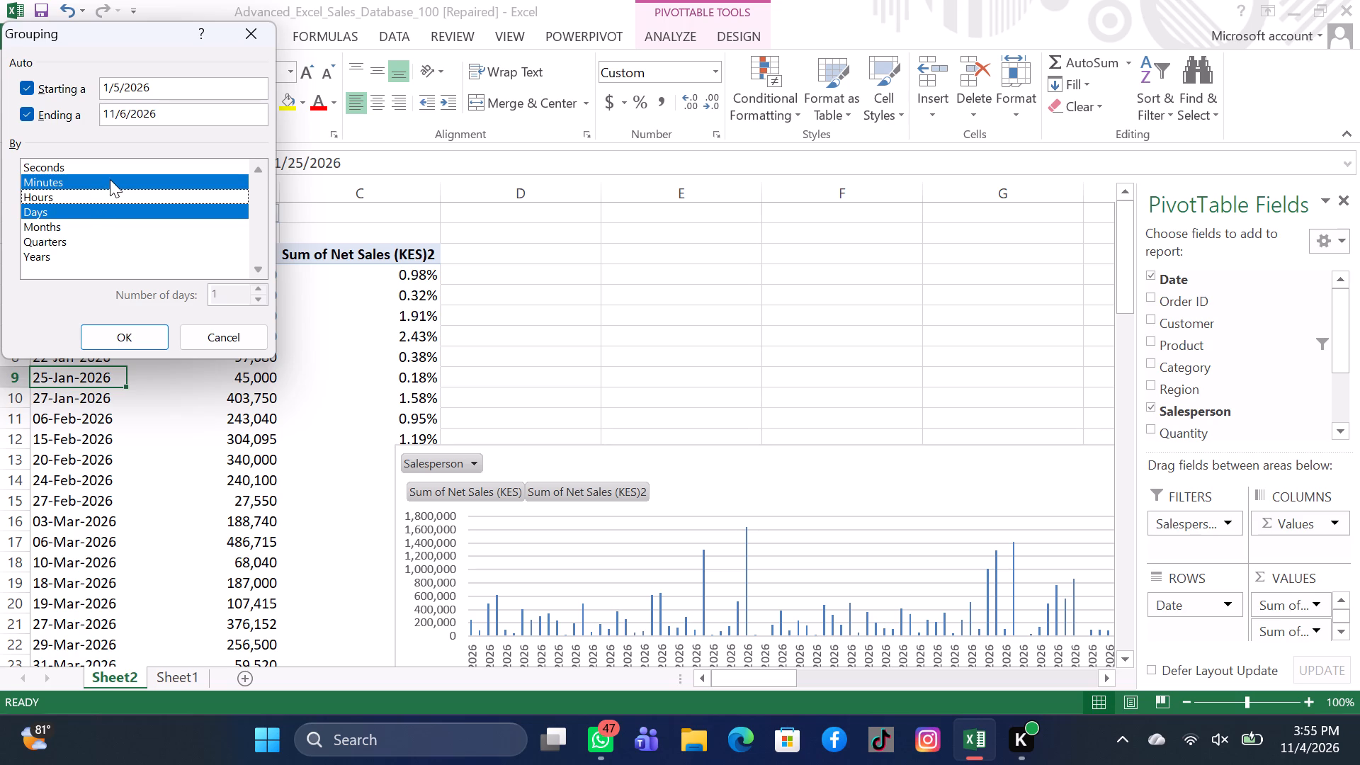
click(110, 178)
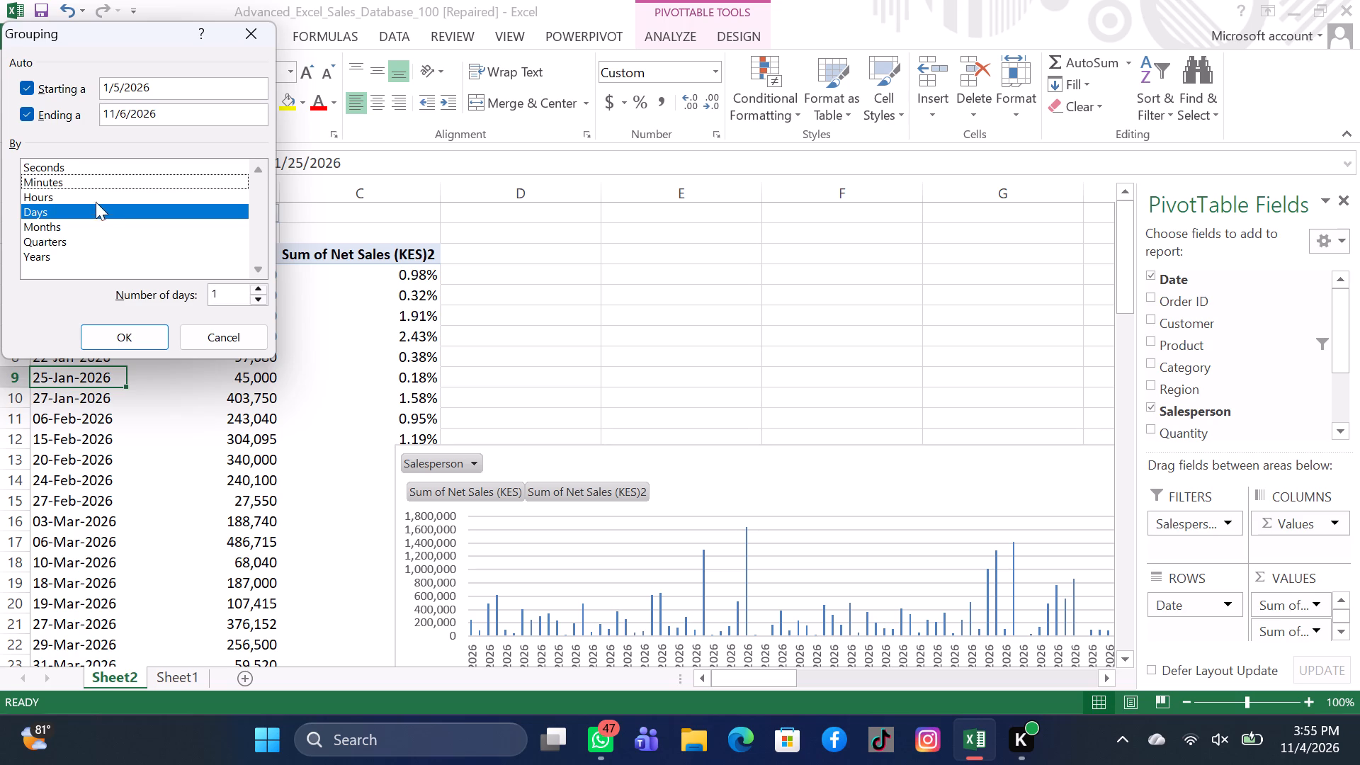
click(89, 232)
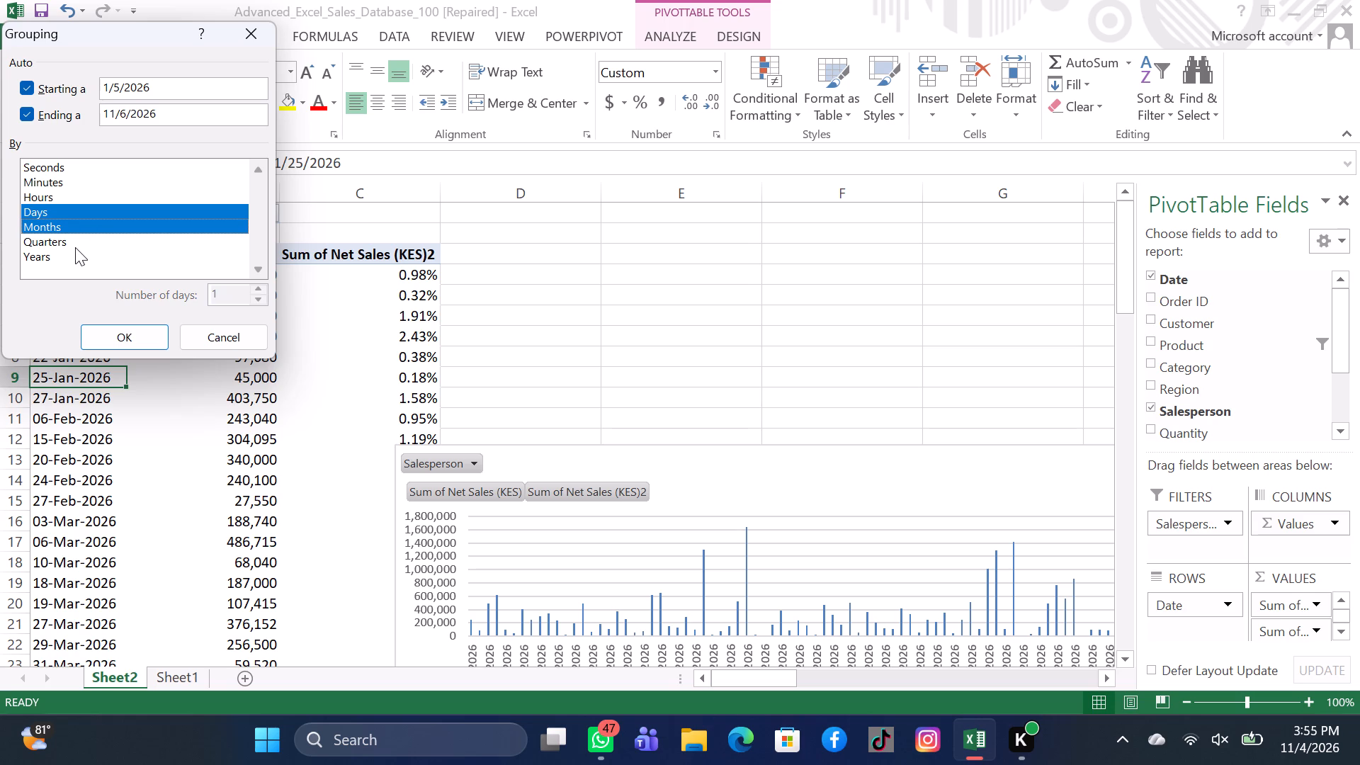
click(75, 251)
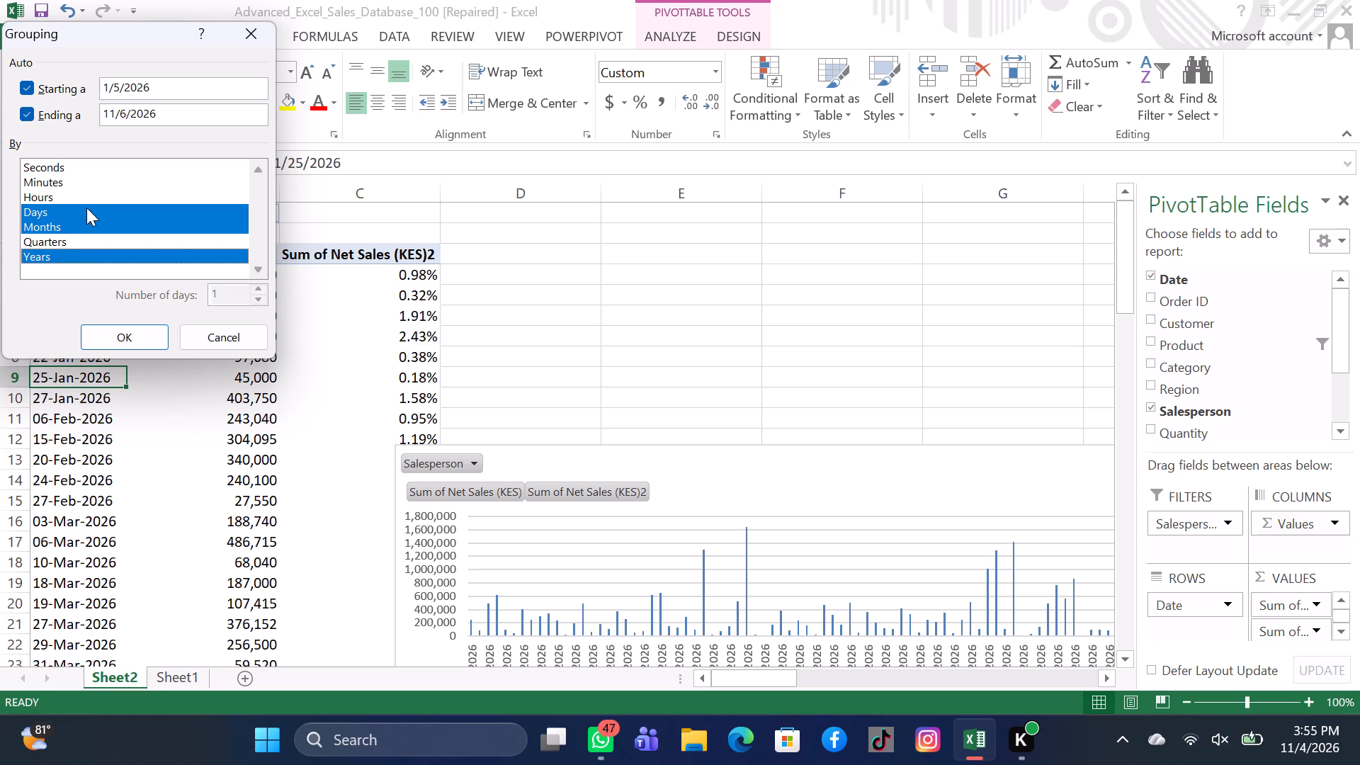
click(86, 208)
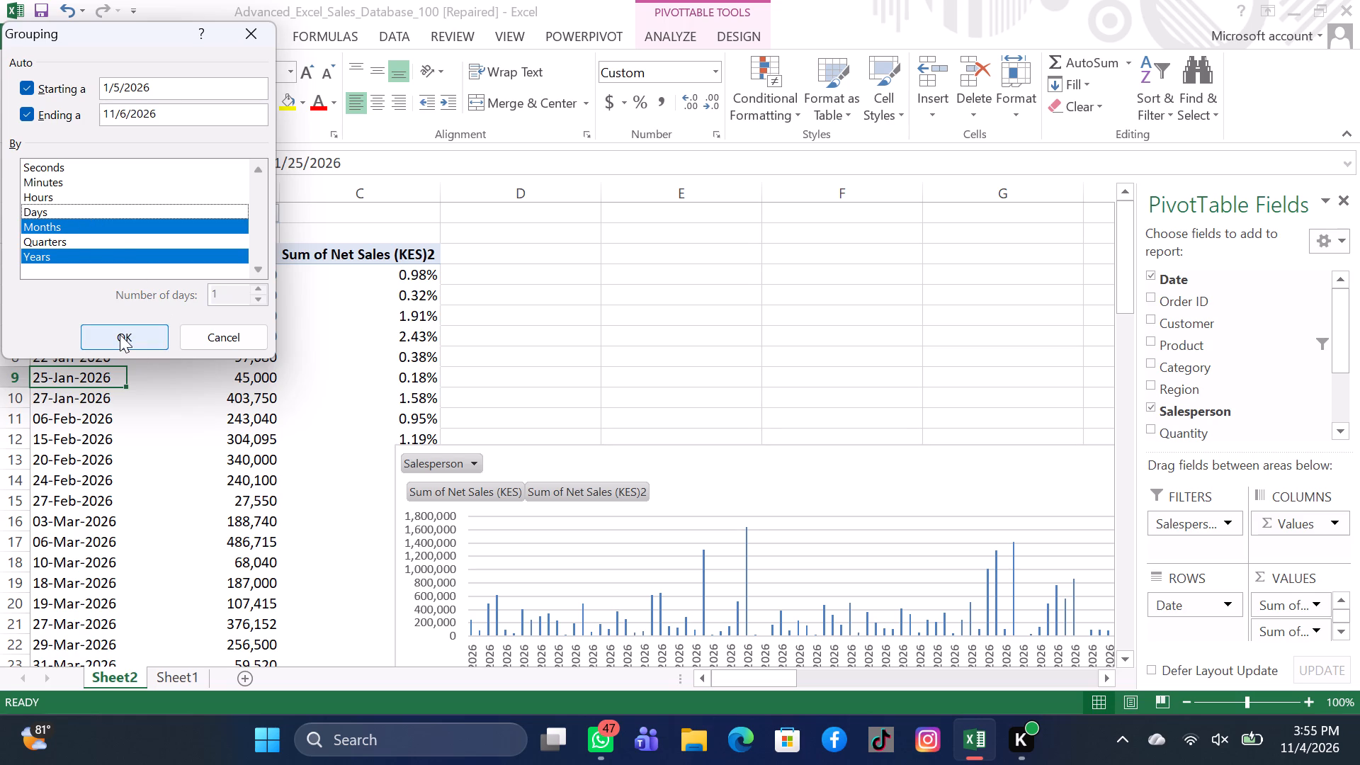
click(120, 334)
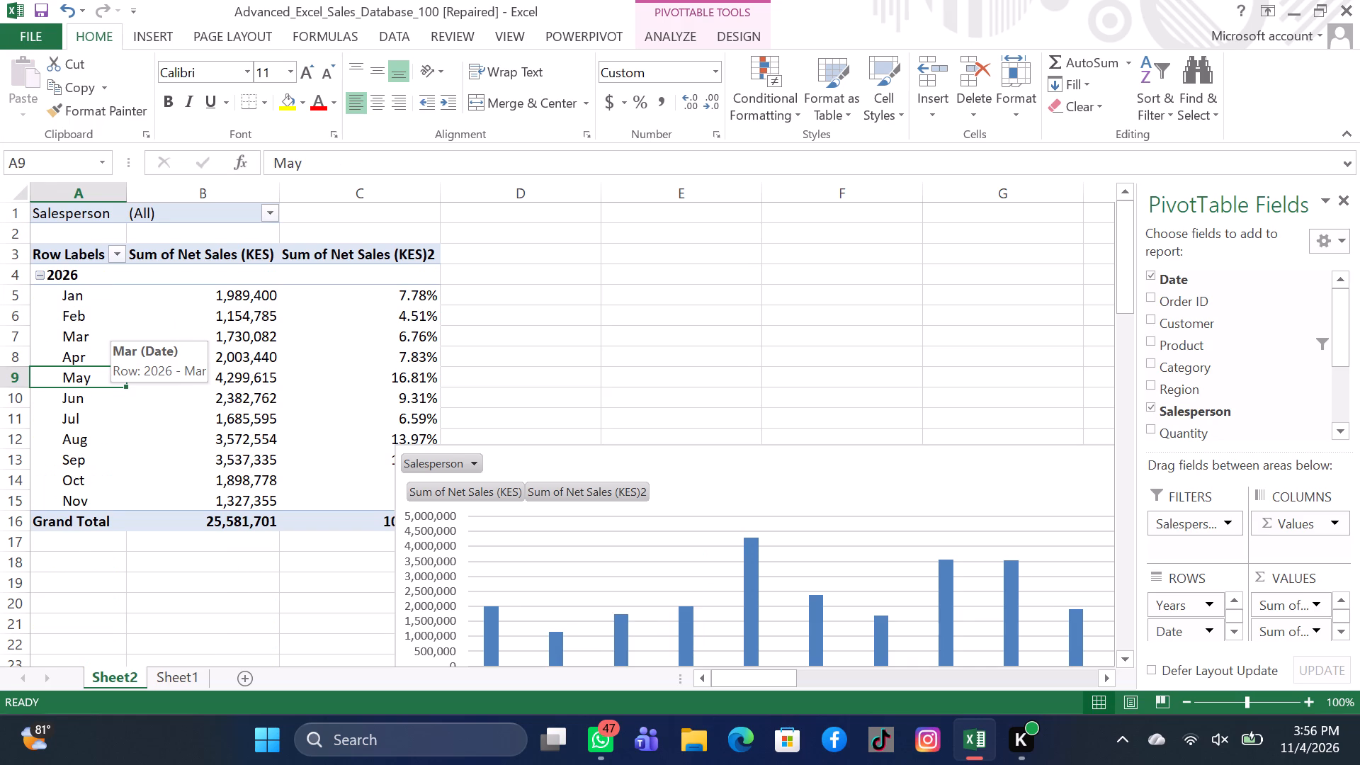
Review the grouped PivotTable, the column PivotChart, the Region and Category slicers and the Date timeline.
scroll(530, 464, left, 8)
scroll(530, 464, down, 2)
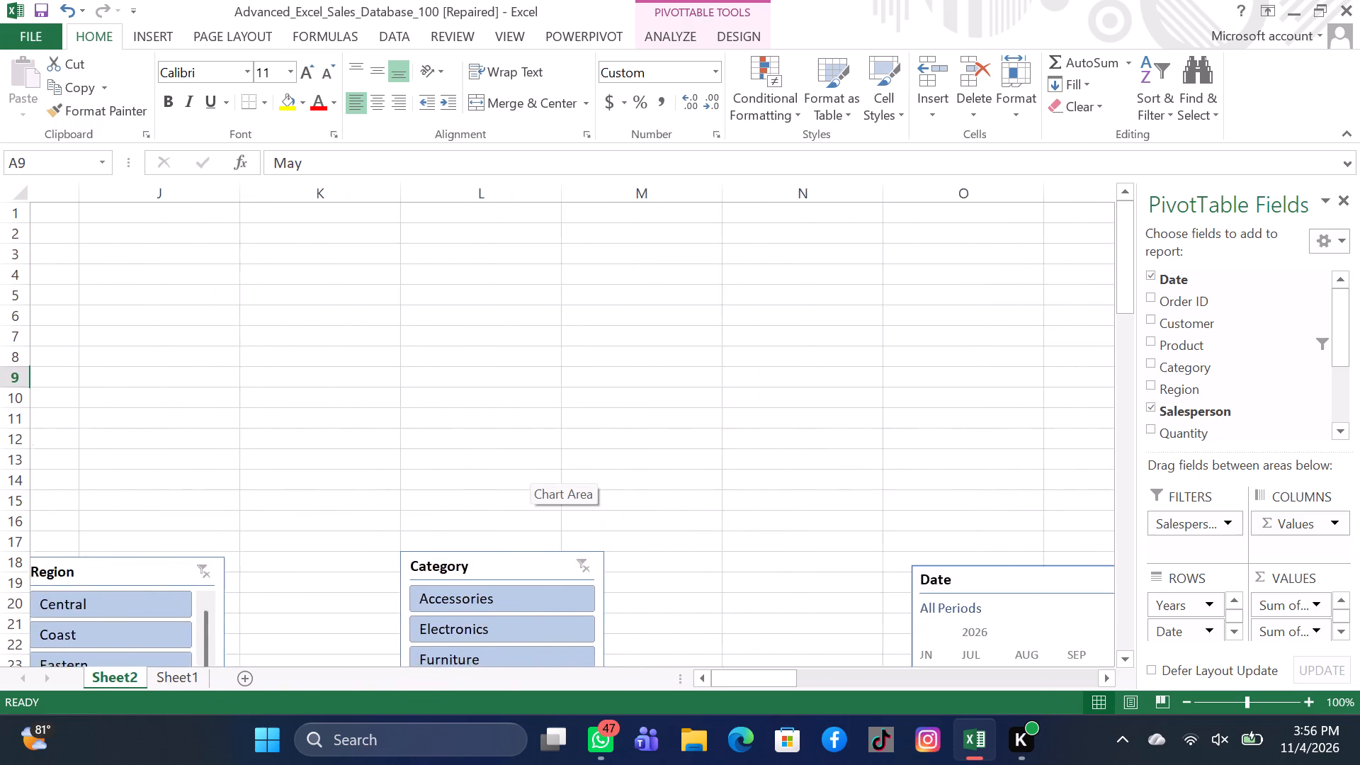
scroll(530, 464, right, 4)
scroll(530, 464, up, 1)
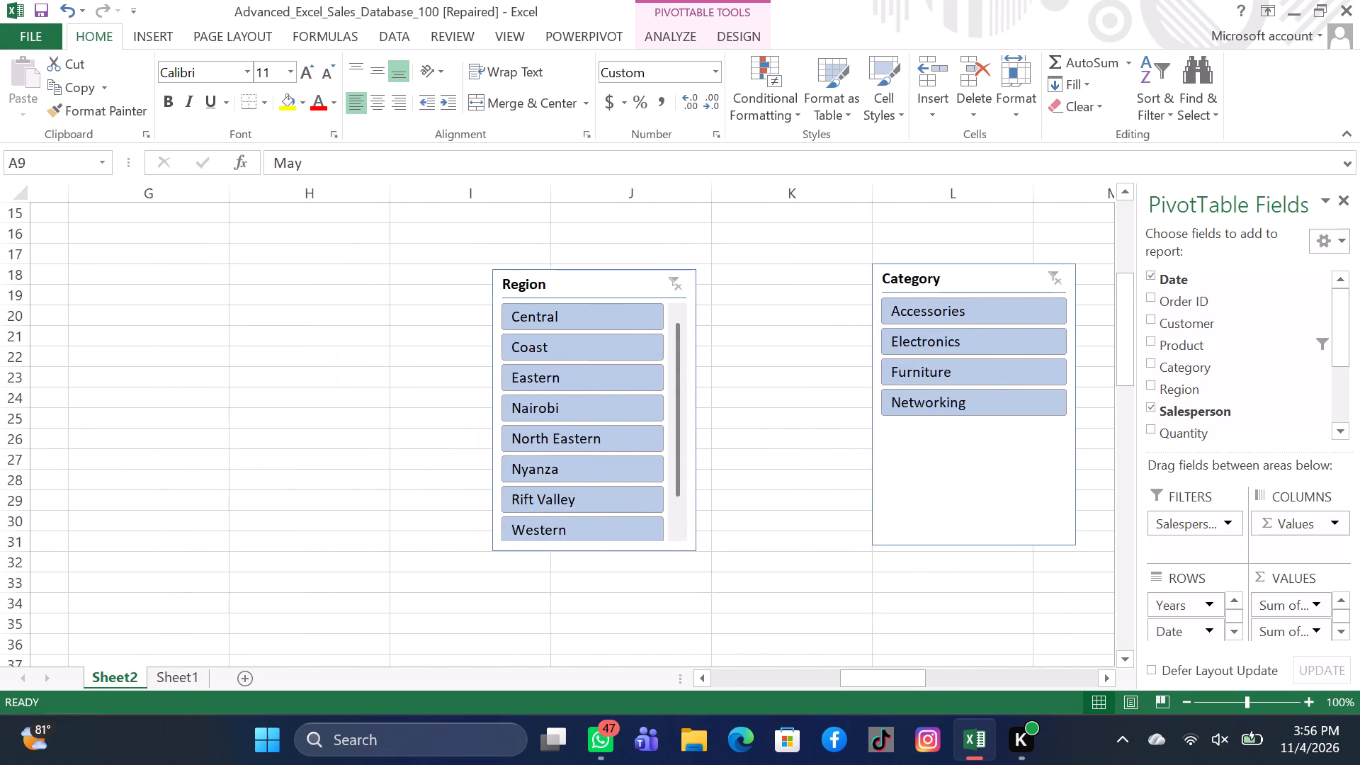
scroll(530, 464, up, 1)
scroll(530, 464, left, 1)
scroll(530, 464, right, 1)
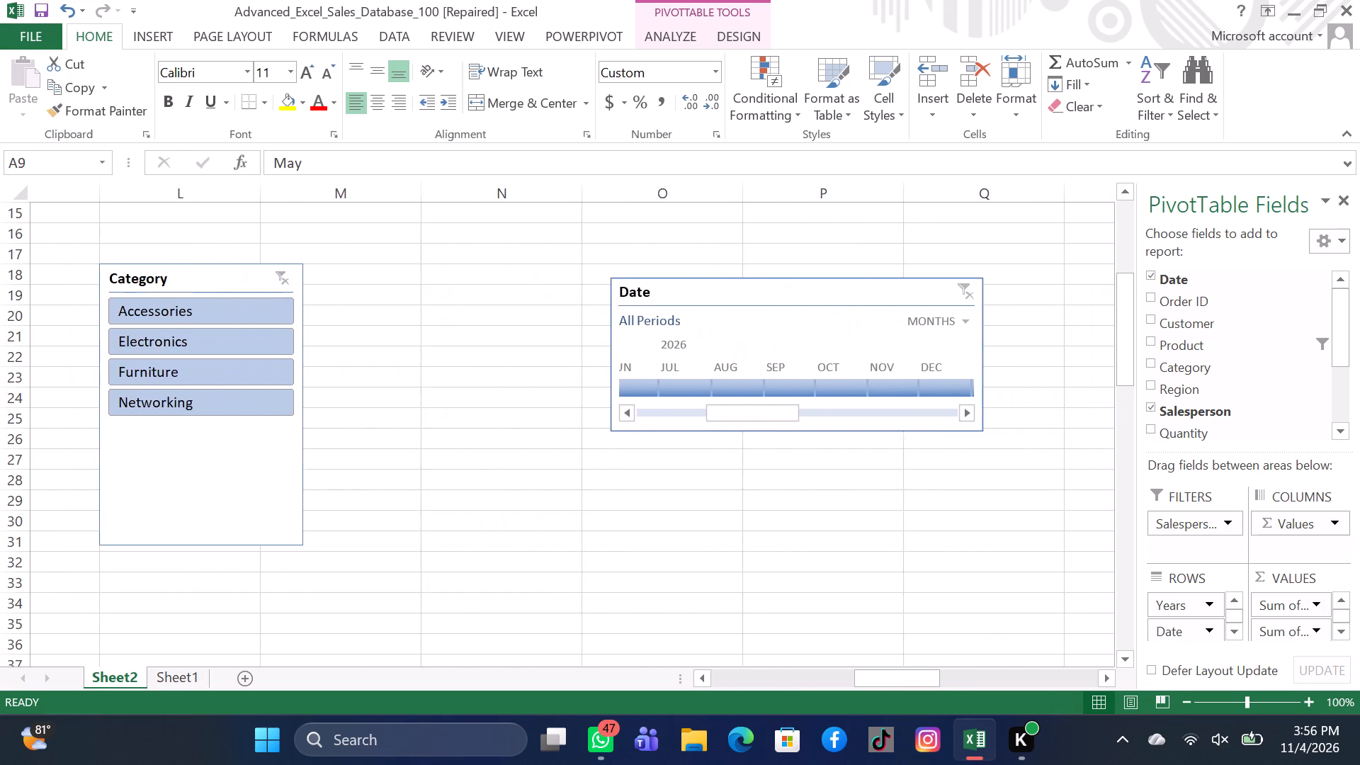
scroll(530, 464, right, 5)
scroll(530, 464, up, 3)
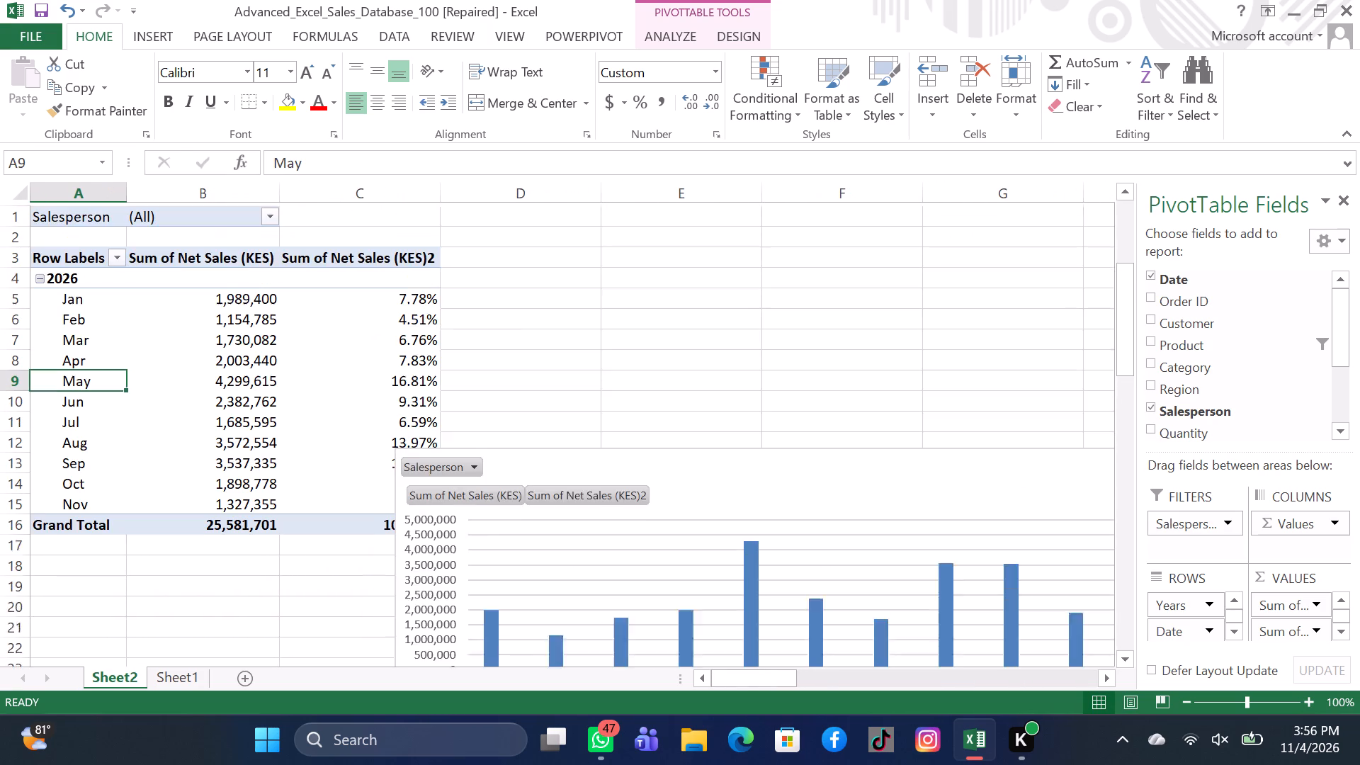
scroll(530, 464, up, 1)
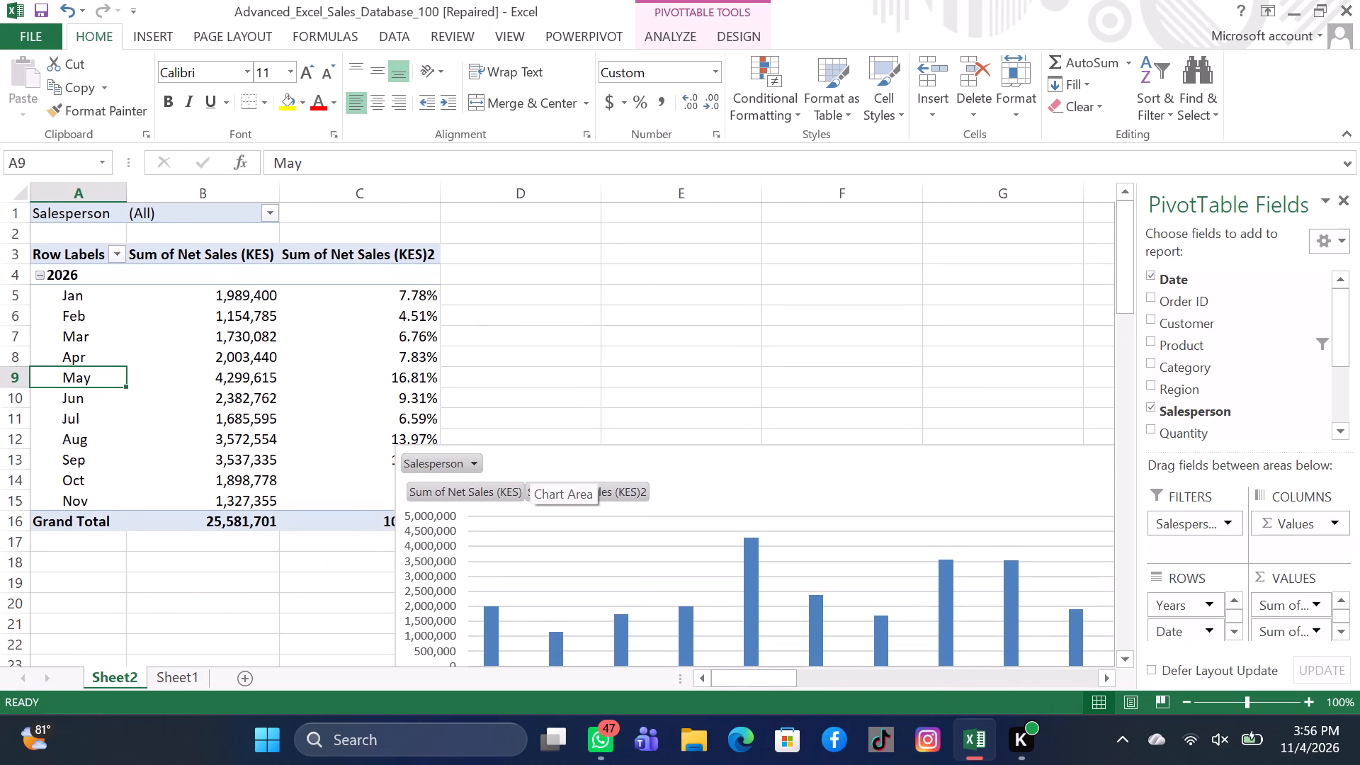
scroll(530, 464, left, 6)
scroll(530, 464, right, 4)
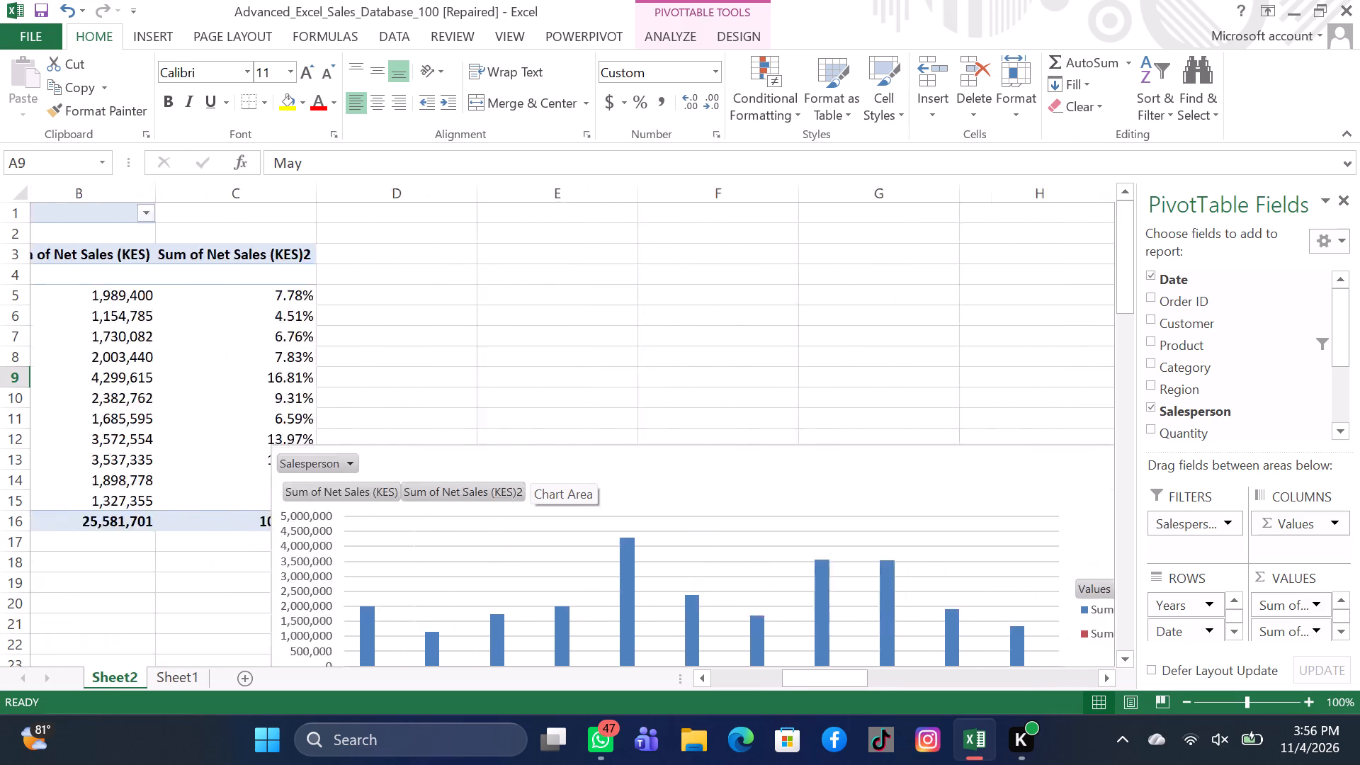
scroll(530, 464, right, 1)
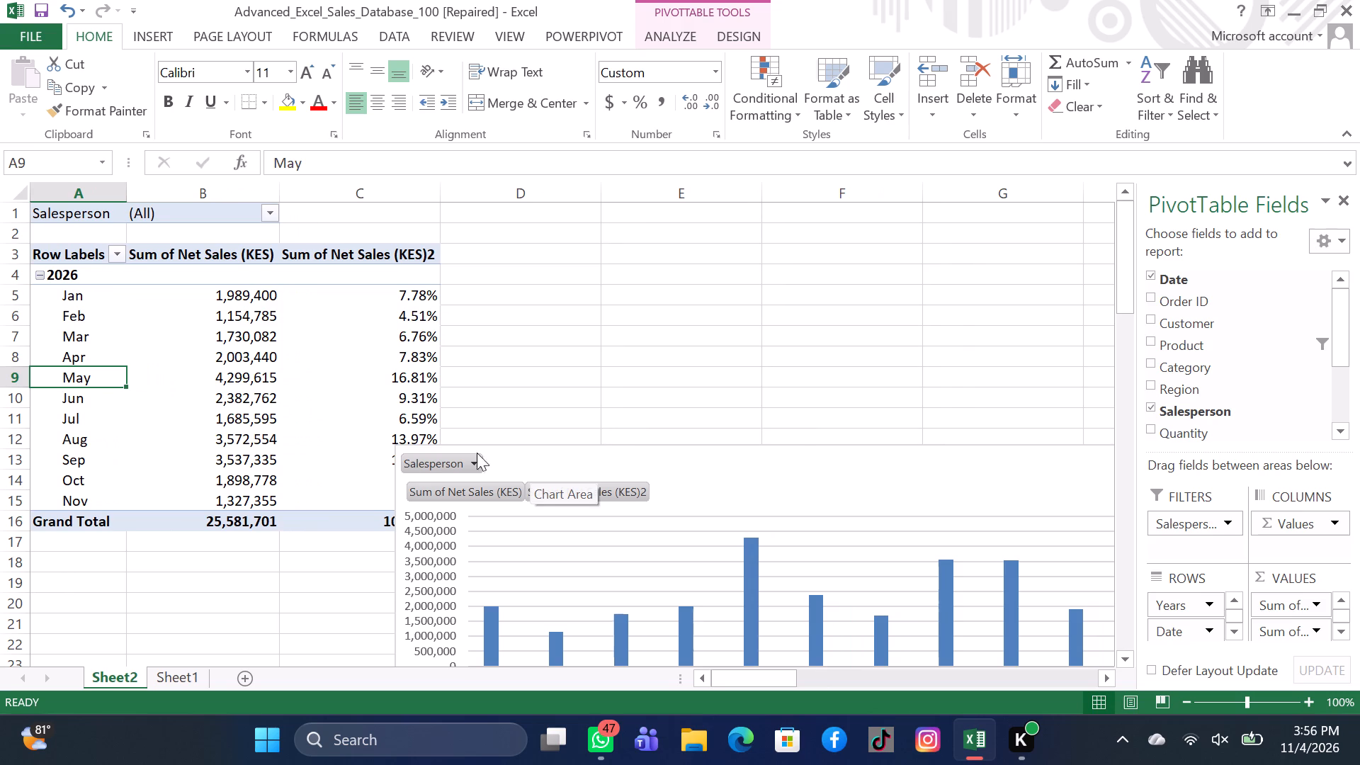
Insert a Line PivotChart of the monthly net sales and place it beside the PivotTable, above the column chart.
click(238, 421)
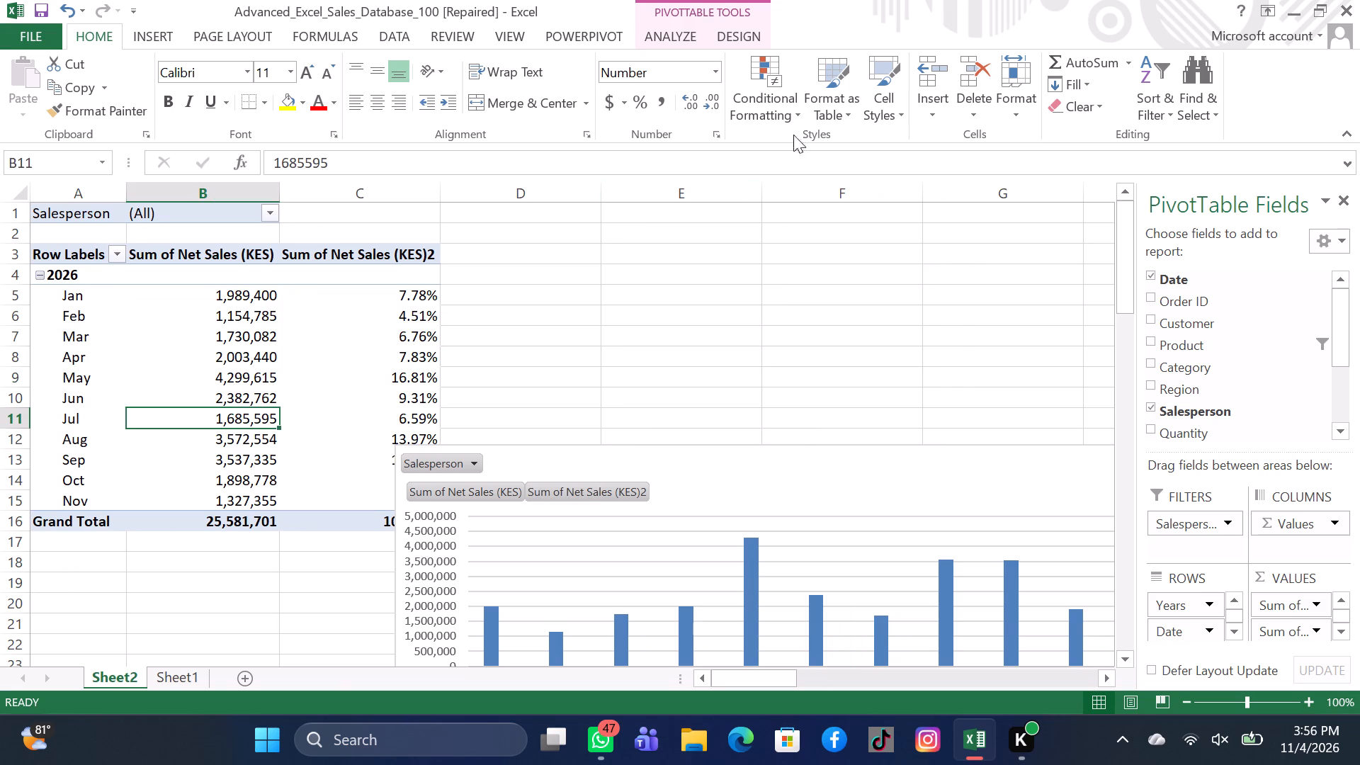
click(688, 38)
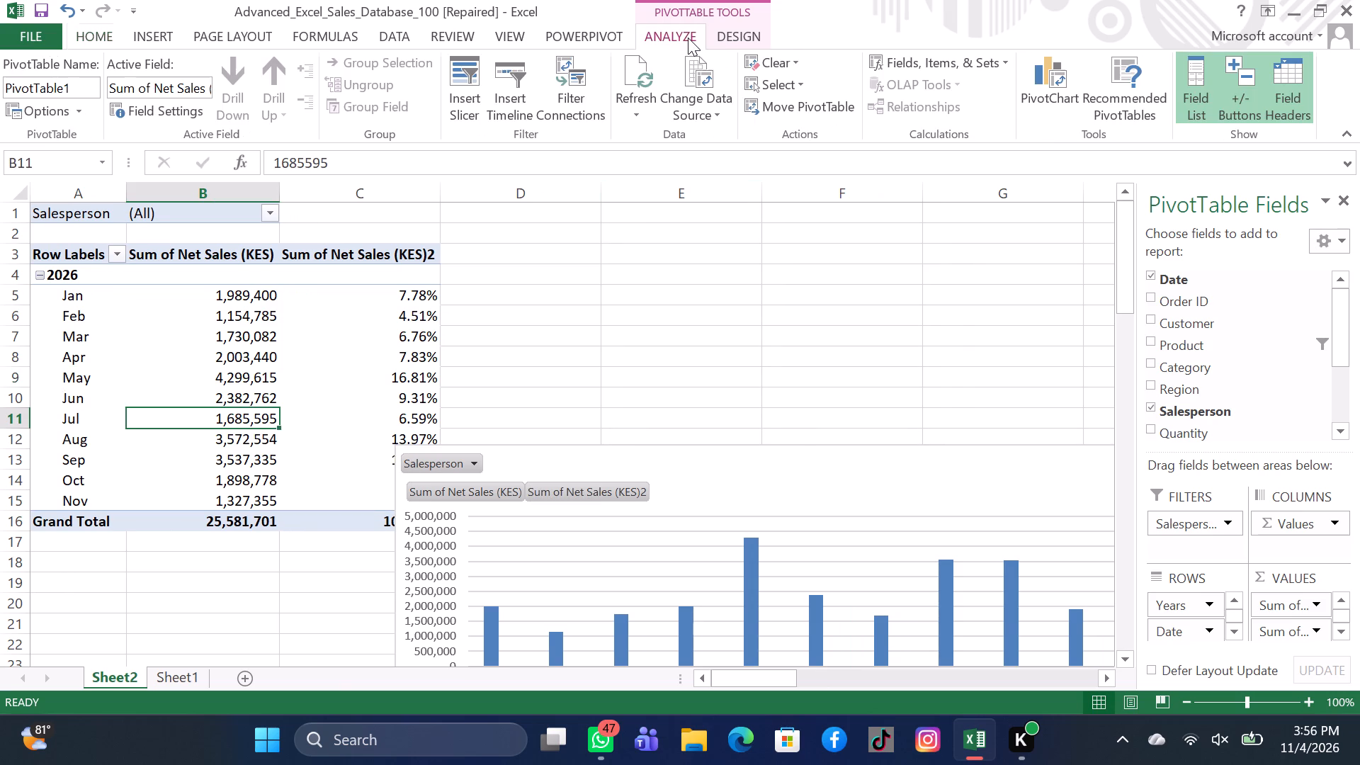
click(1045, 76)
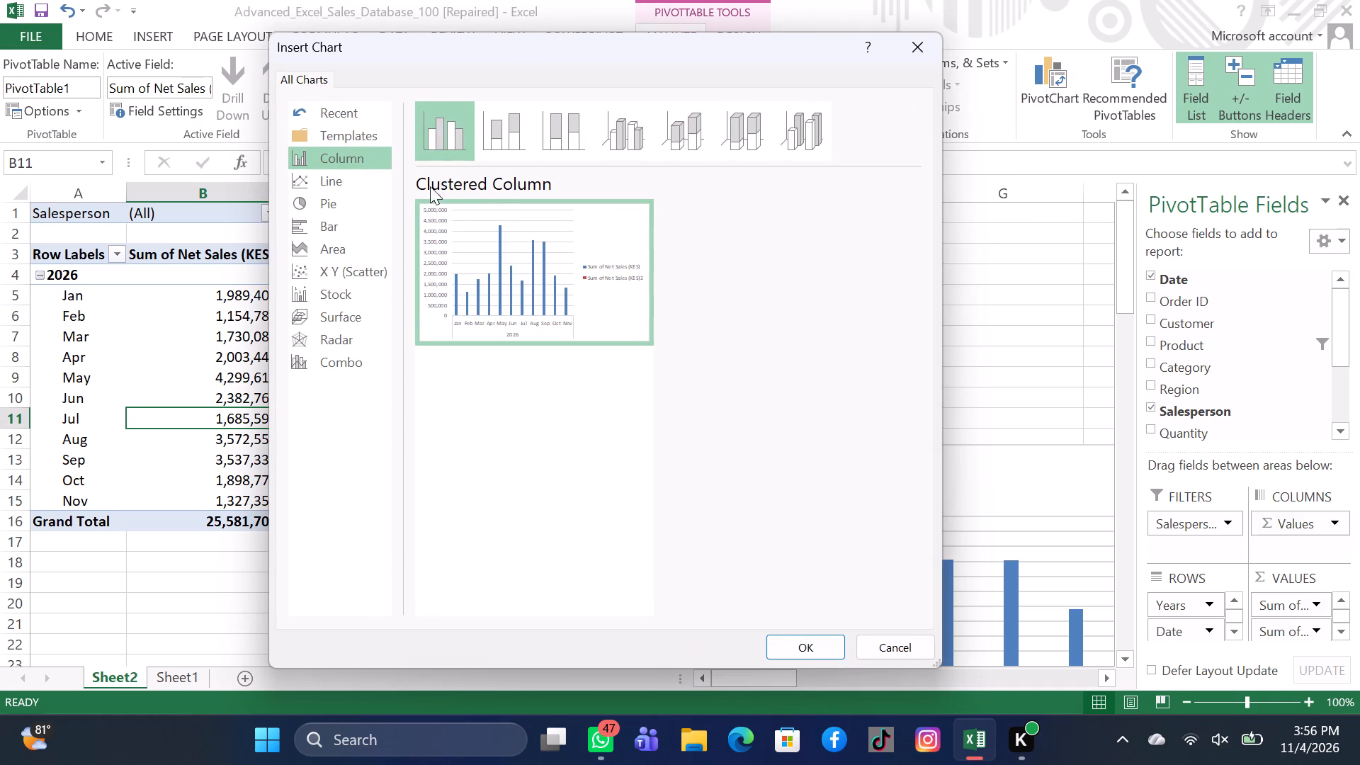
click(353, 175)
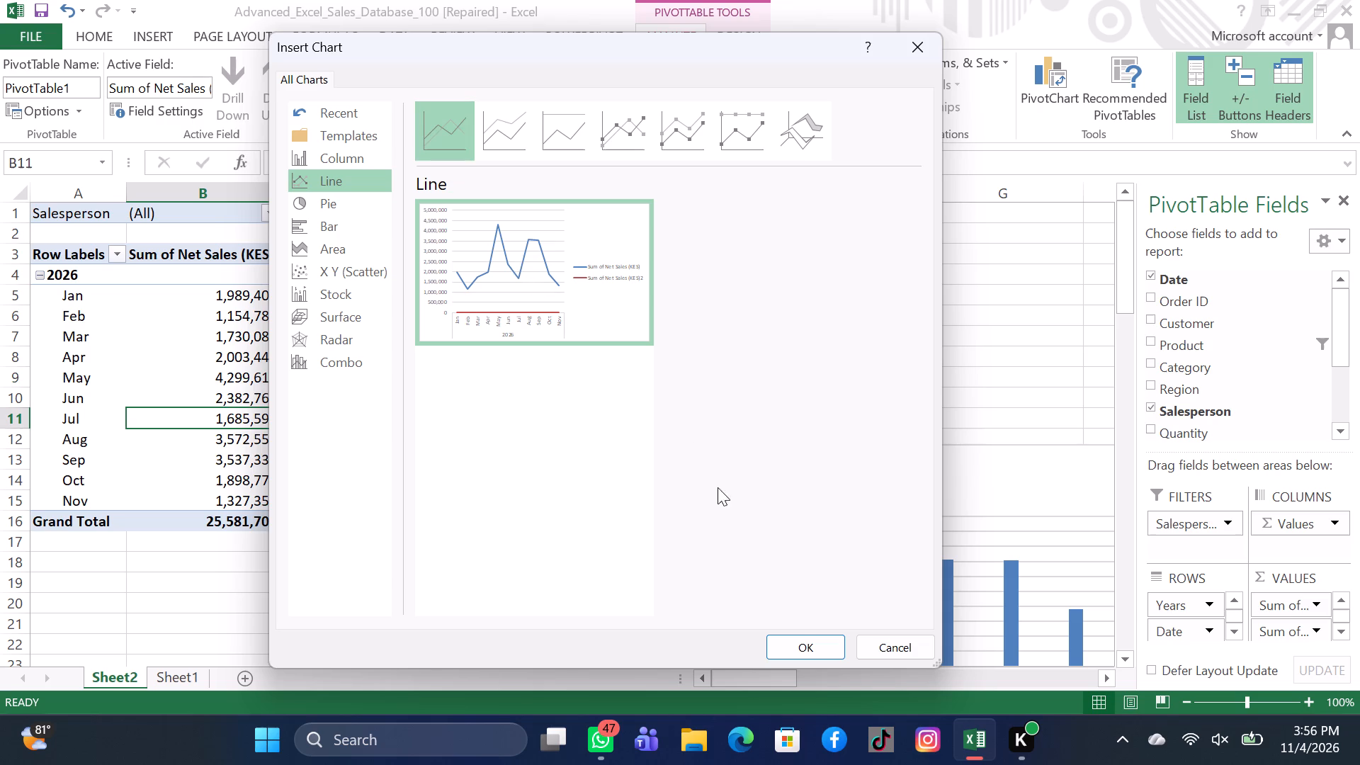
click(802, 652)
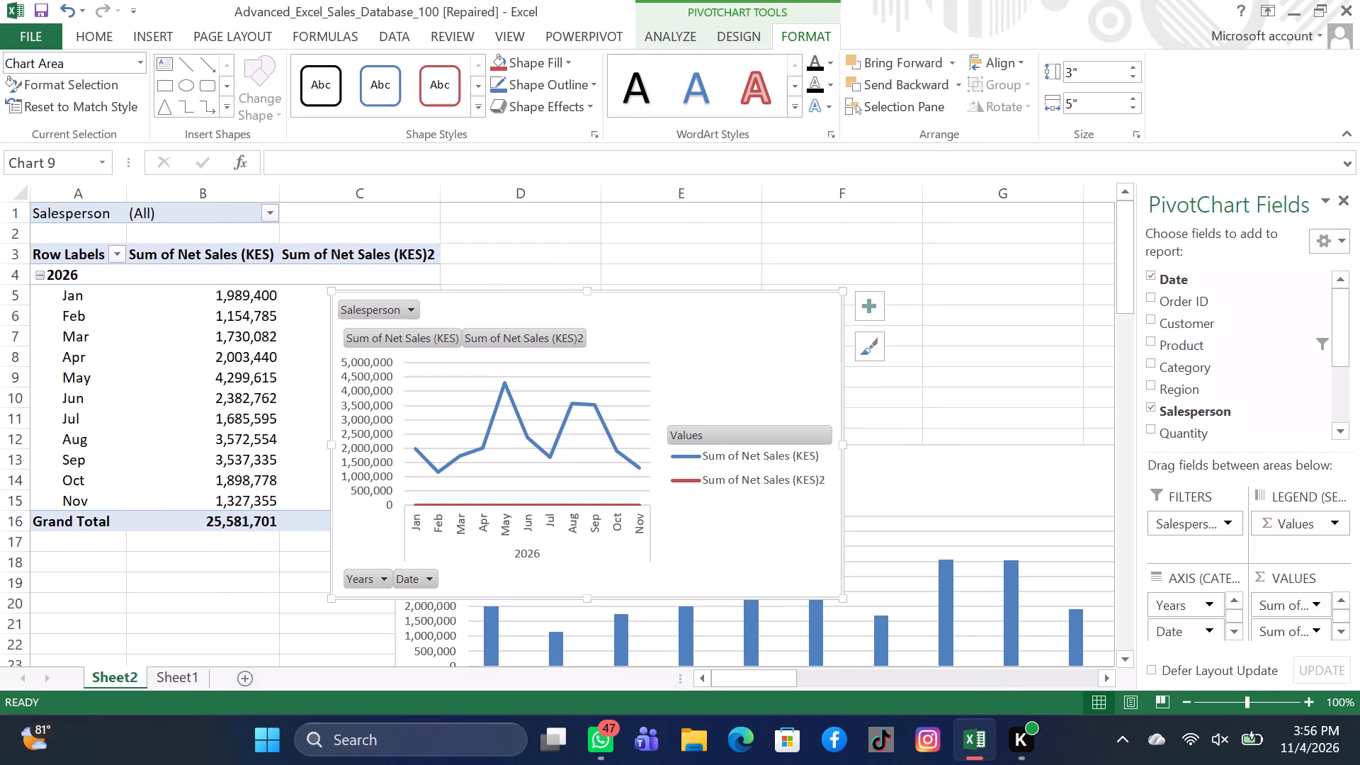
drag(782, 533, 943, 399)
scroll(837, 497, down, 1)
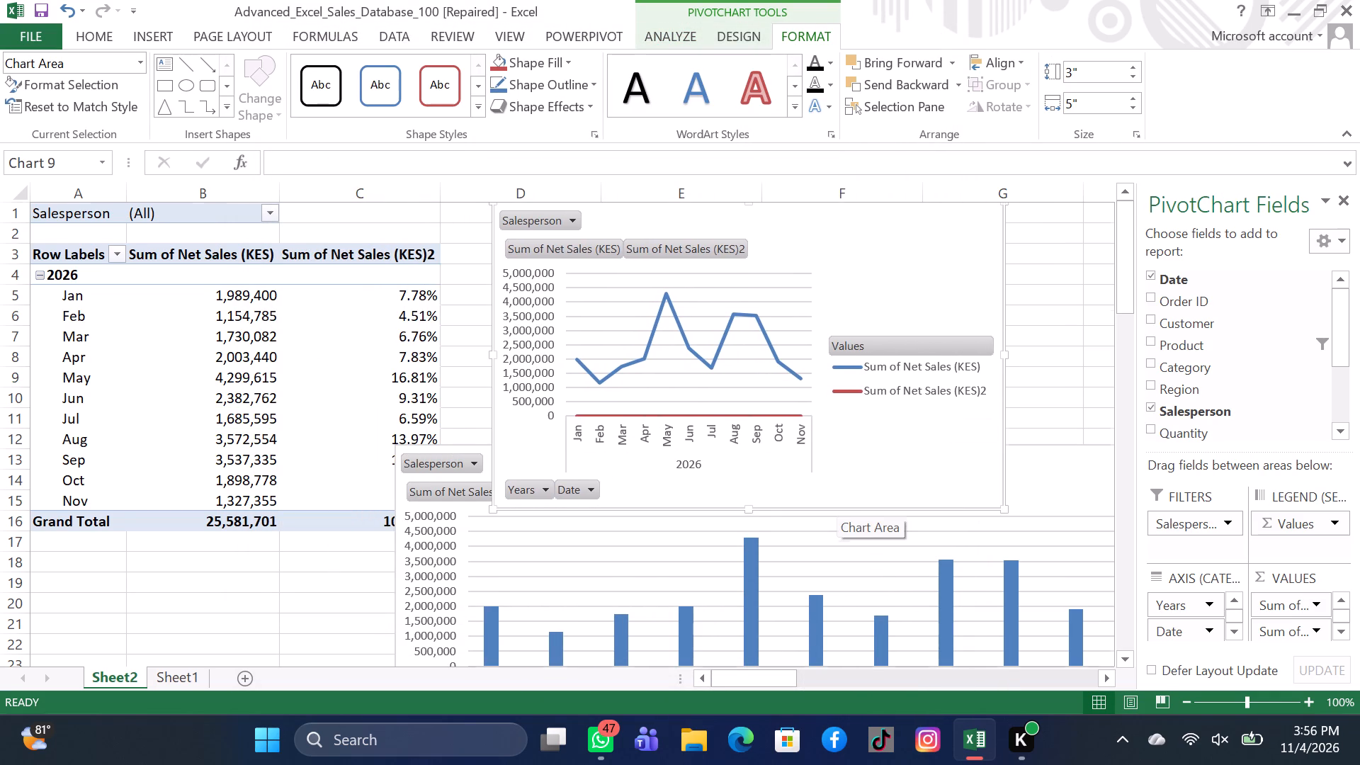
Move the column PivotChart below the line PivotChart and the PivotTable so it starts near row 18.
scroll(837, 497, down, 1)
drag(686, 542, 690, 626)
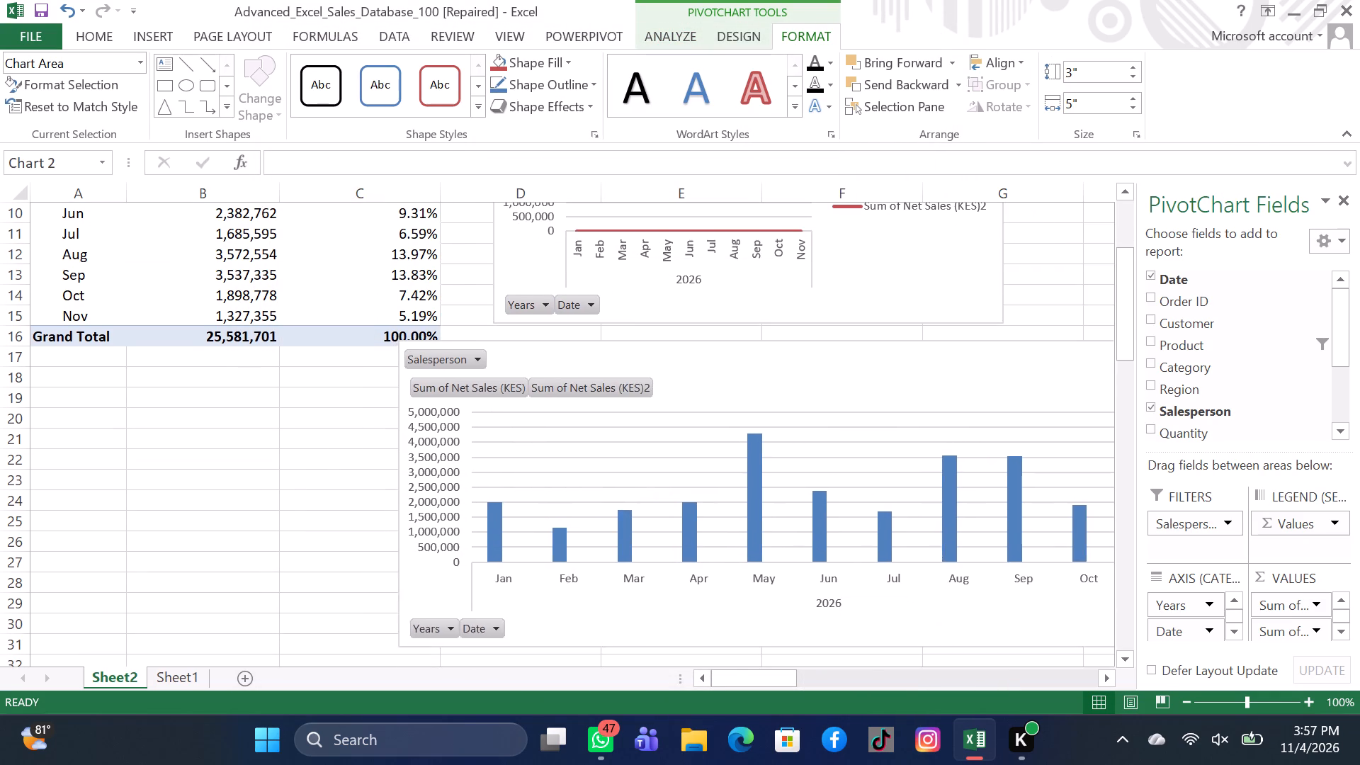
drag(690, 626, 696, 664)
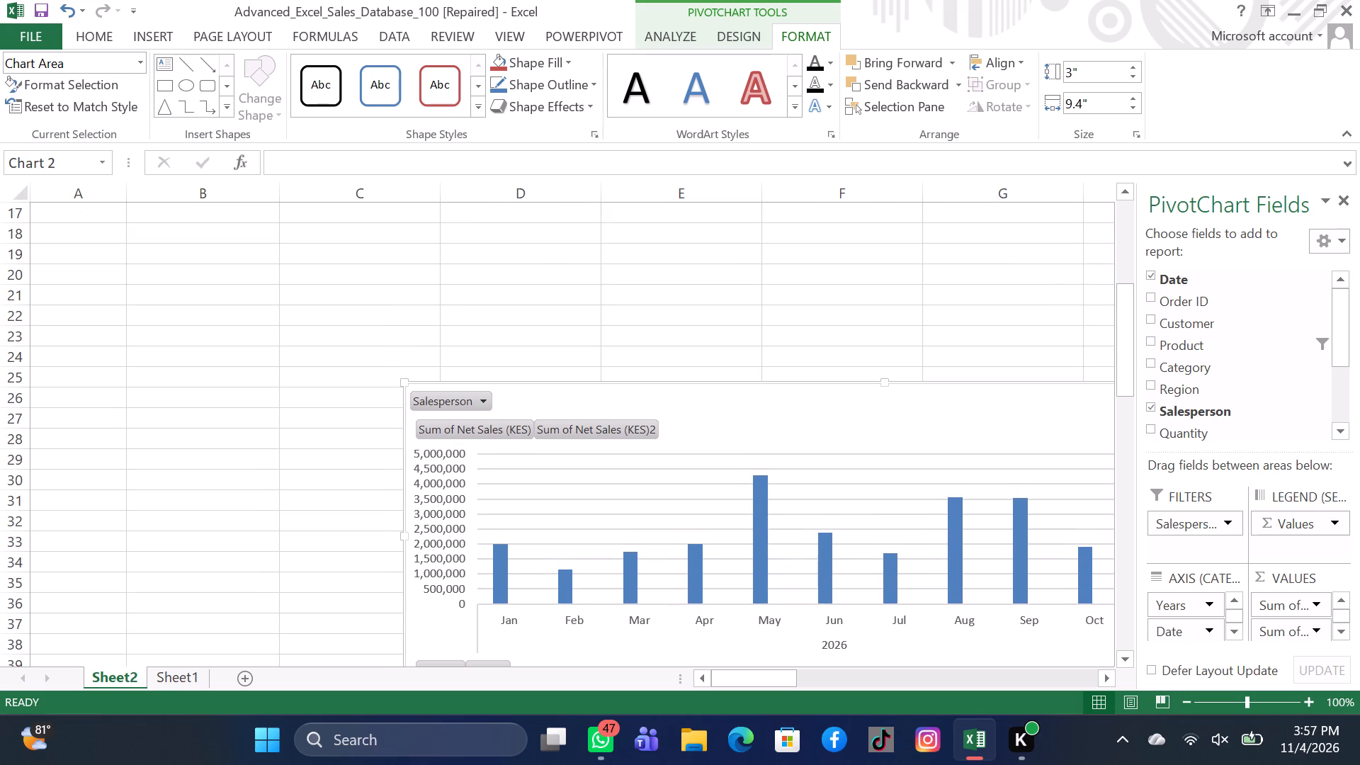
drag(696, 664, 697, 601)
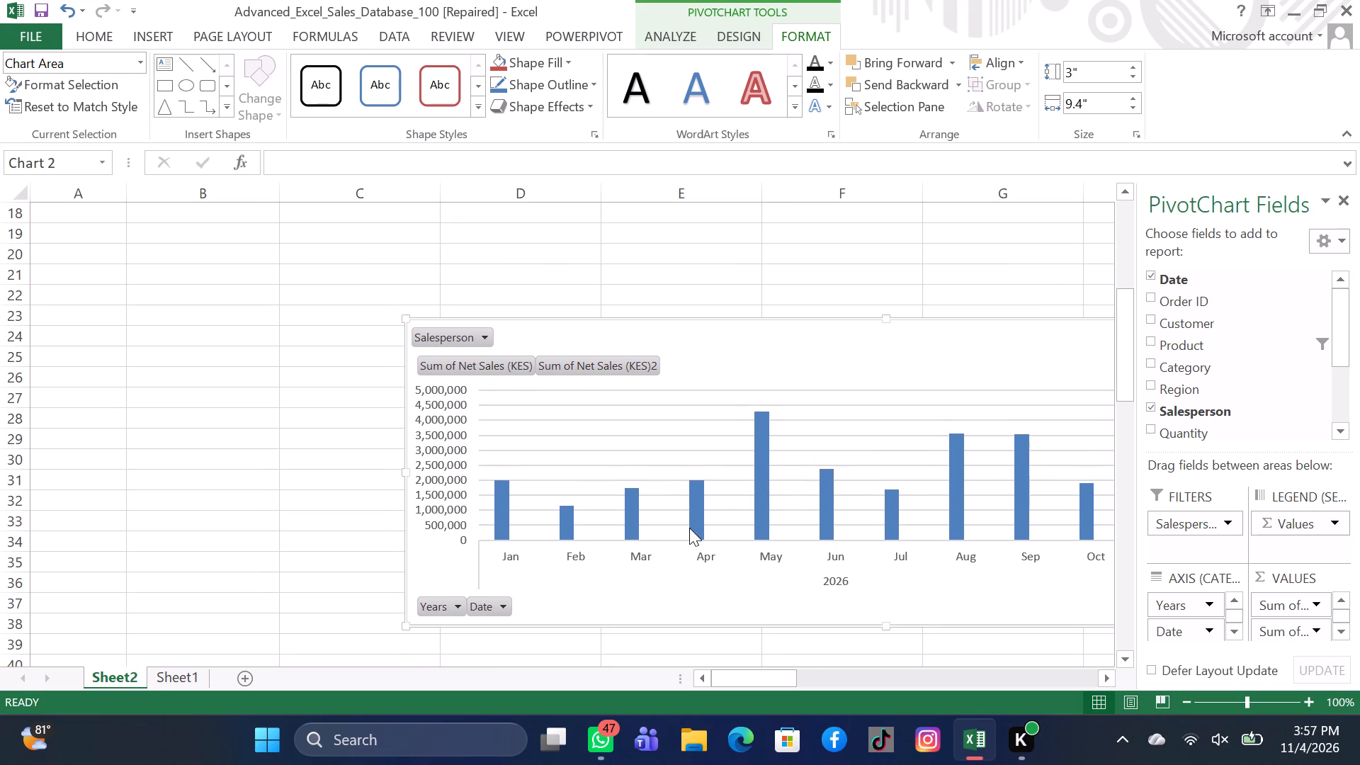
drag(710, 378, 710, 348)
drag(705, 335, 705, 296)
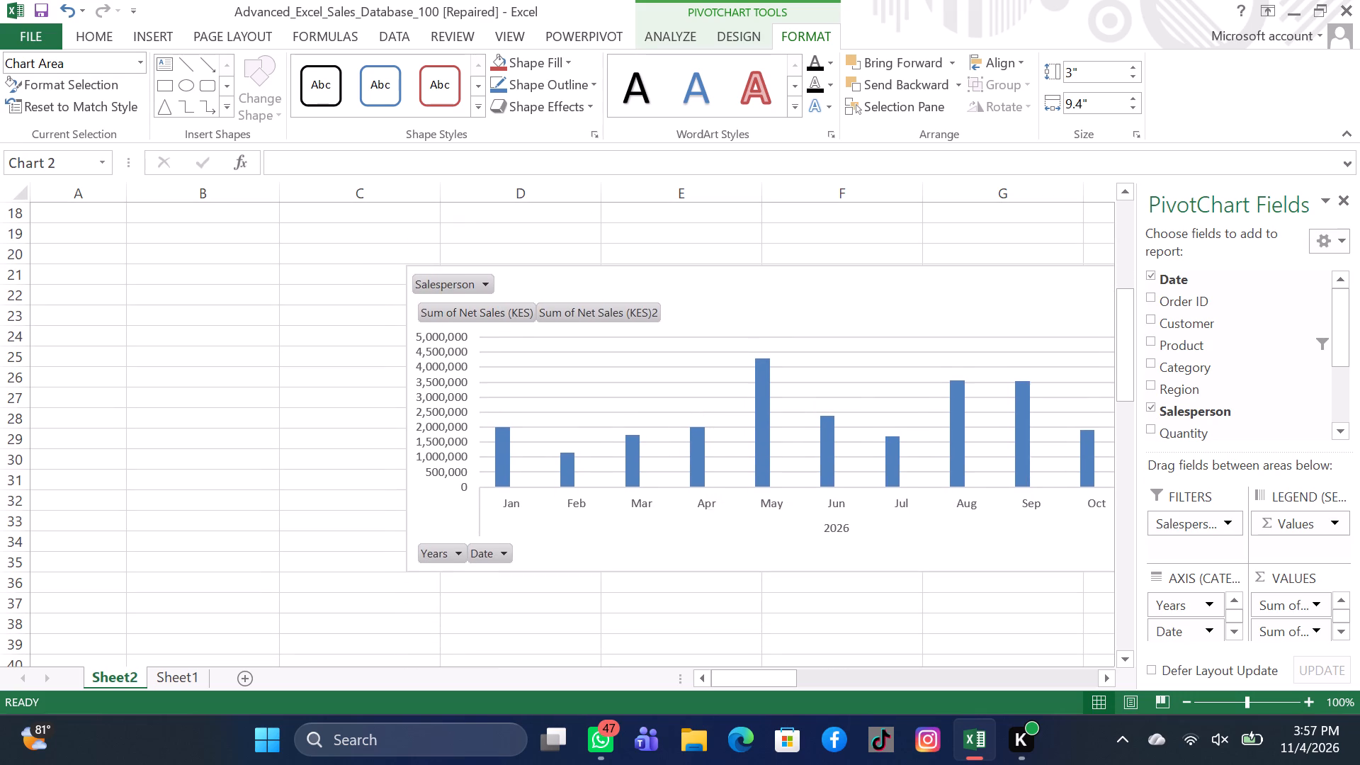
drag(705, 296, 704, 259)
Review the rearranged layout of the monthly PivotTable, the line and column PivotCharts, and the slicers beside them.
scroll(704, 259, up, 3)
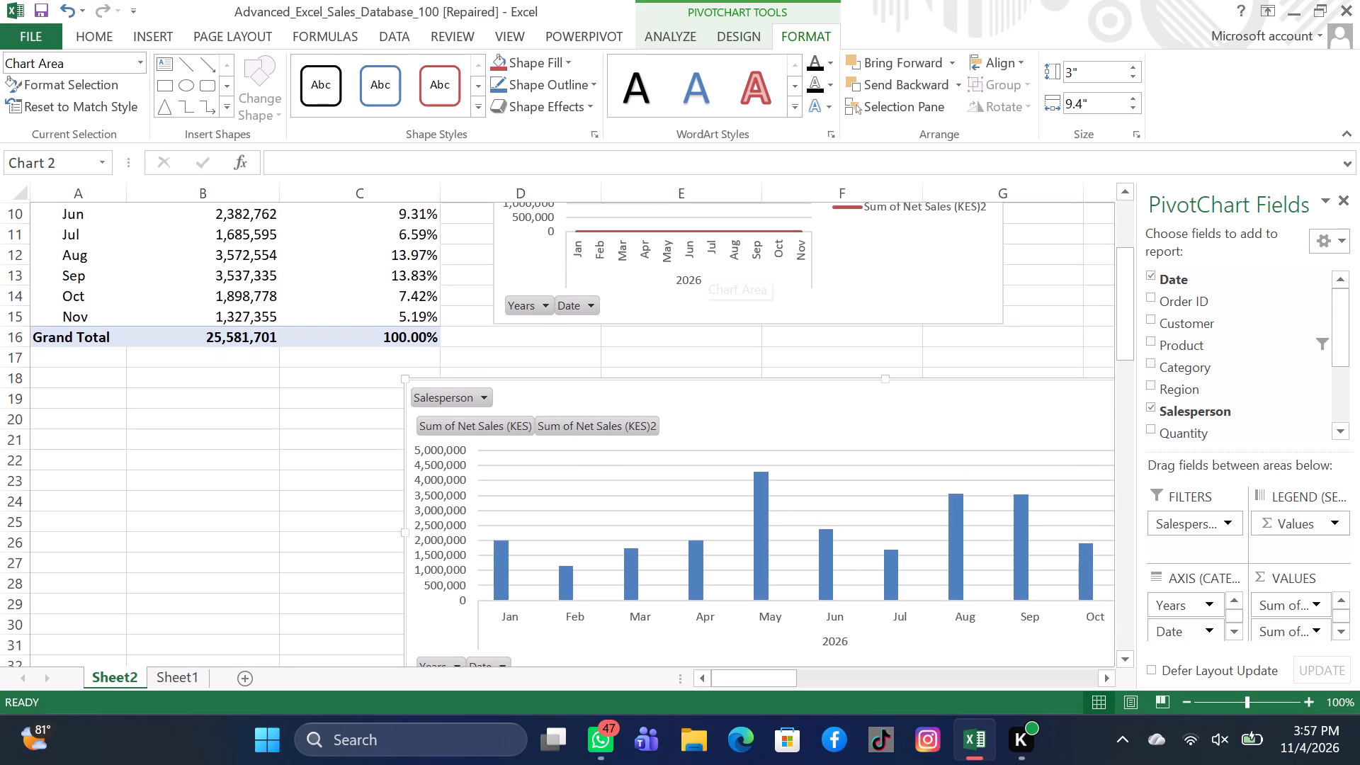
scroll(704, 259, up, 3)
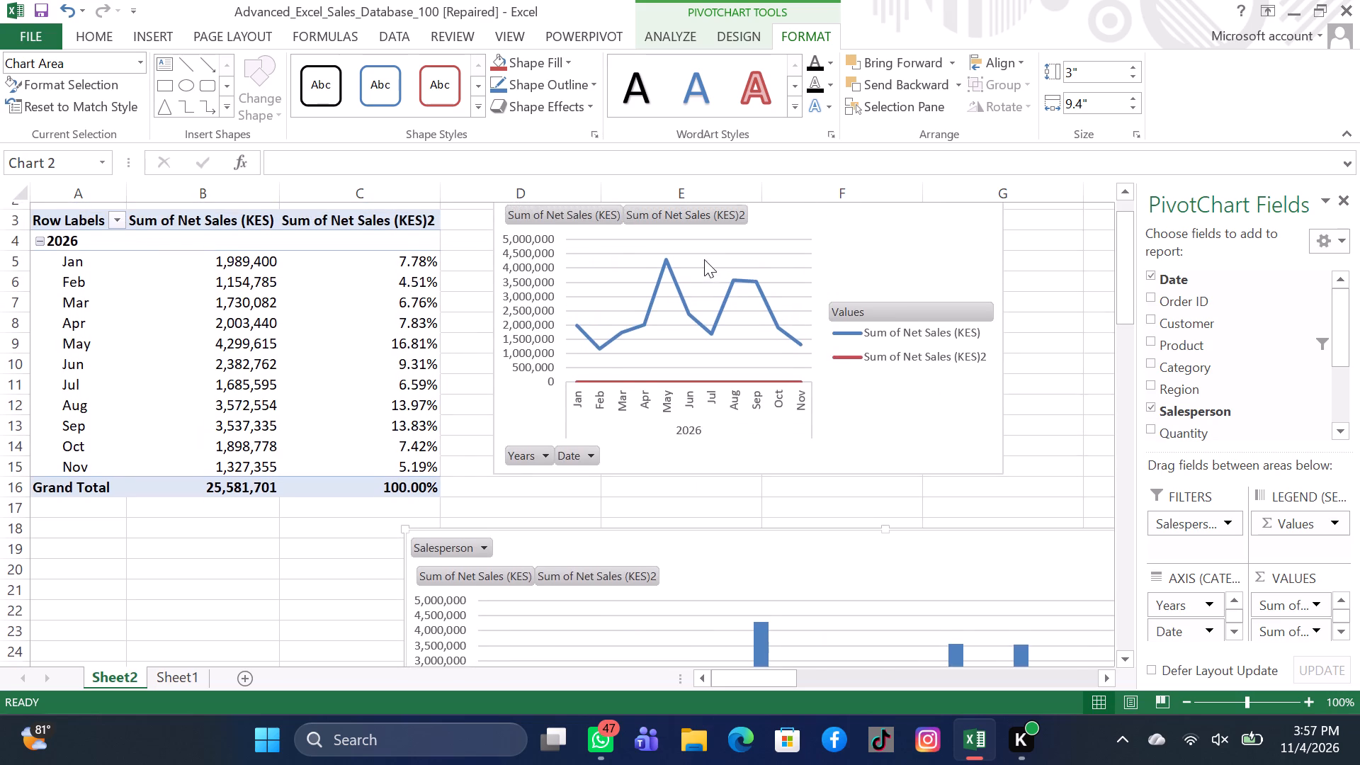
scroll(704, 259, up, 1)
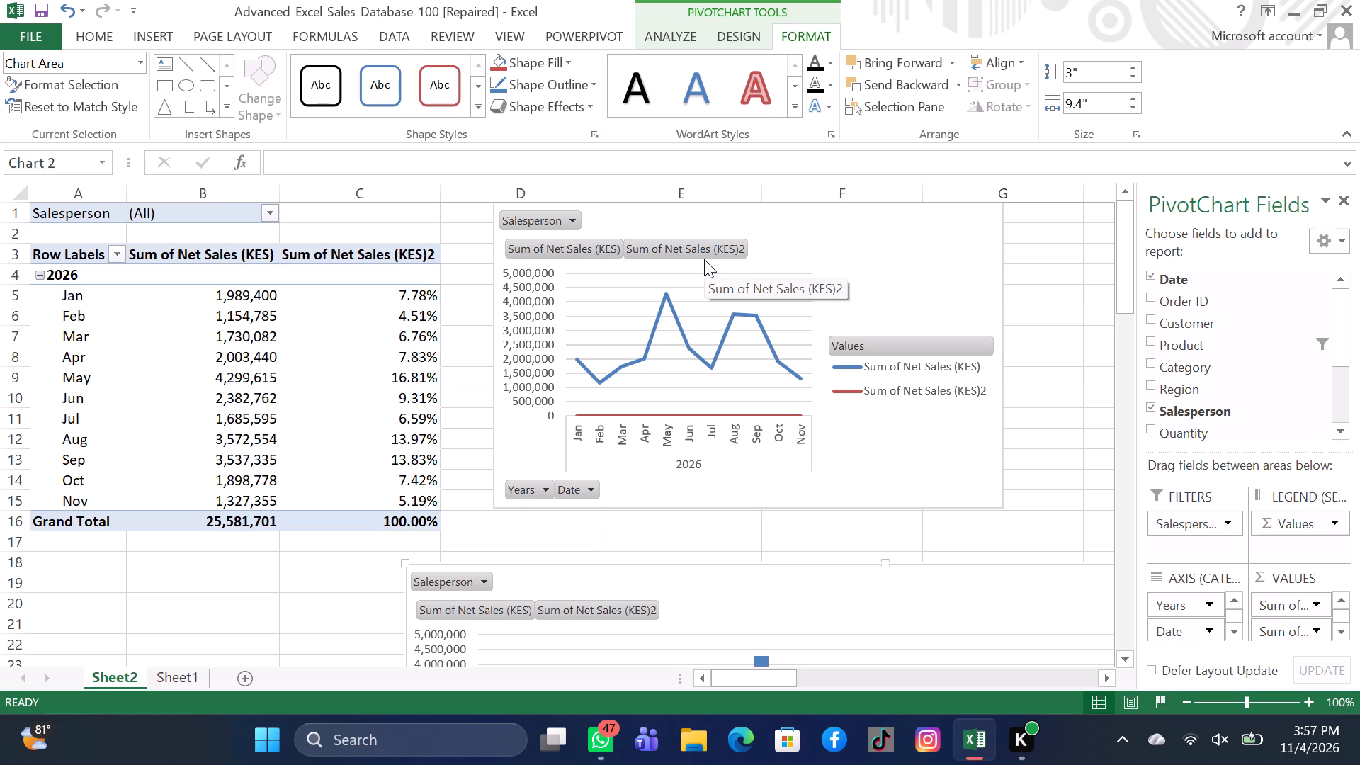
scroll(455, 290, left, 1)
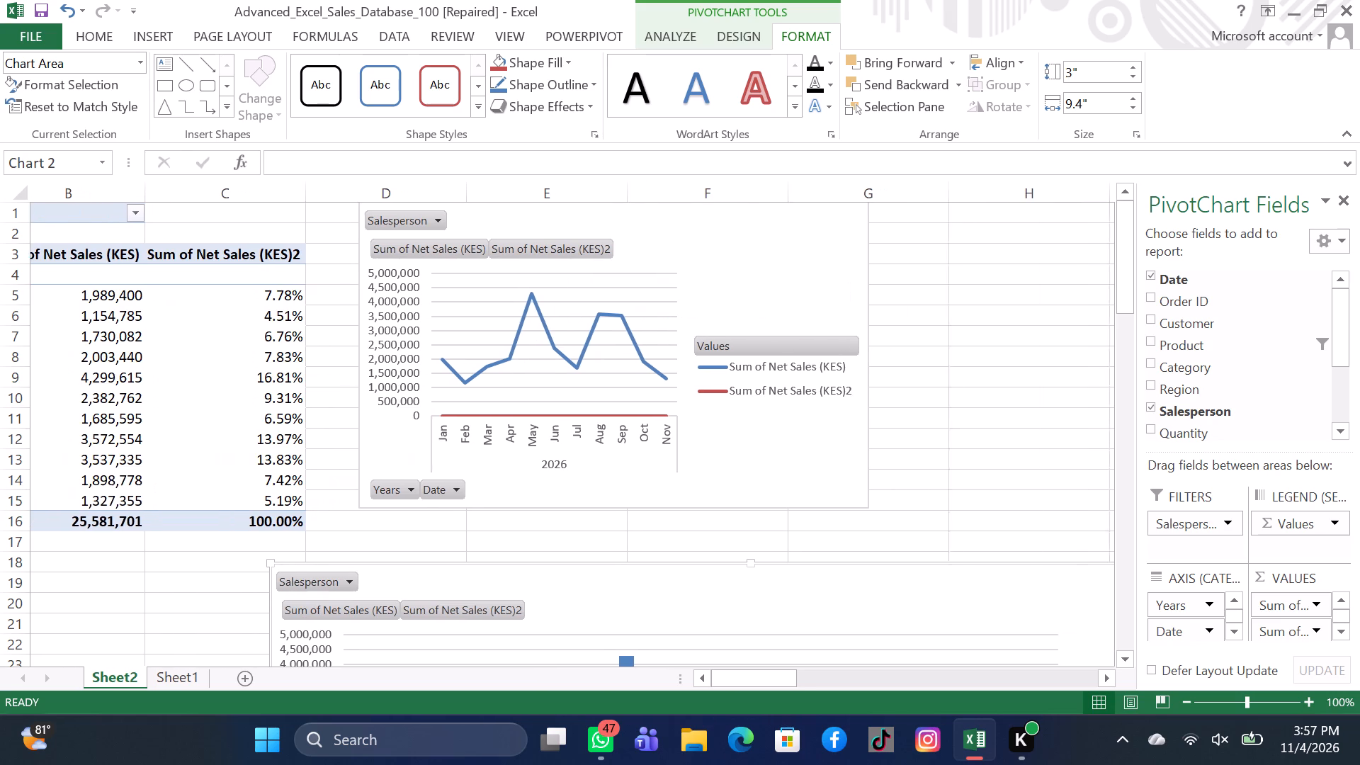
scroll(455, 290, left, 7)
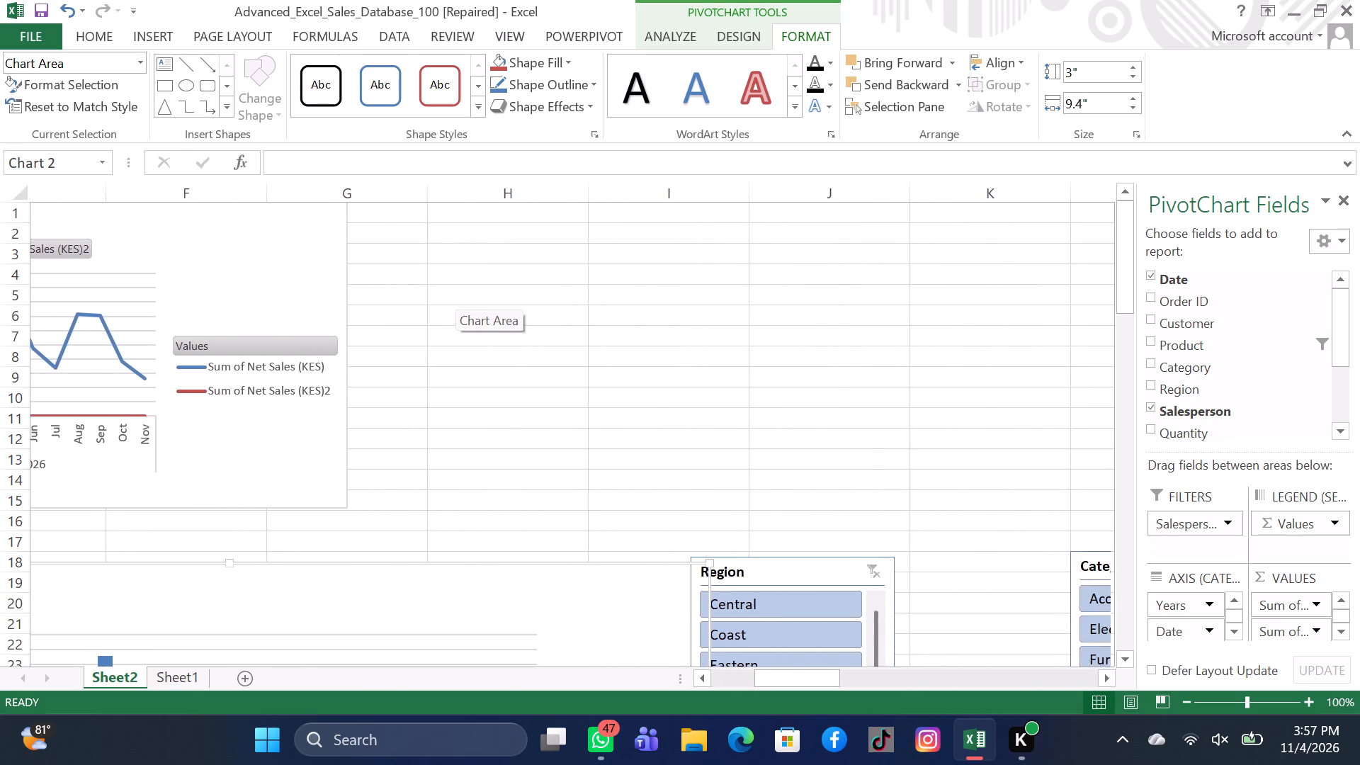
scroll(455, 290, left, 1)
scroll(455, 290, right, 13)
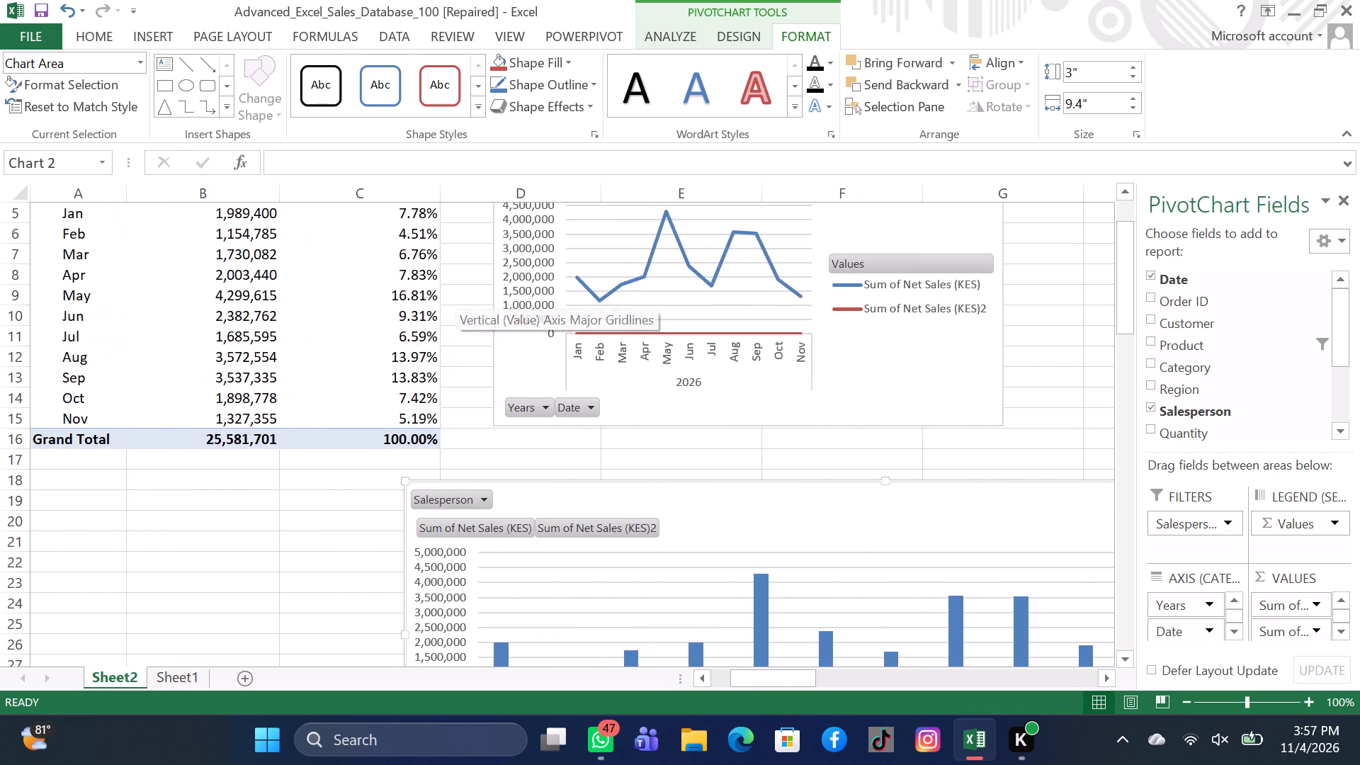
scroll(455, 290, up, 4)
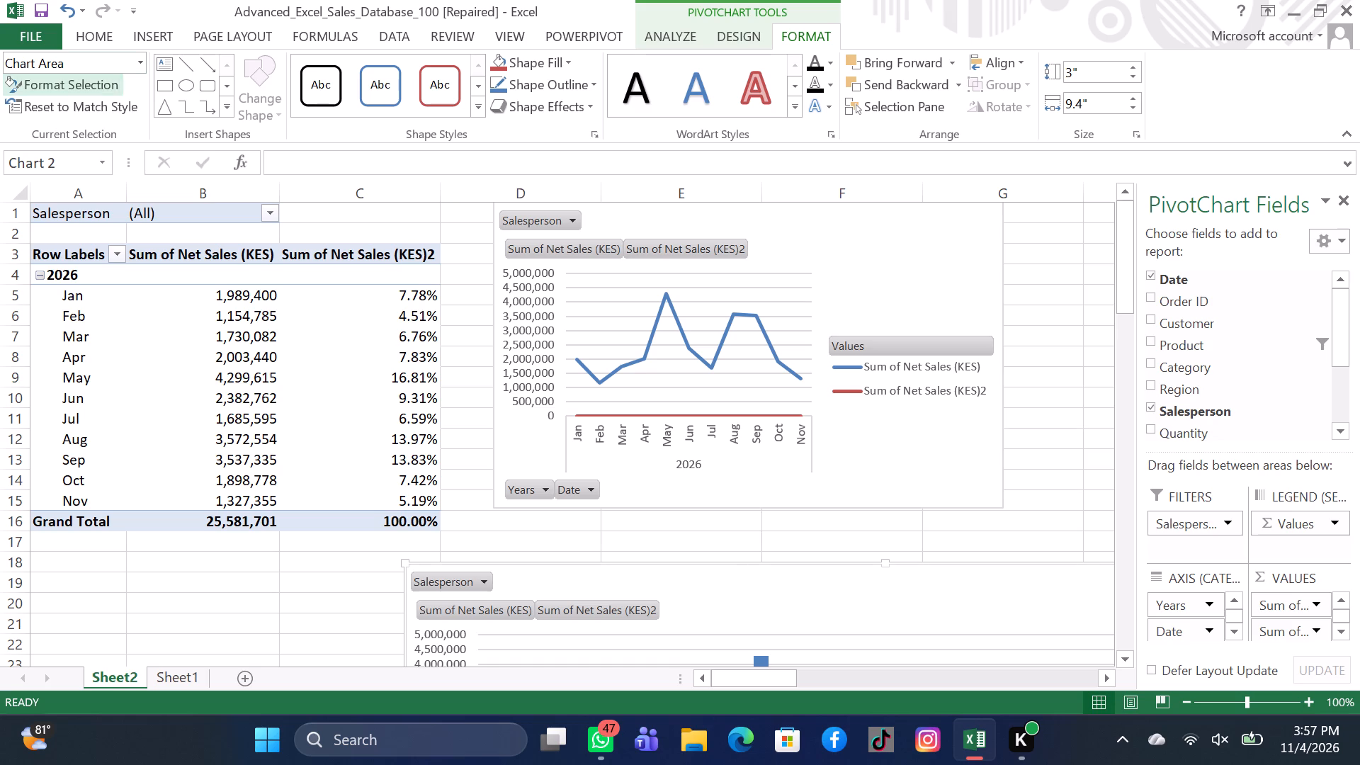
Select the Jan to Nov net sales values in B5:B15 and open the Conditional Formatting options for them.
click(83, 29)
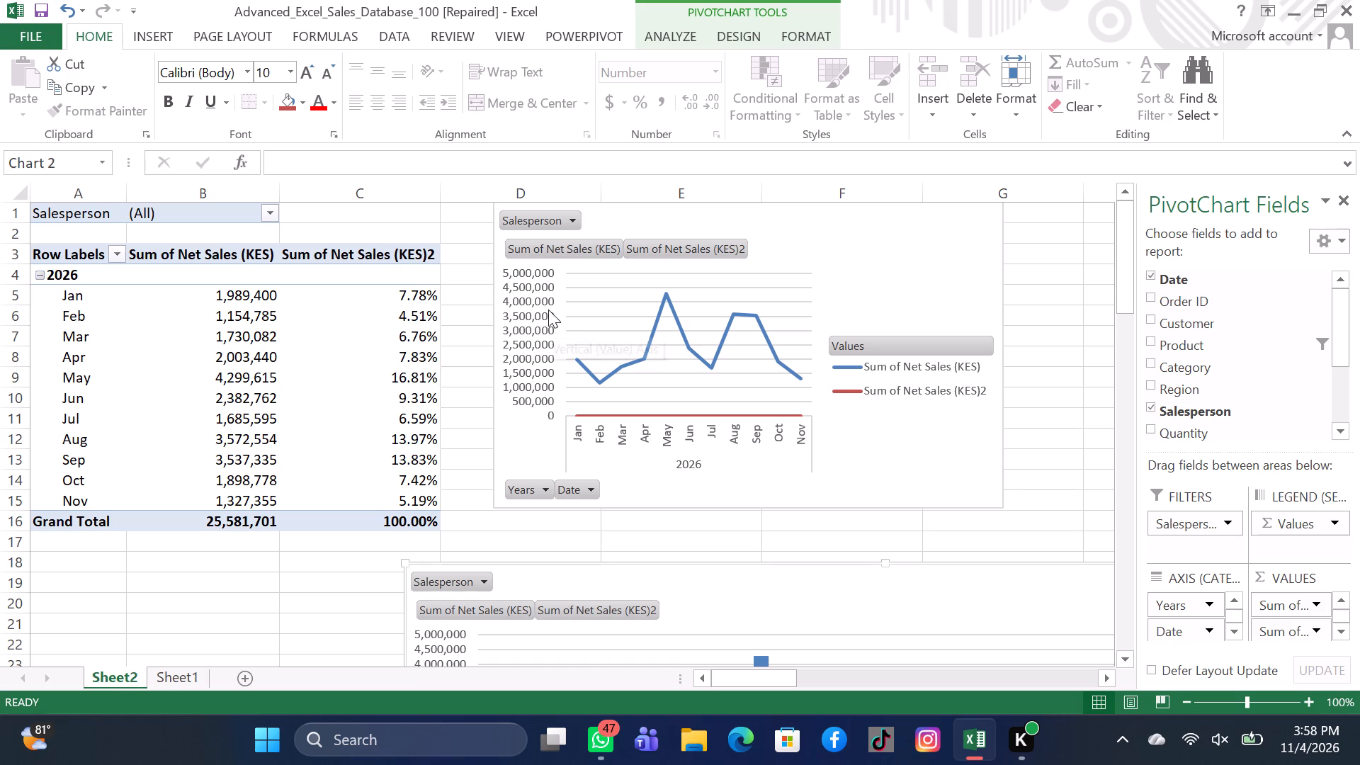
scroll(259, 382, right, 1)
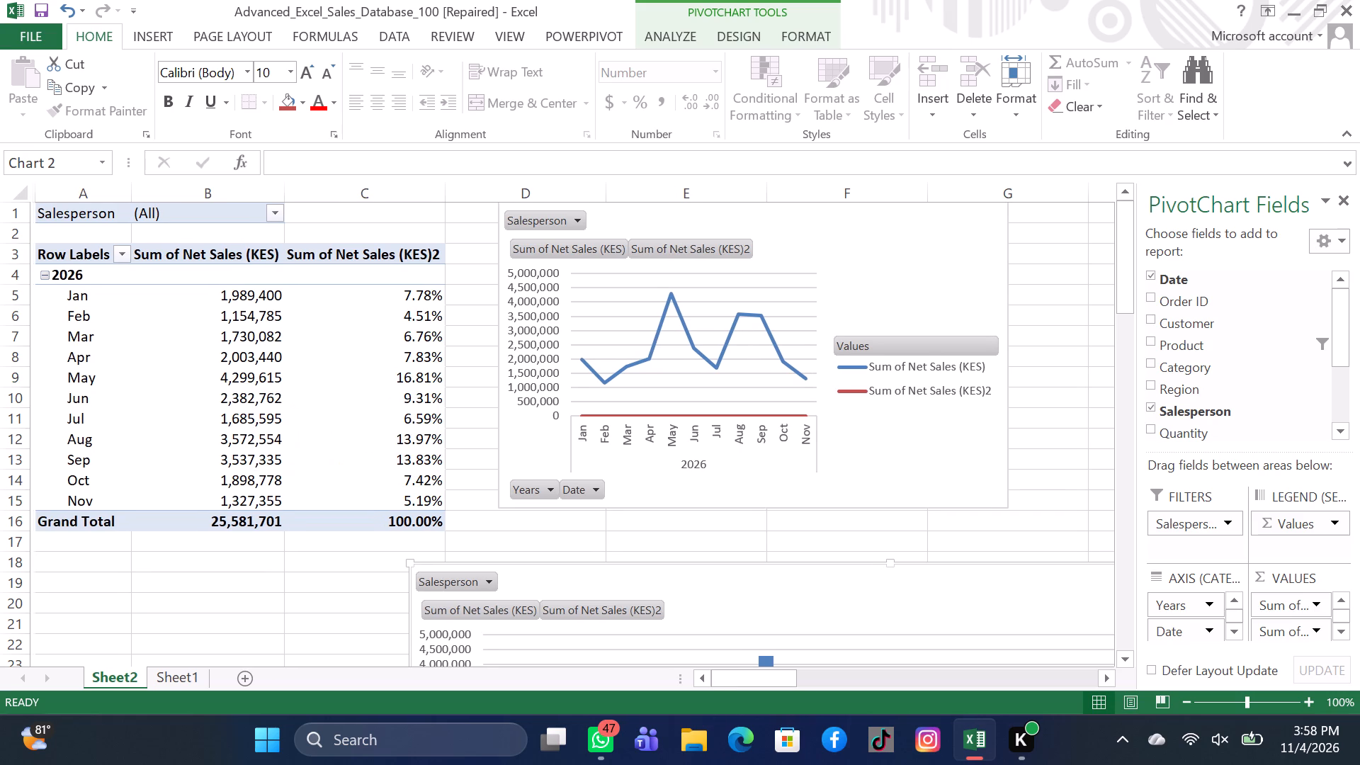
scroll(259, 382, right, 1)
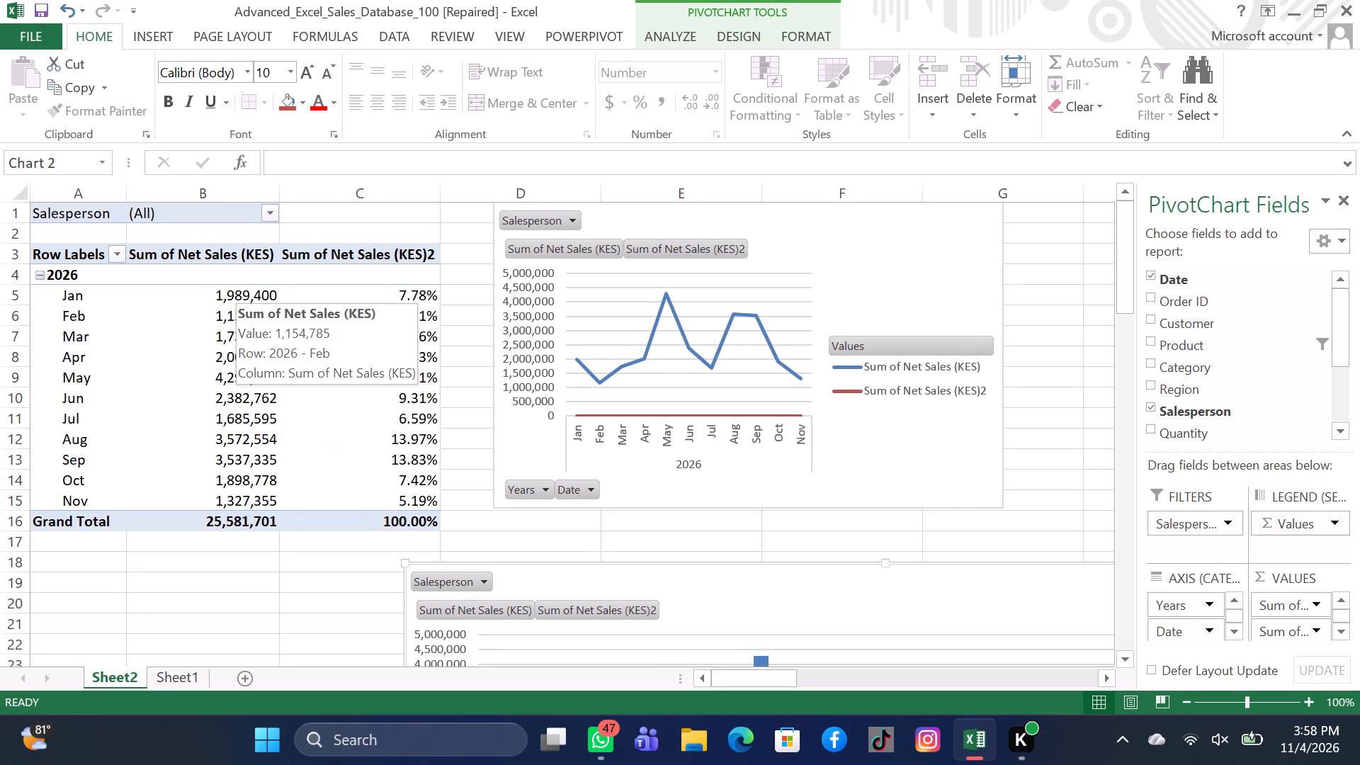
click(245, 297)
drag(245, 297, 237, 499)
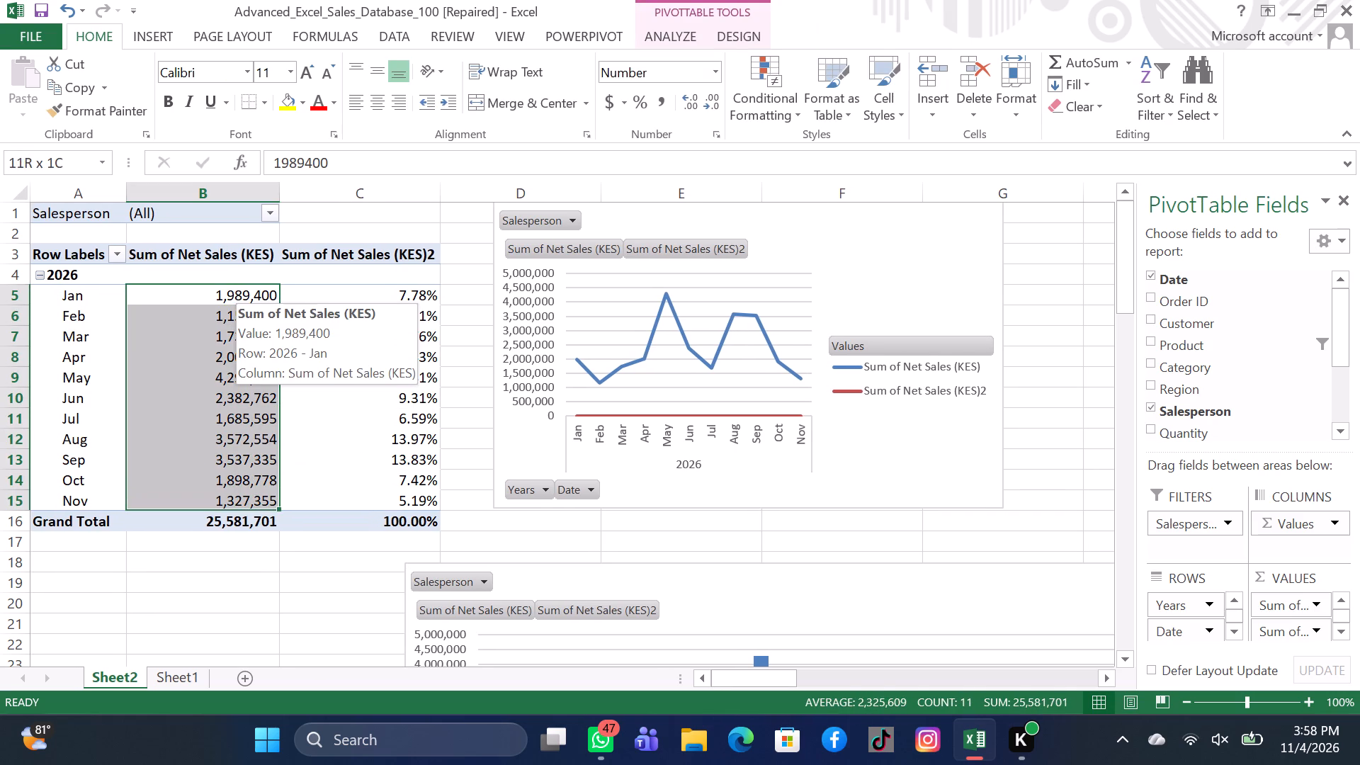
drag(237, 499, 237, 500)
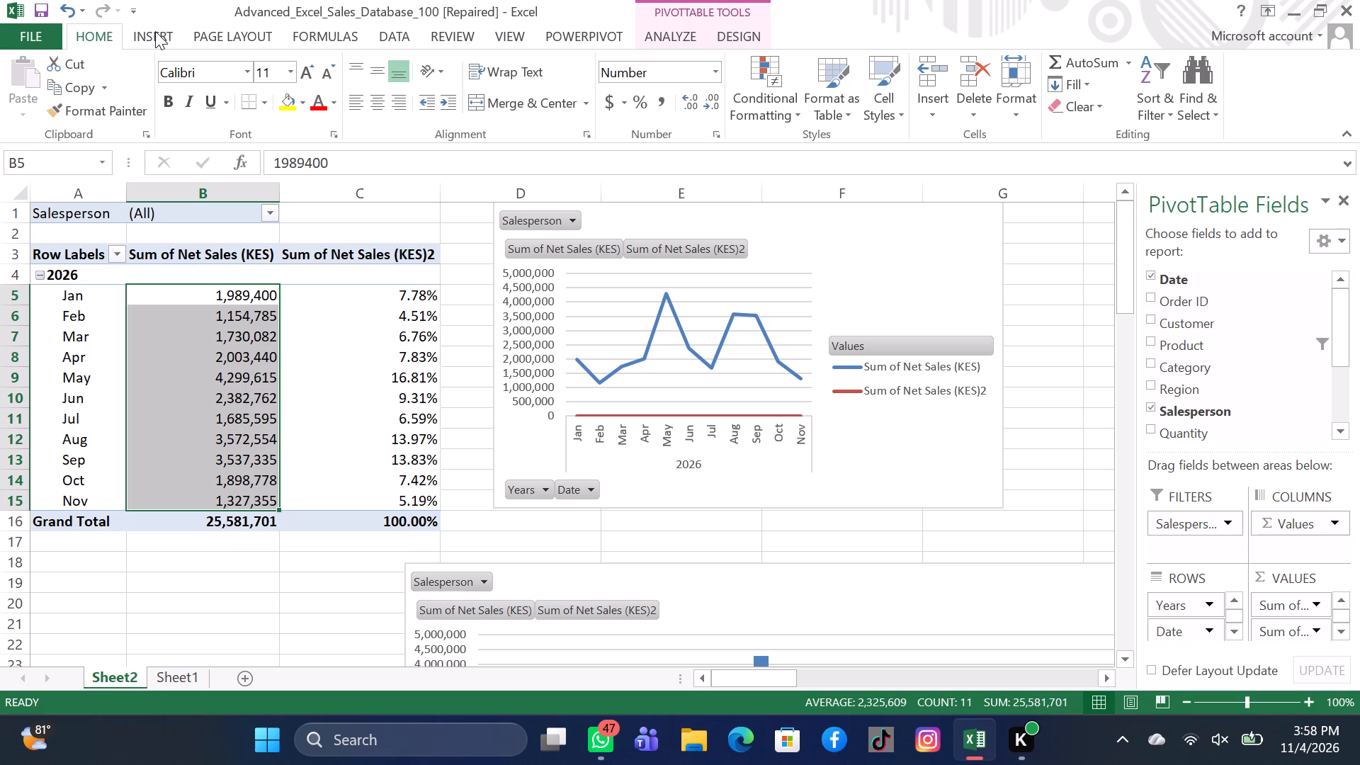
click(736, 101)
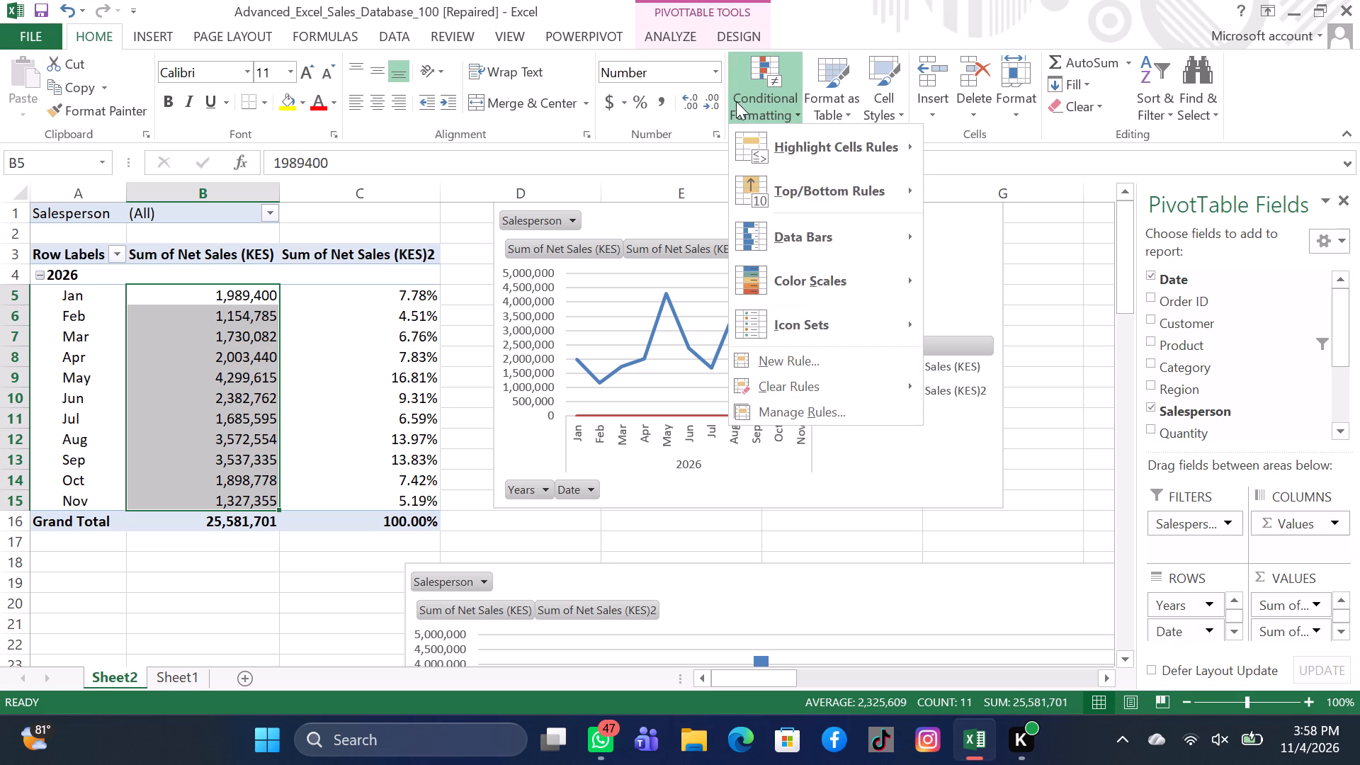
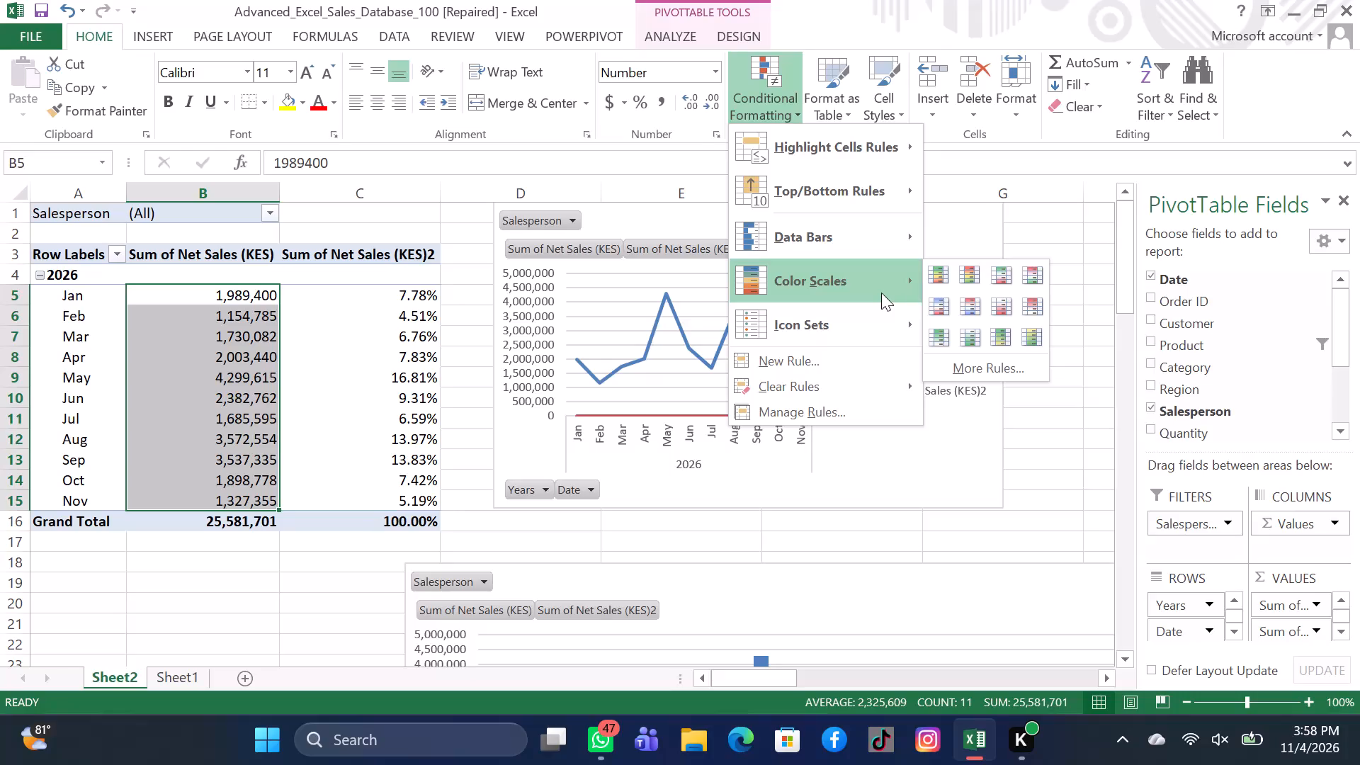
Apply the Green-Yellow-Red color scale to the Jan to Nov net sales values and deselect the range.
click(878, 283)
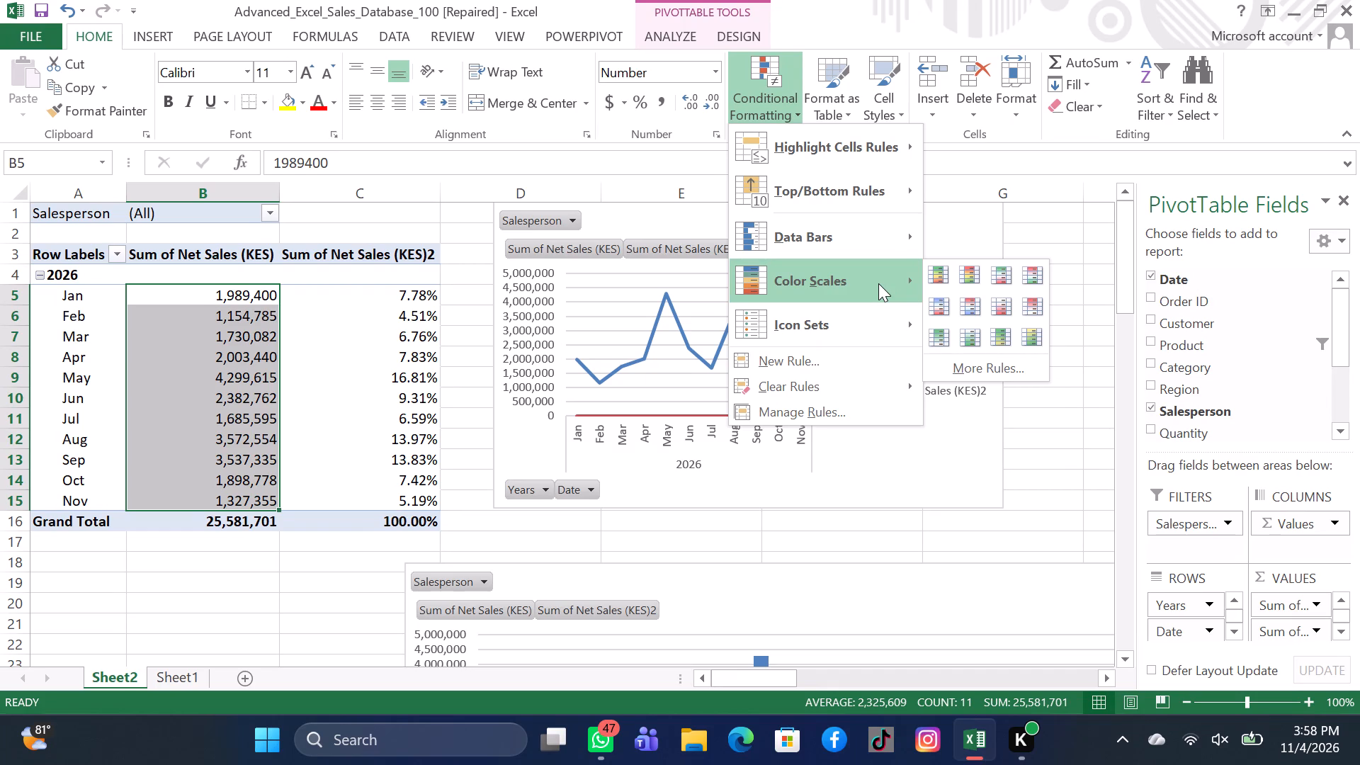
click(878, 283)
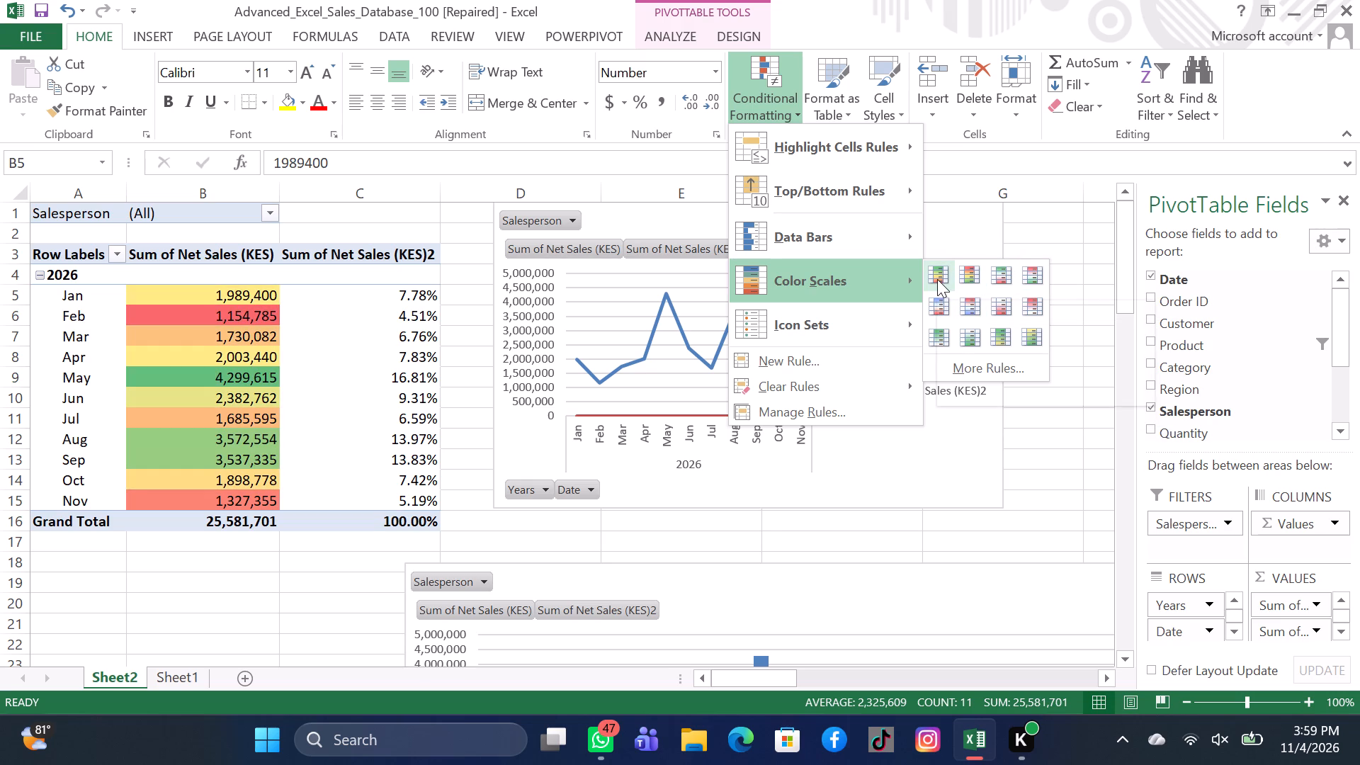
click(937, 279)
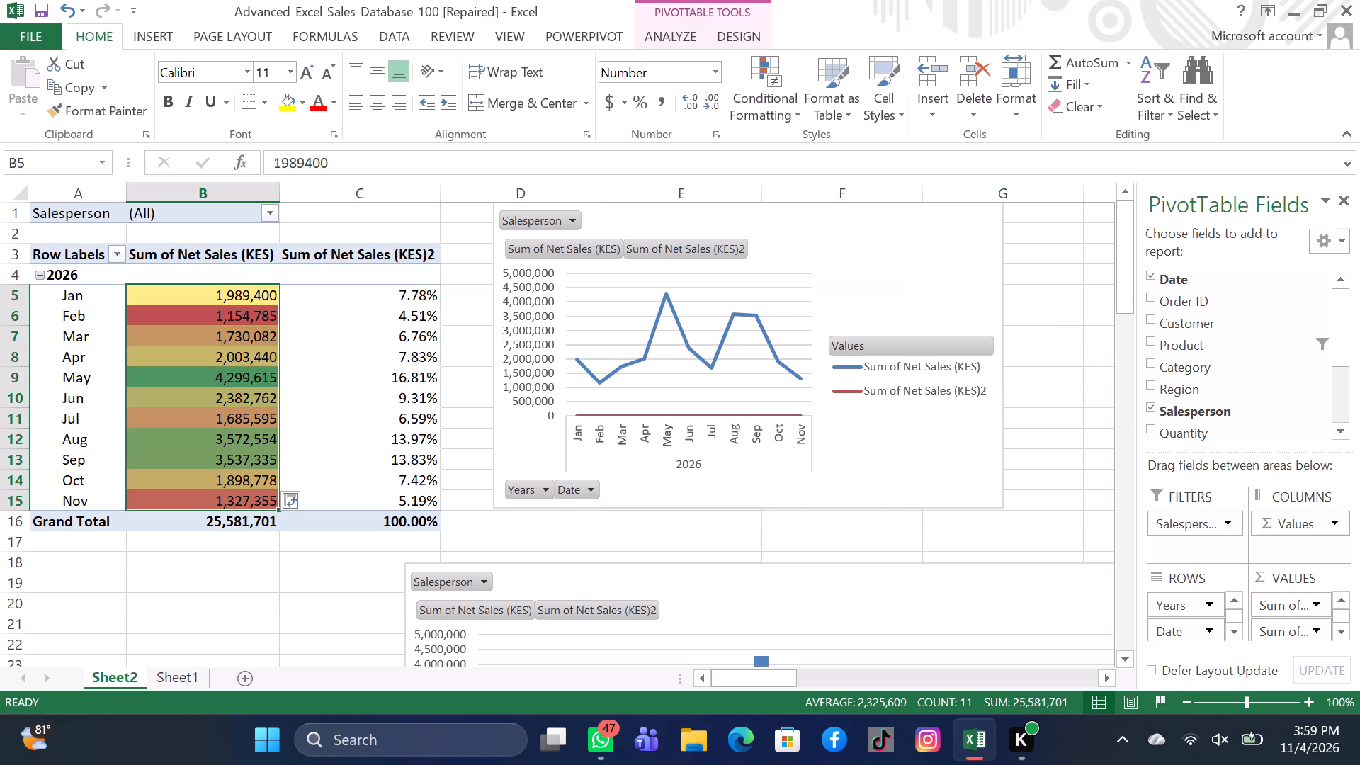
click(1050, 348)
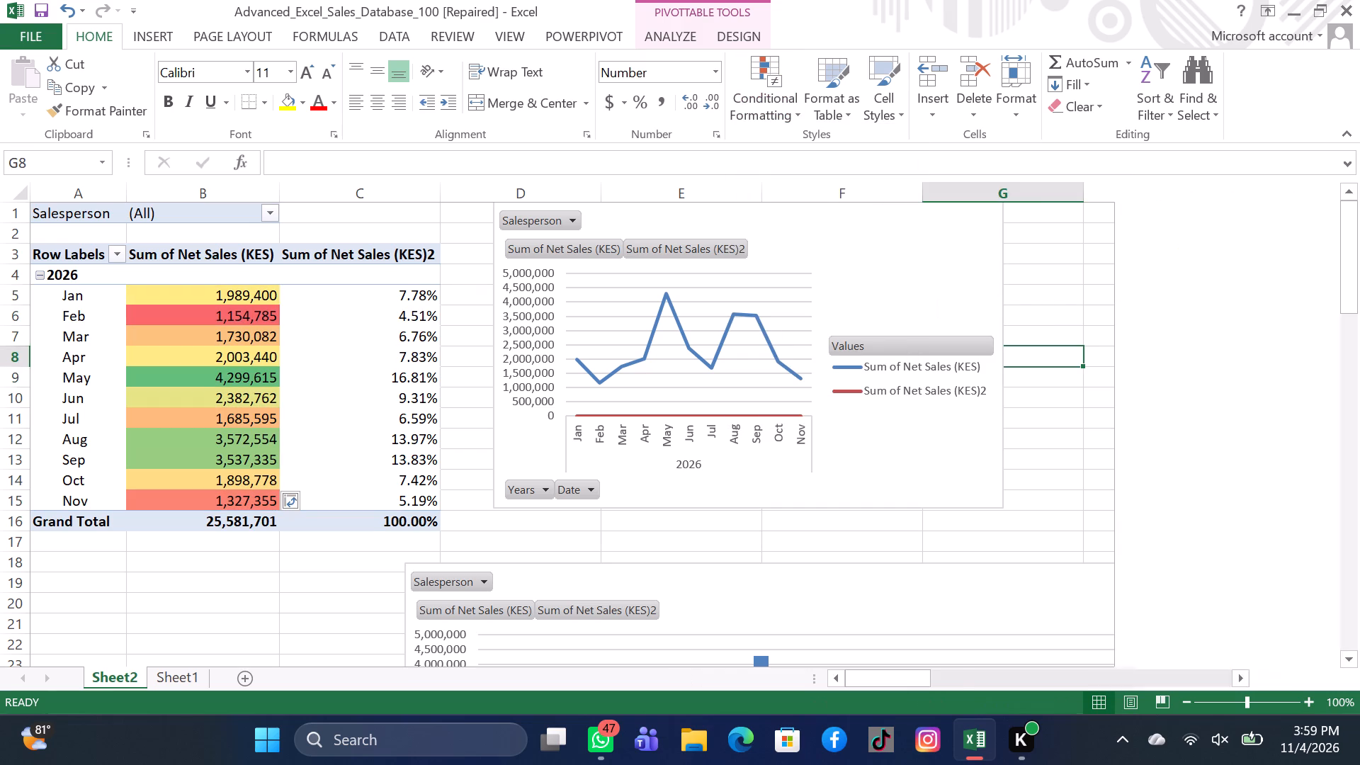
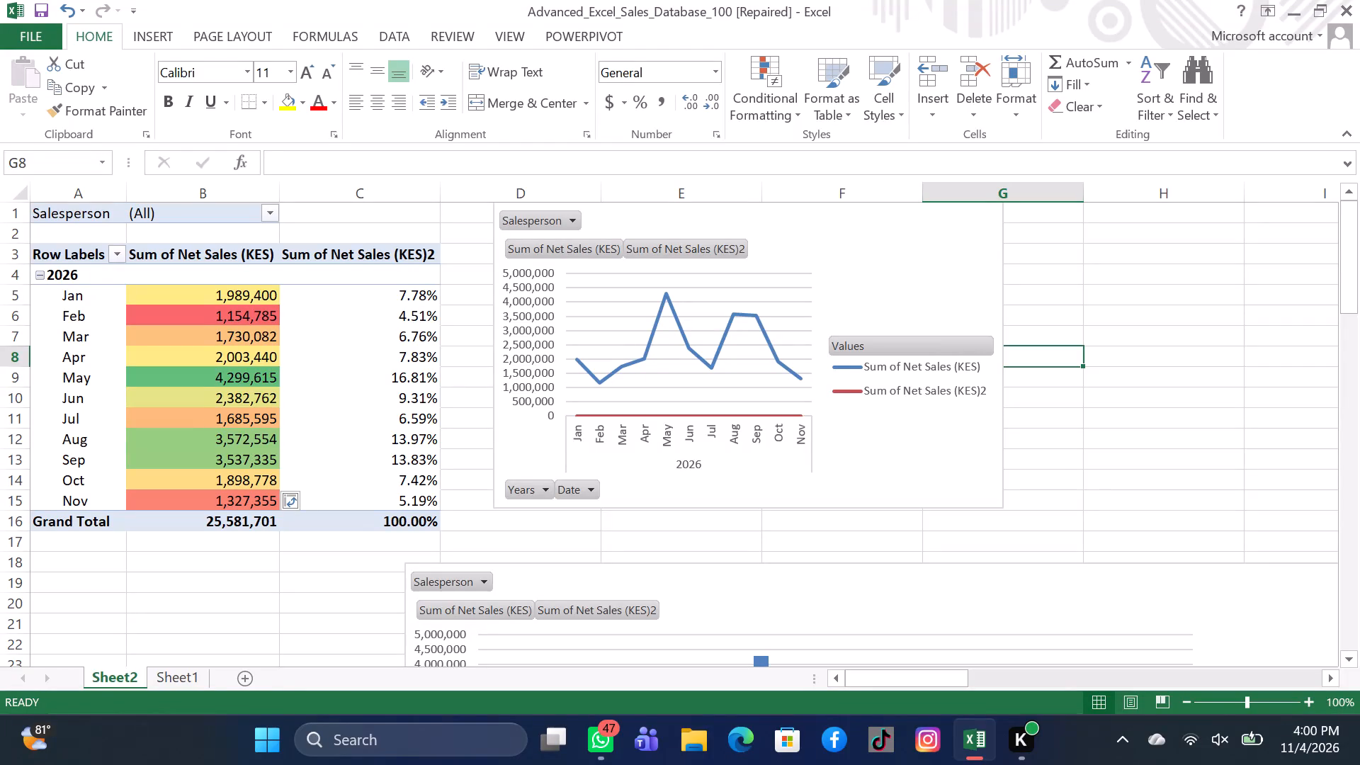
Move the net sales column chart to just below the PivotTable, starting in column A around row 18.
click(1025, 428)
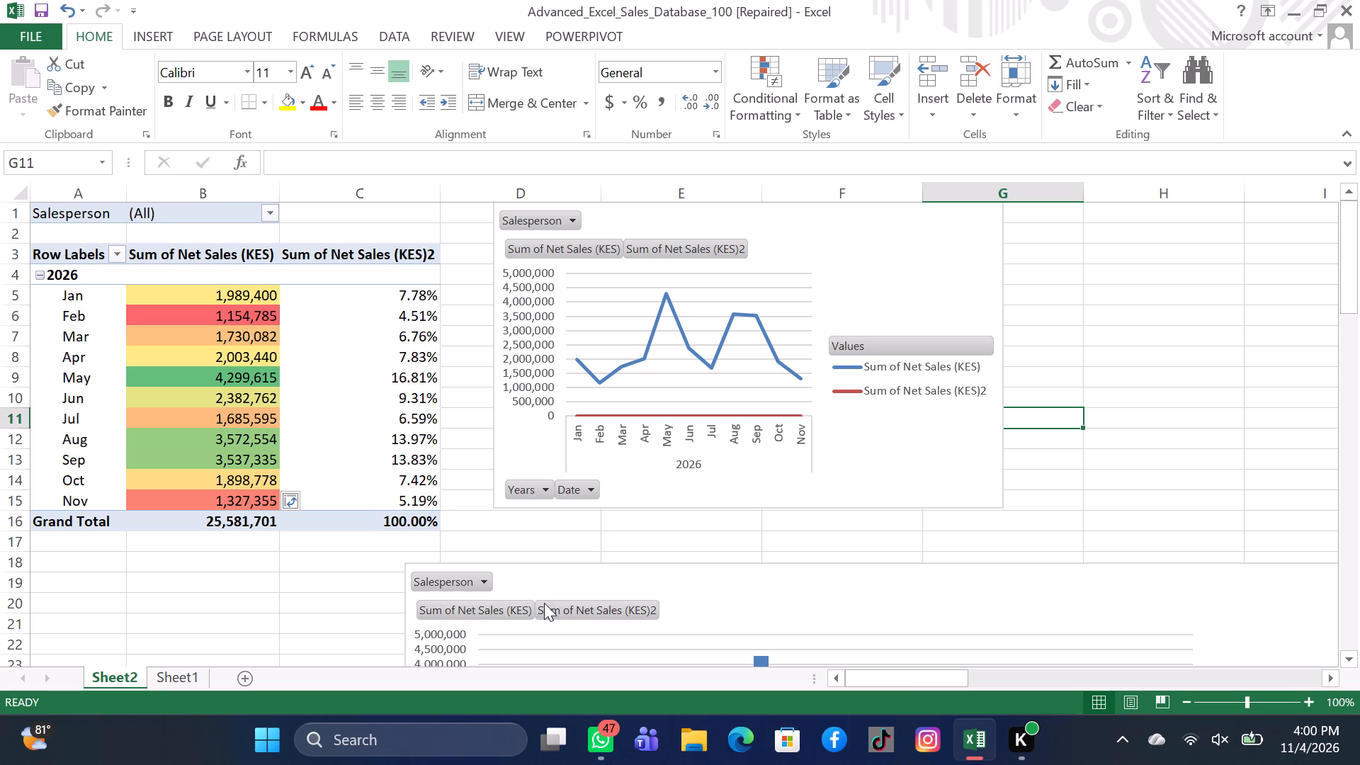
scroll(662, 584, down, 6)
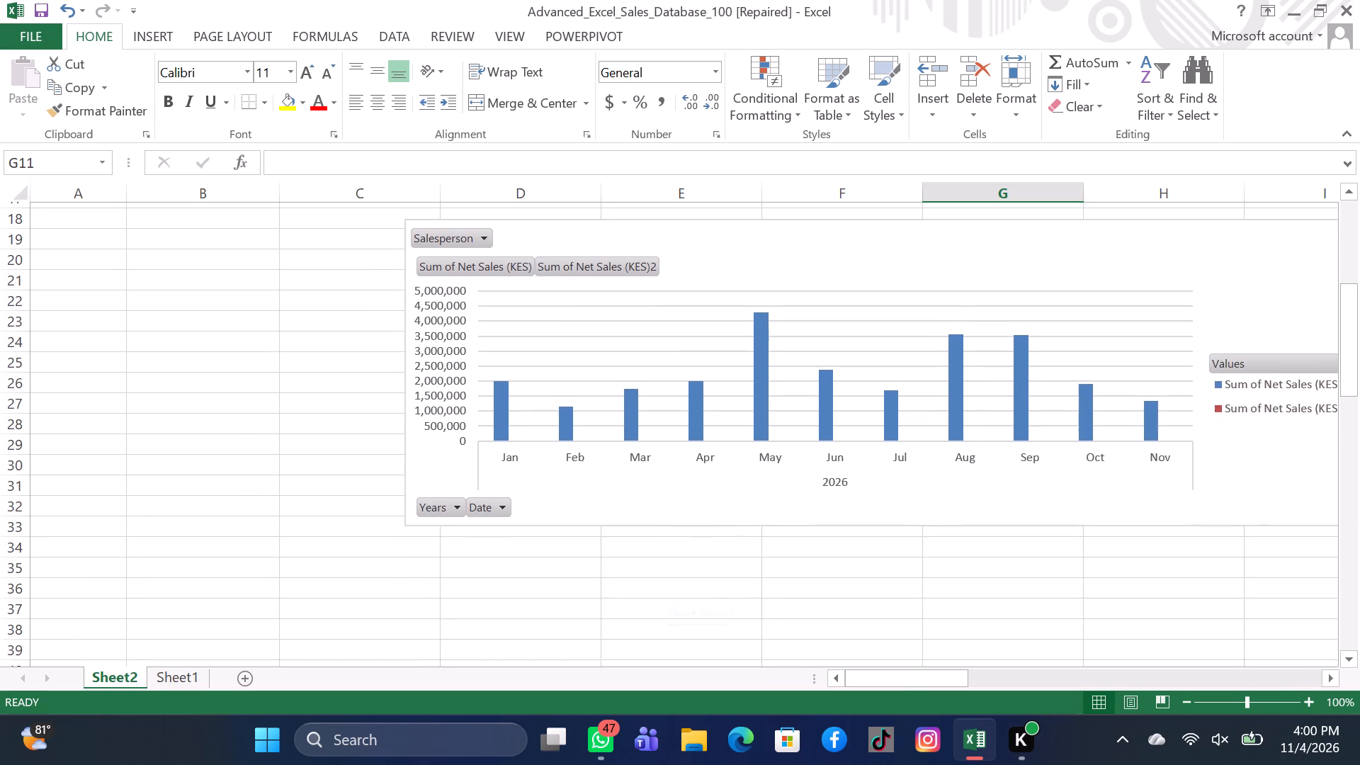
scroll(662, 584, down, 1)
scroll(654, 599, up, 5)
scroll(654, 599, right, 1)
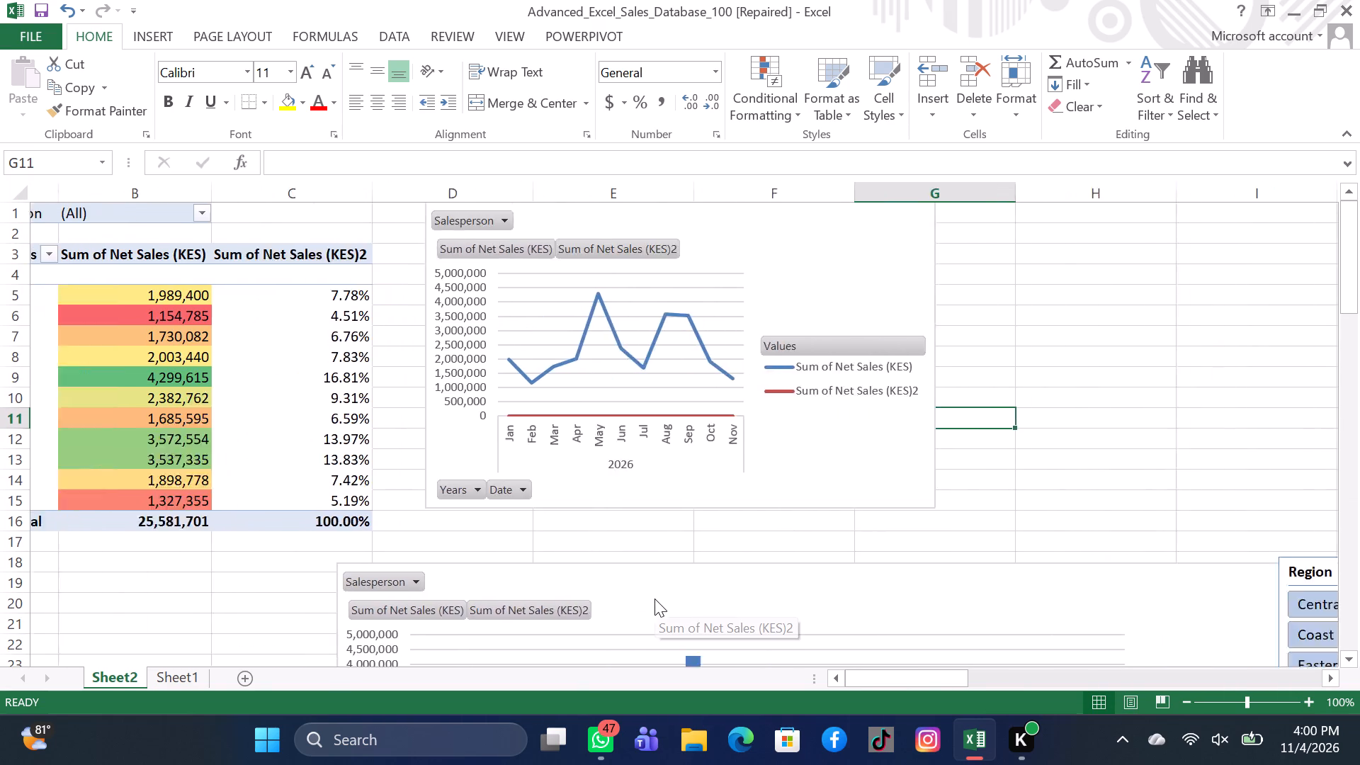
scroll(654, 599, right, 1)
scroll(654, 599, down, 3)
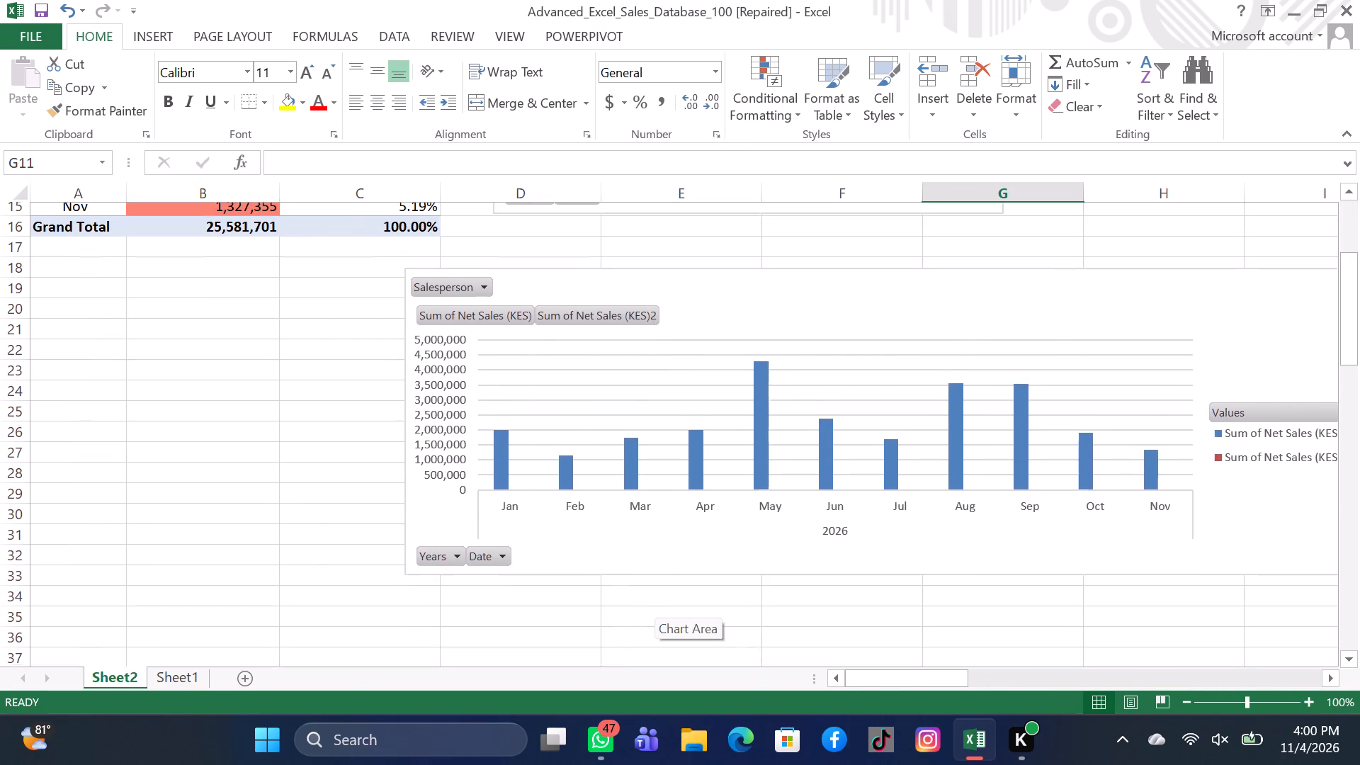
scroll(654, 599, down, 1)
drag(426, 582, 74, 569)
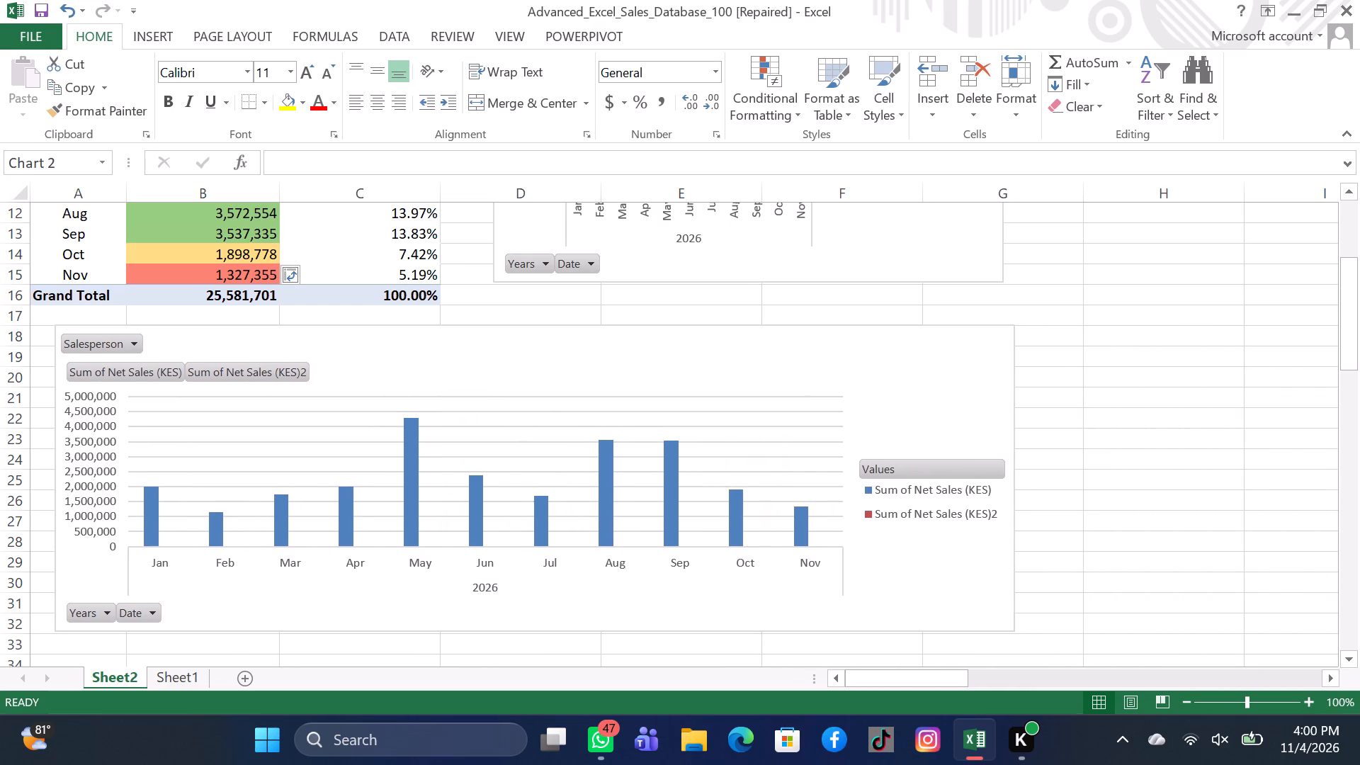
drag(74, 569, 62, 569)
Move the Region slicer next to the column chart, around columns G and H.
scroll(1143, 552, left, 1)
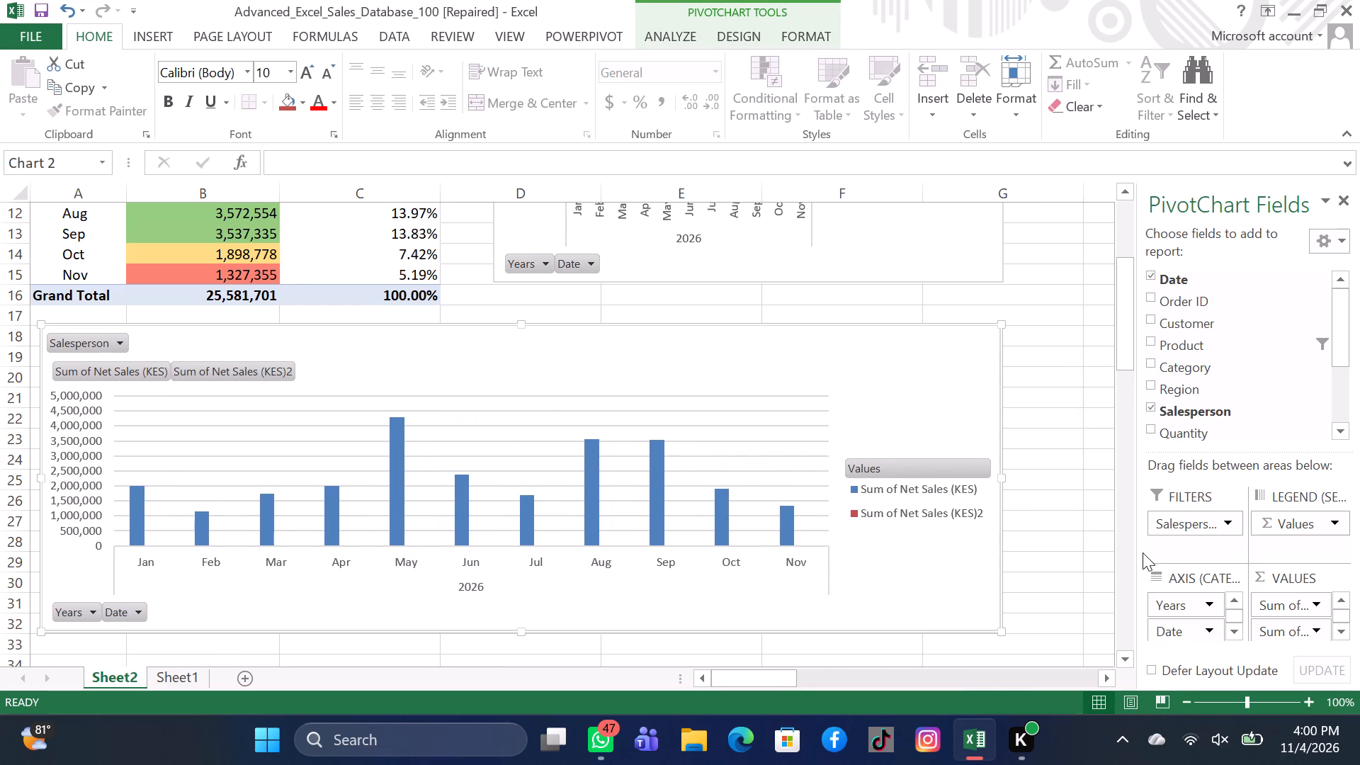
scroll(1143, 552, left, 2)
scroll(1100, 477, left, 4)
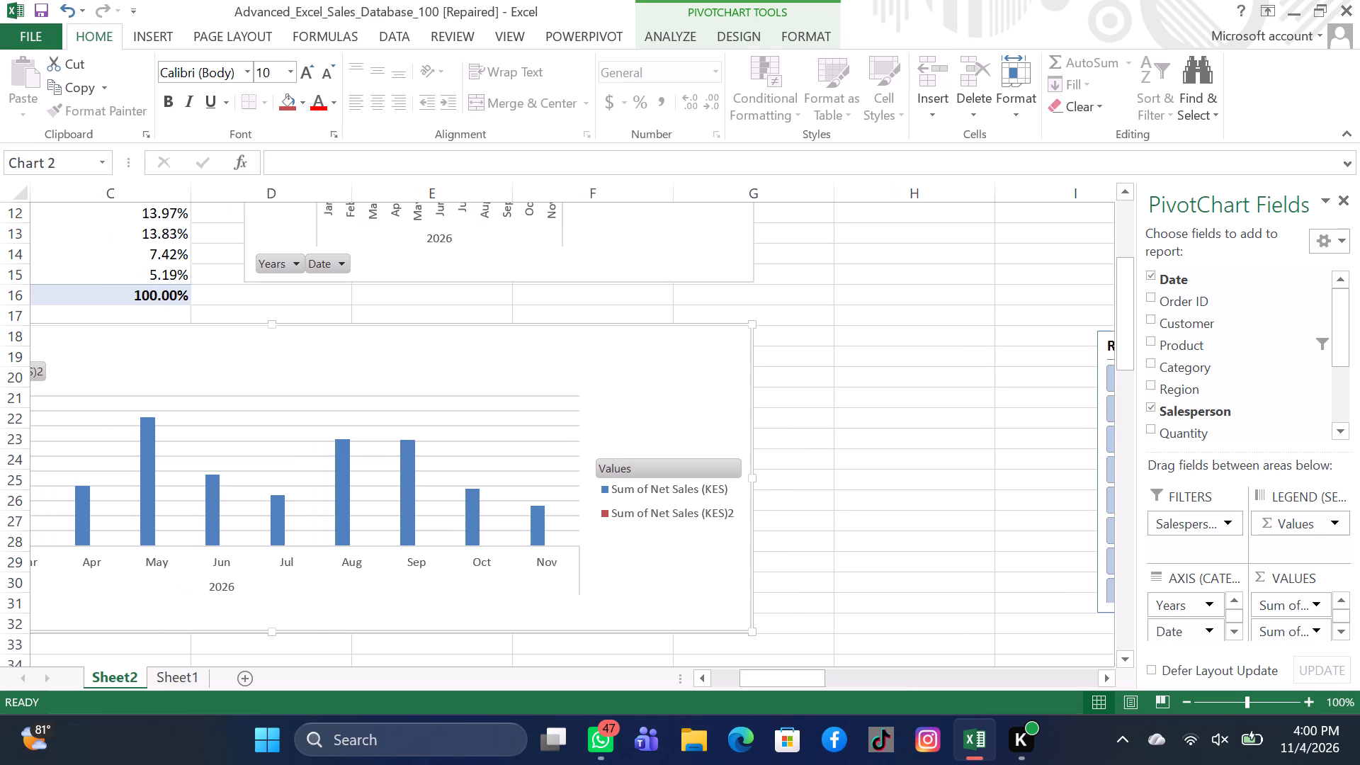
scroll(932, 477, left, 3)
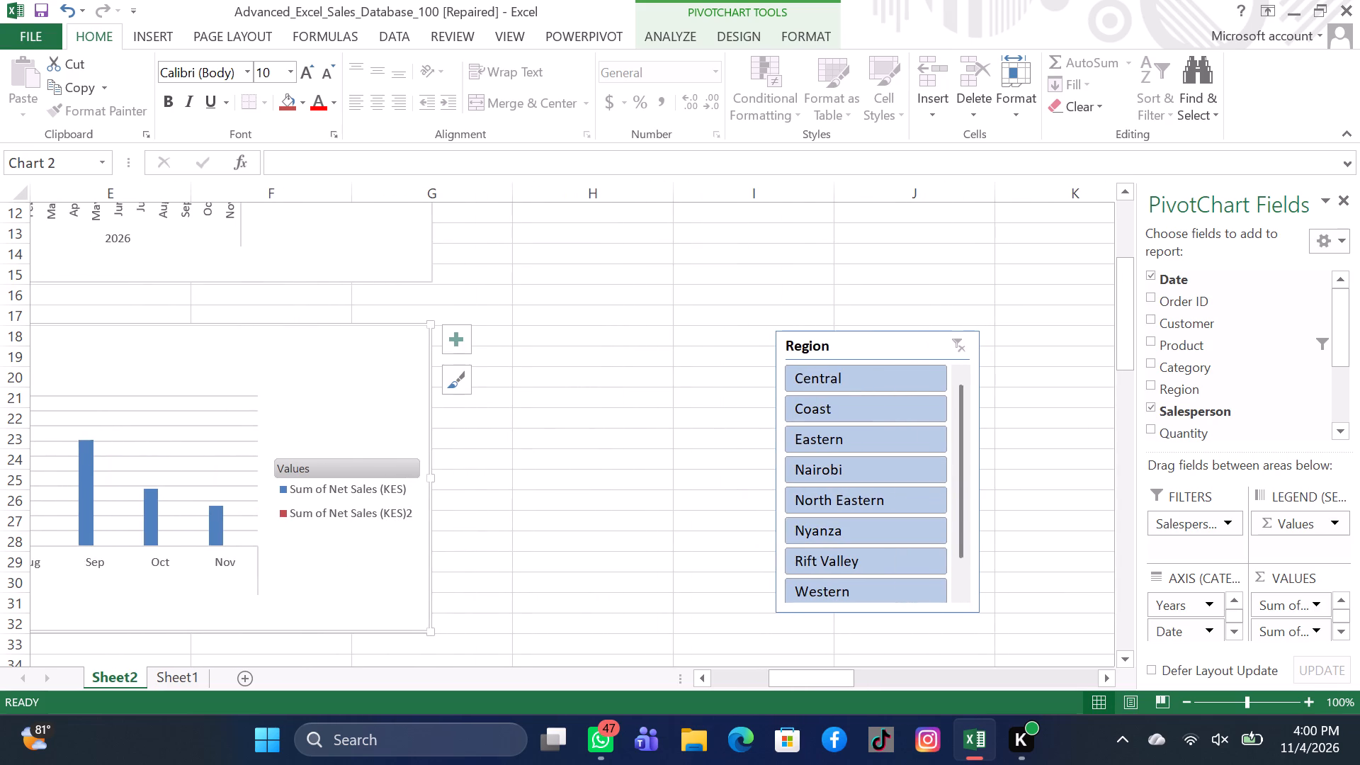
drag(854, 353, 521, 380)
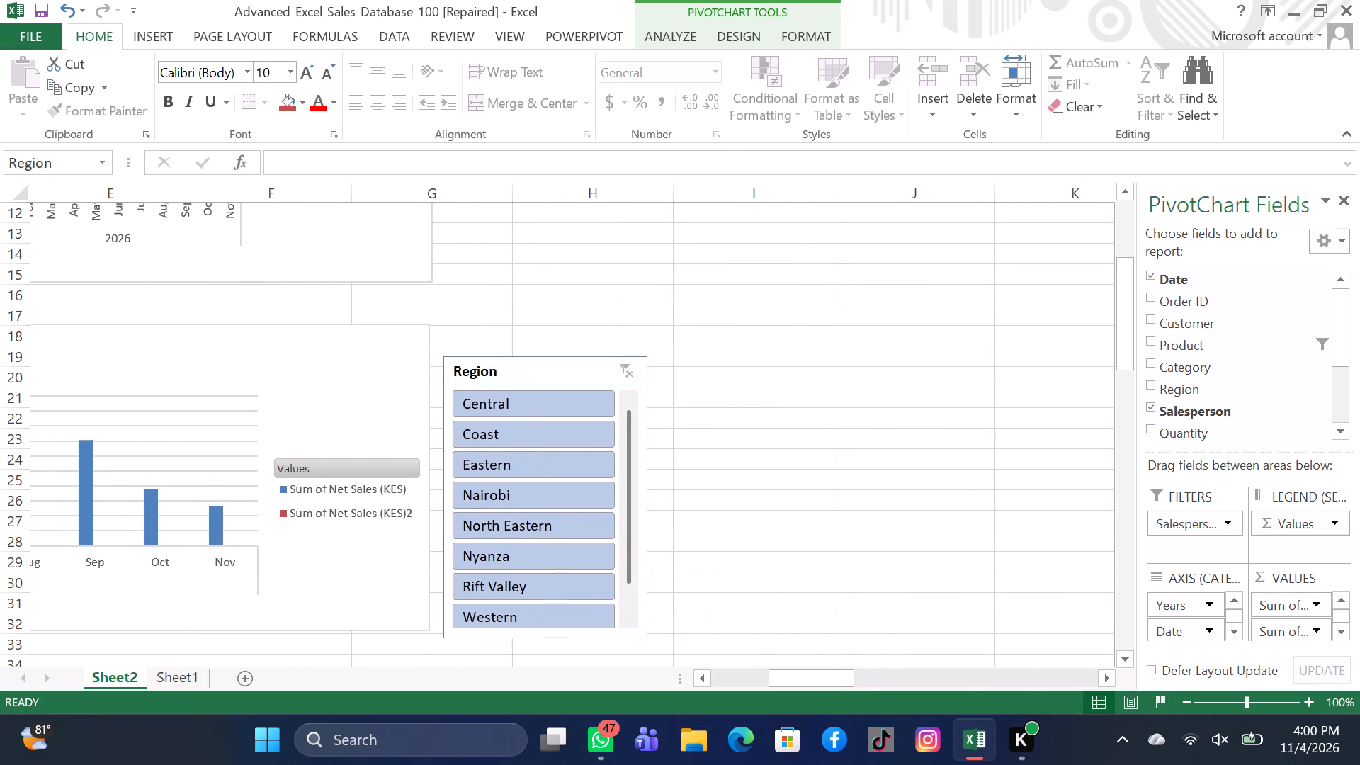
Move the Category slicer beside the line chart, directly above the Region slicer.
scroll(521, 380, up, 2)
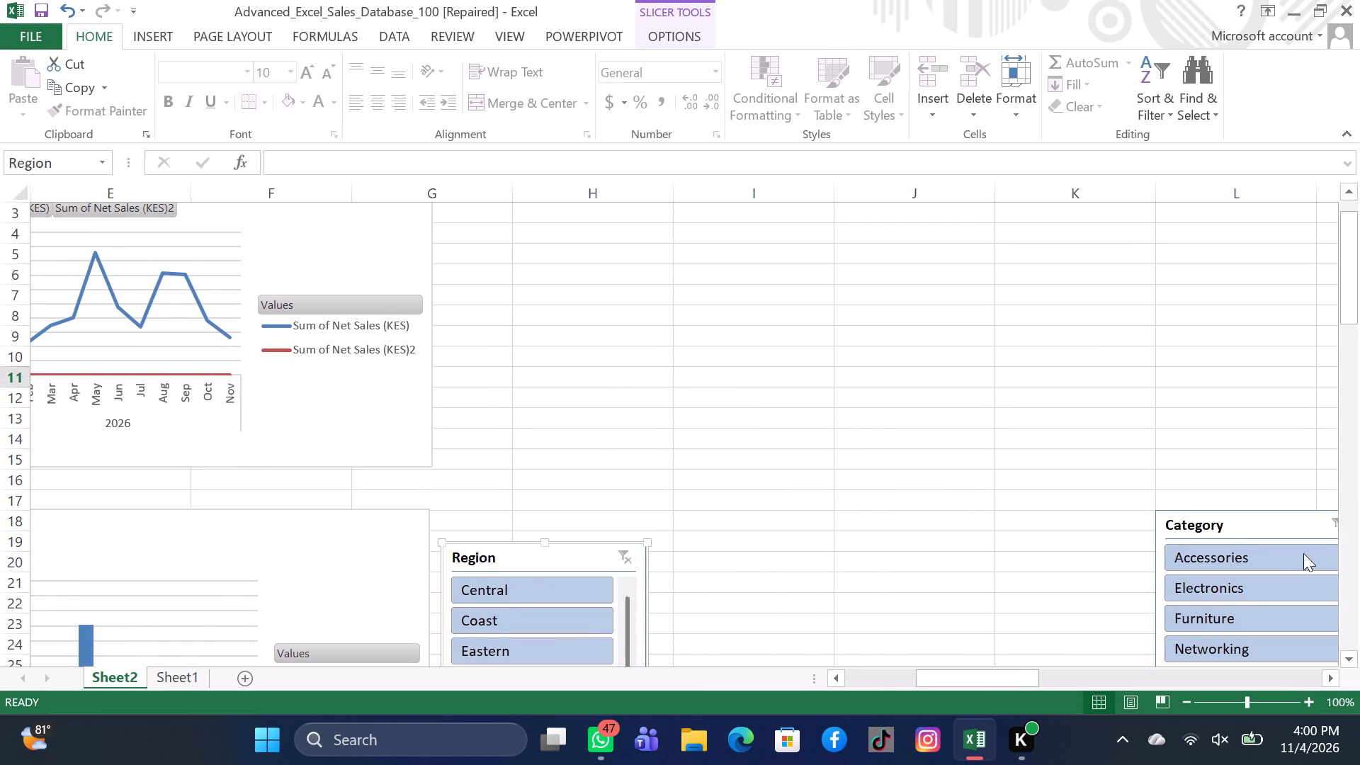
drag(1298, 528, 943, 426)
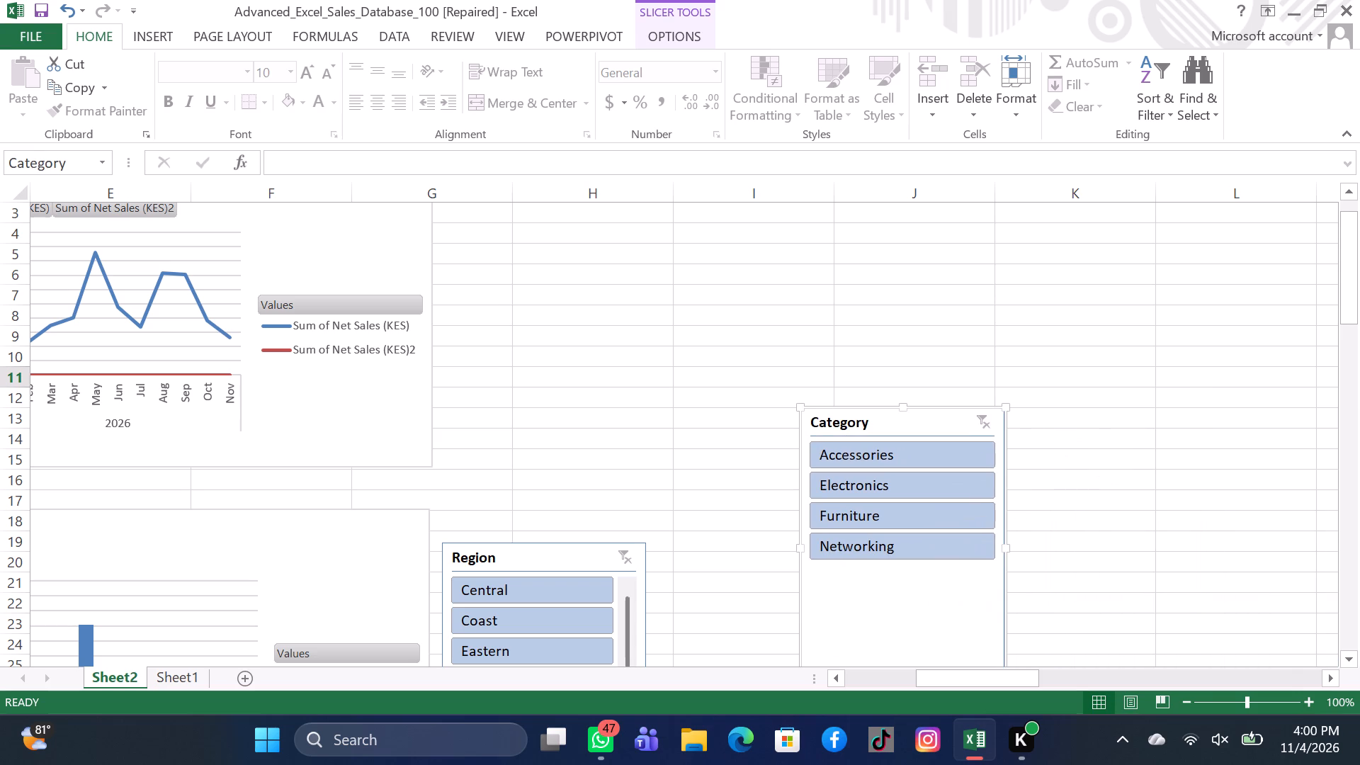
click(907, 429)
drag(912, 428, 582, 225)
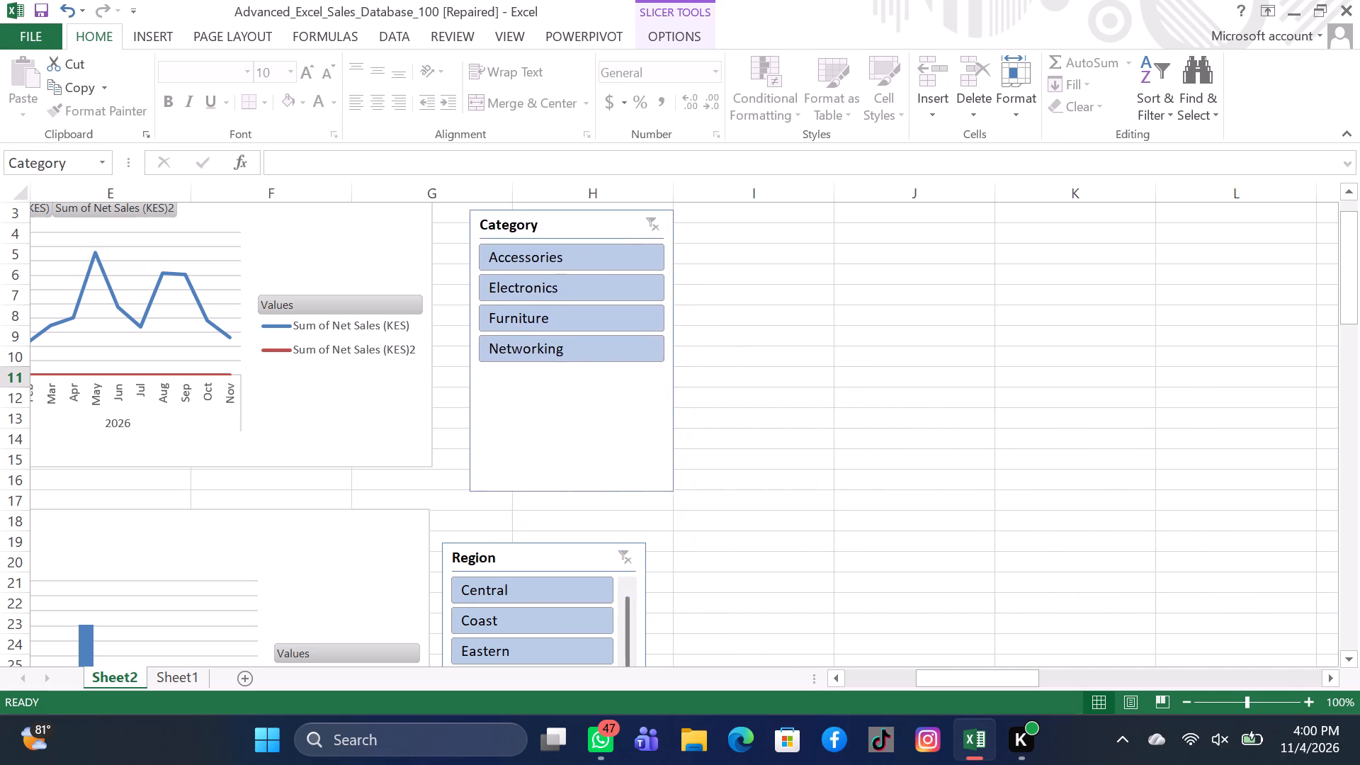
drag(582, 225, 565, 300)
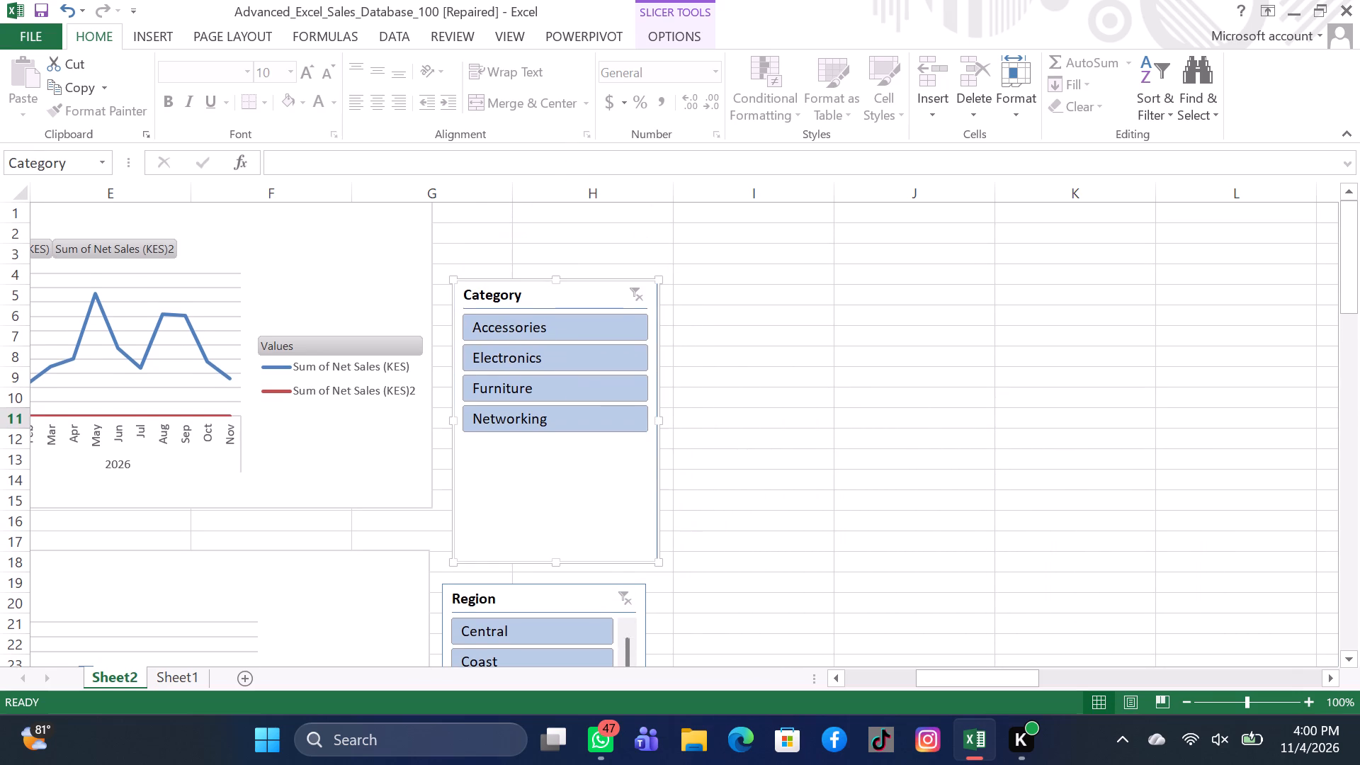
scroll(565, 300, down, 3)
scroll(565, 300, right, 4)
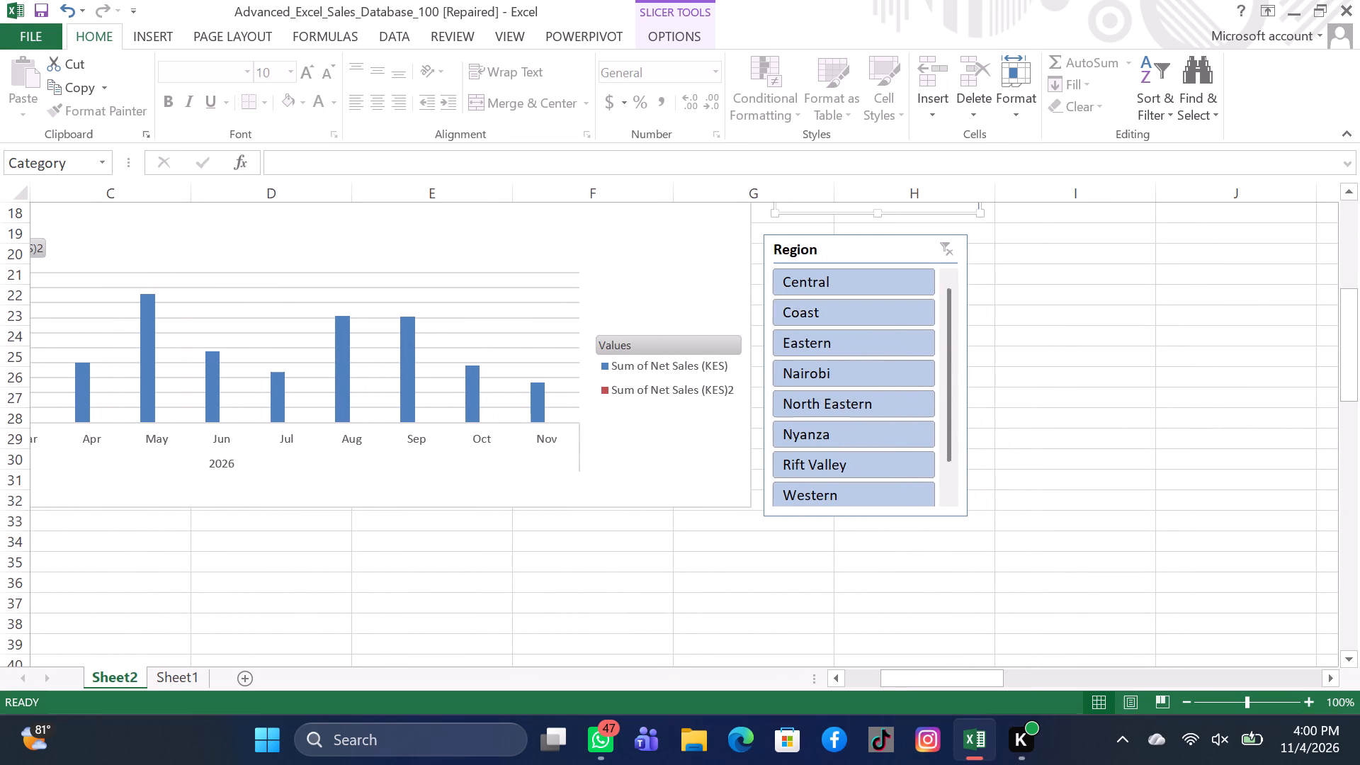
Add a new worksheet and enter the title HORIZON BUSINESS LTD. in cell A1.
click(237, 678)
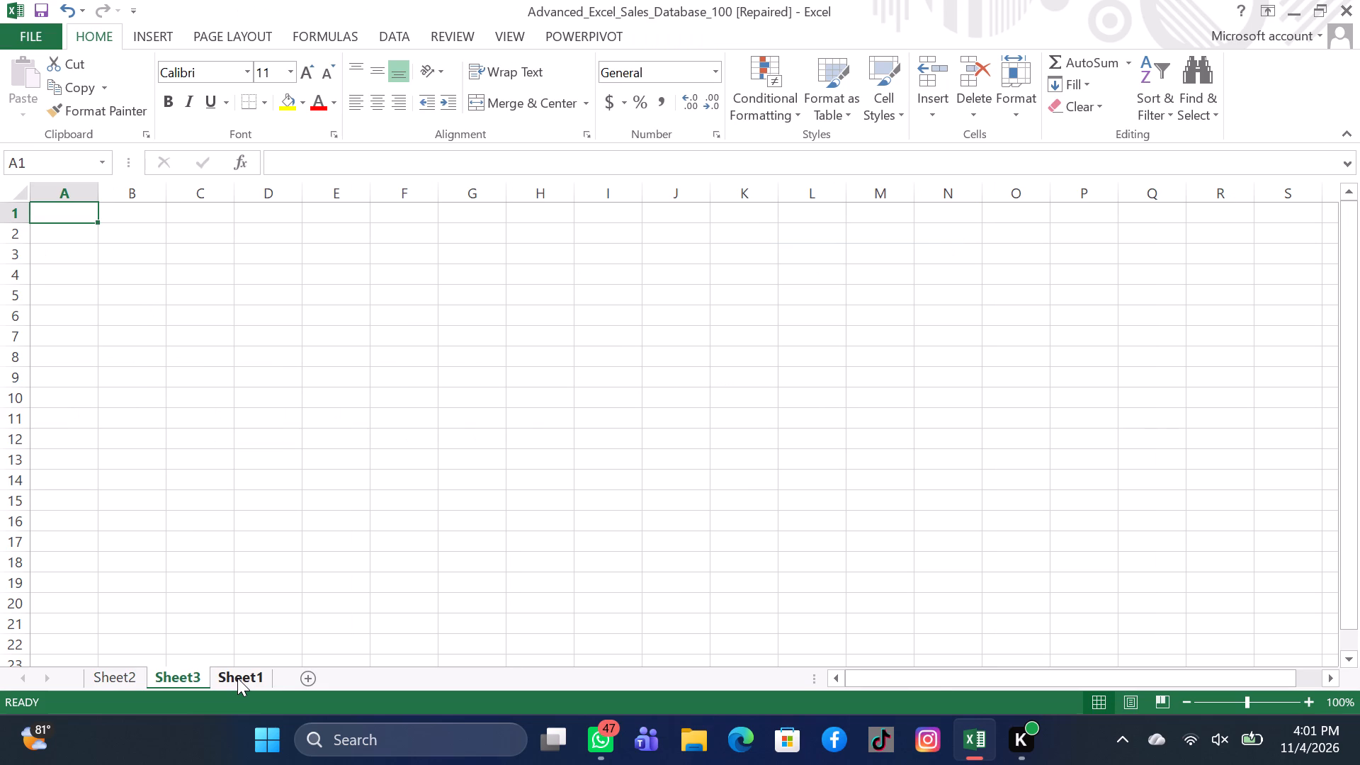
key(h)
text(ORI)
text(ZON)
key(space)
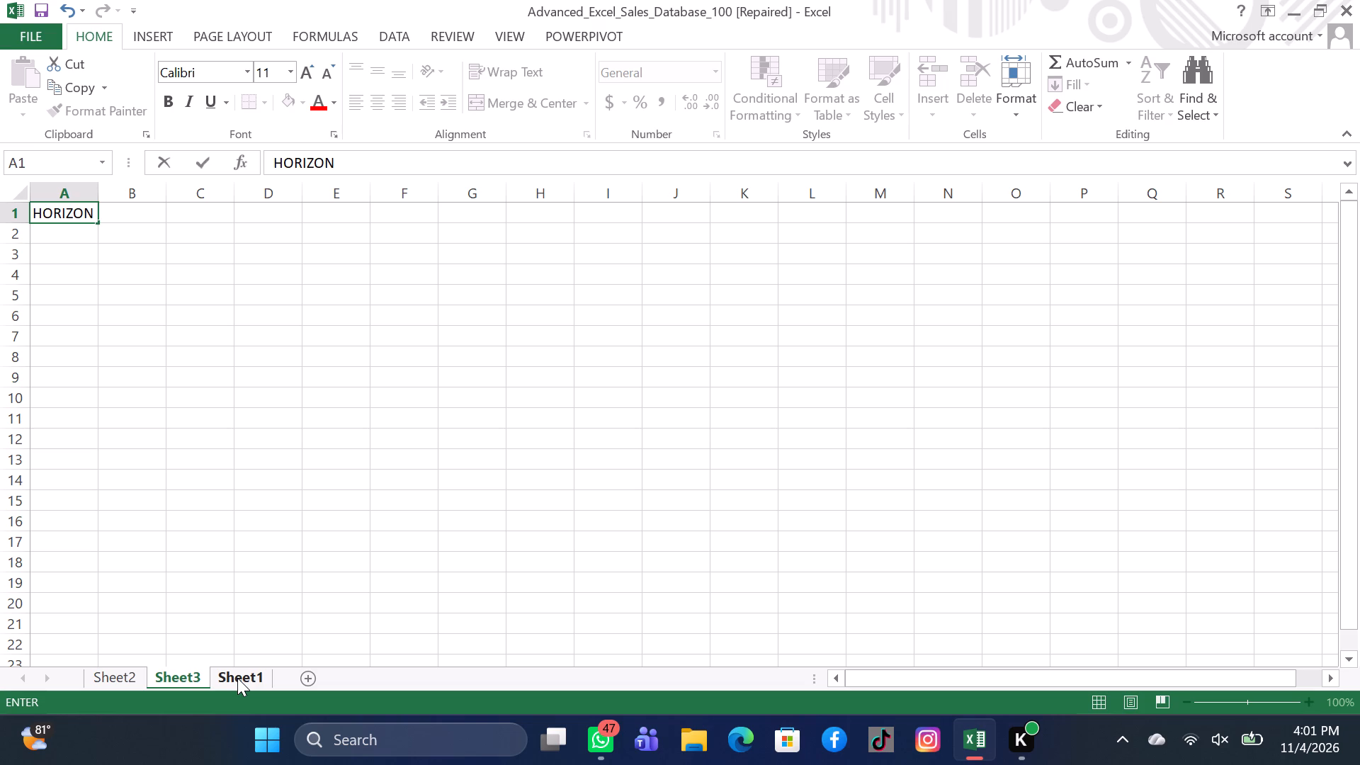
key(b)
text(USINESS)
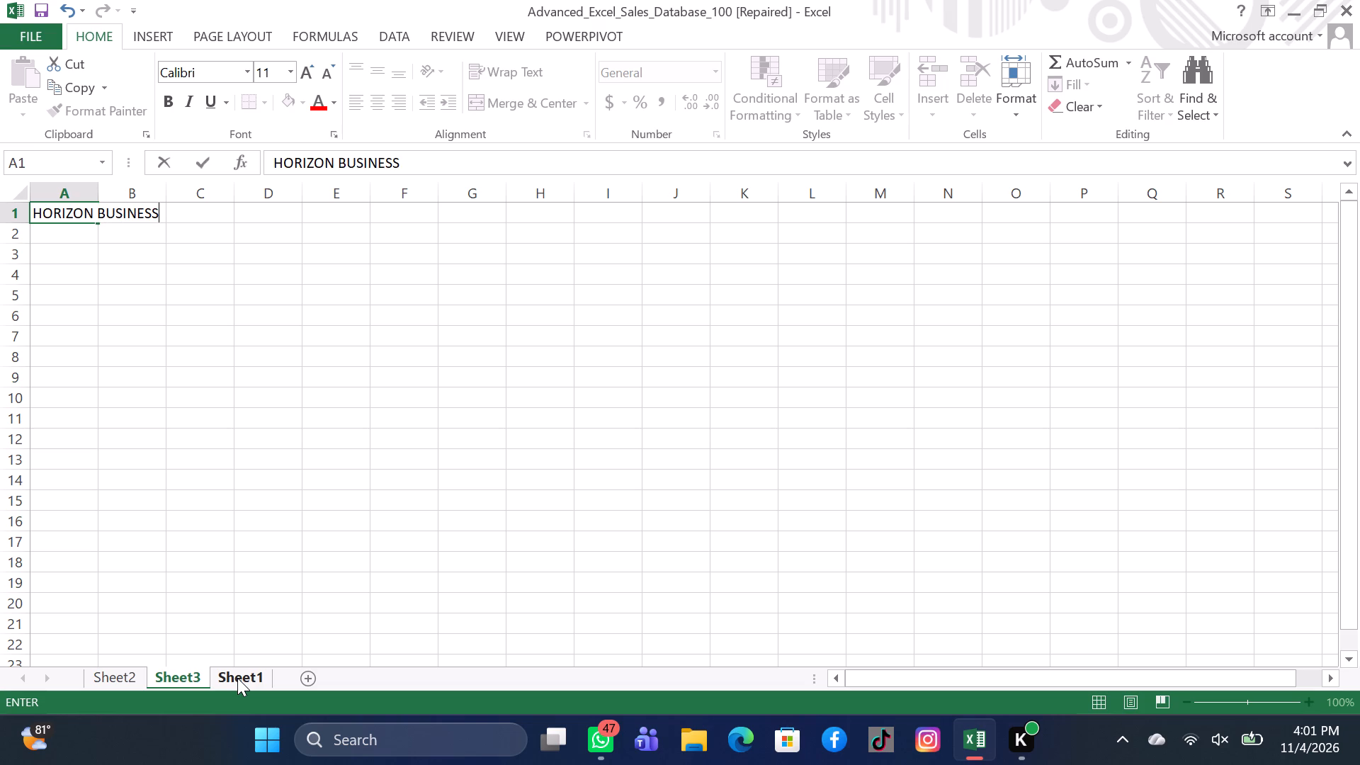
key(space)
key(l)
text(TD)
key(period)
key(Return)
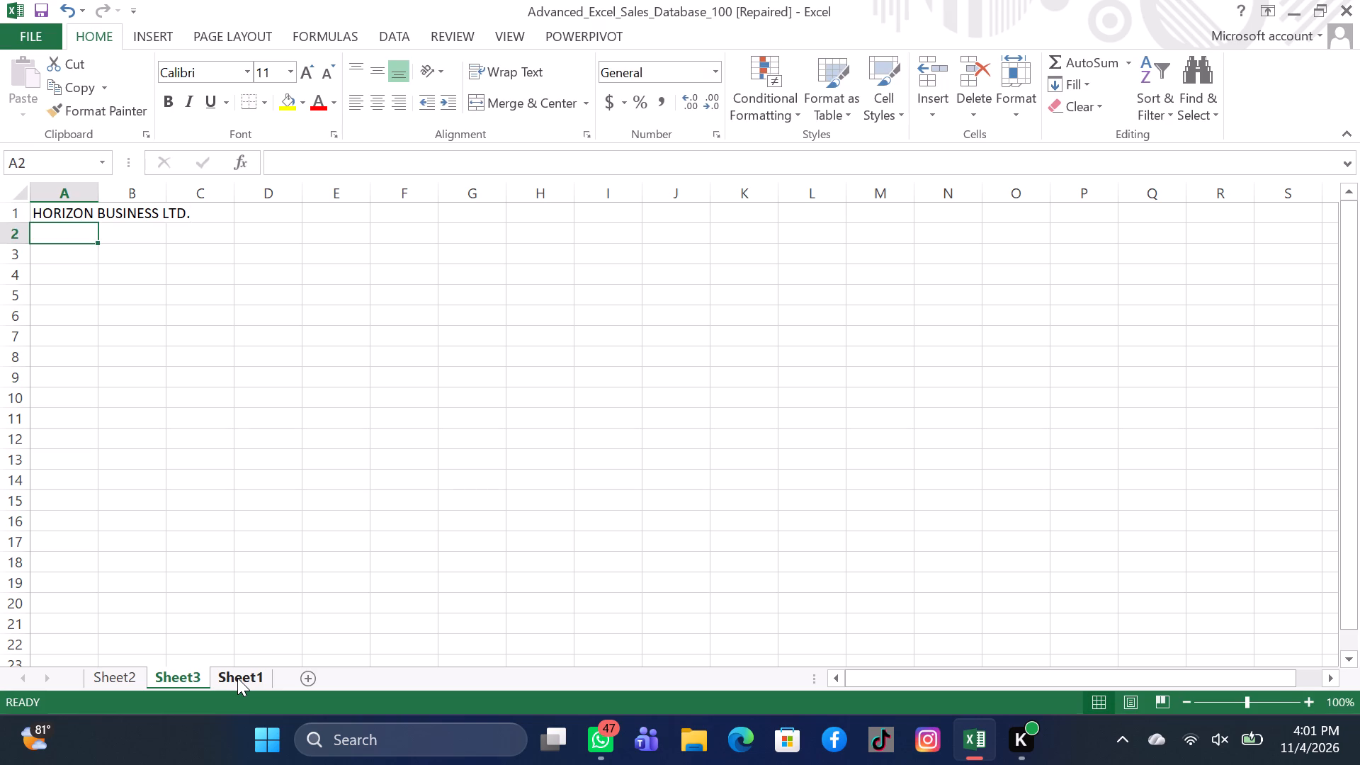
Enter the subtitle SALES PERFORMANCE DASHBOARD in cell A2 of the new worksheet.
text(SALES)
key(space)
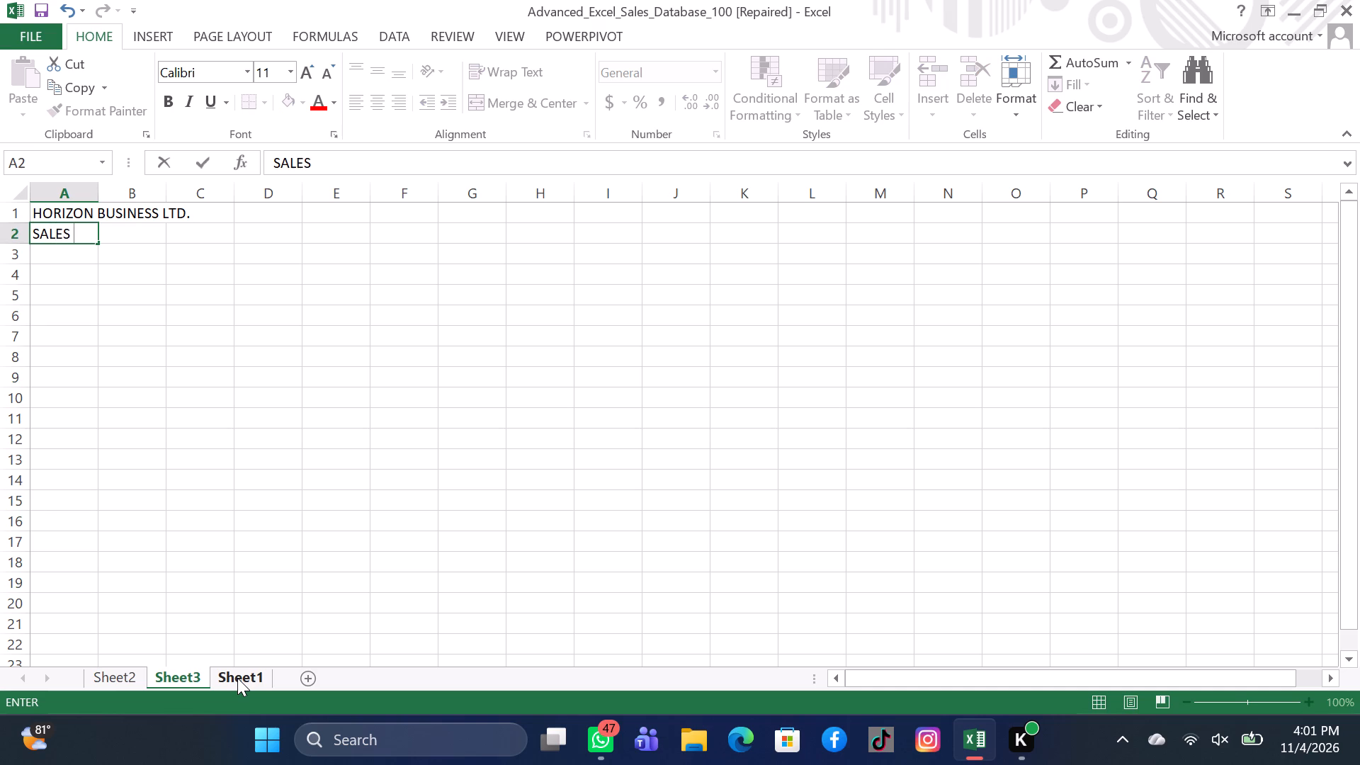
text(PERFORMANCE DASHB)
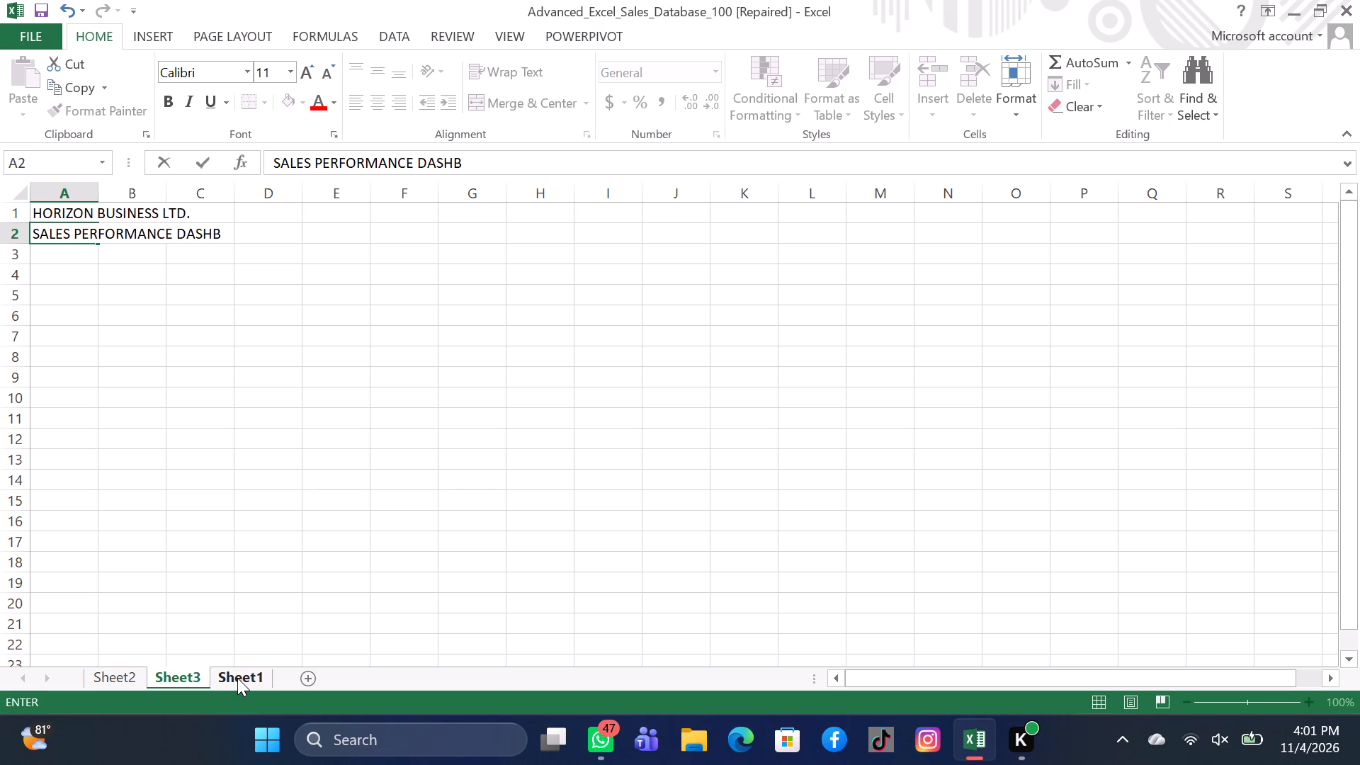
key(o)
key(a)
text(RD)
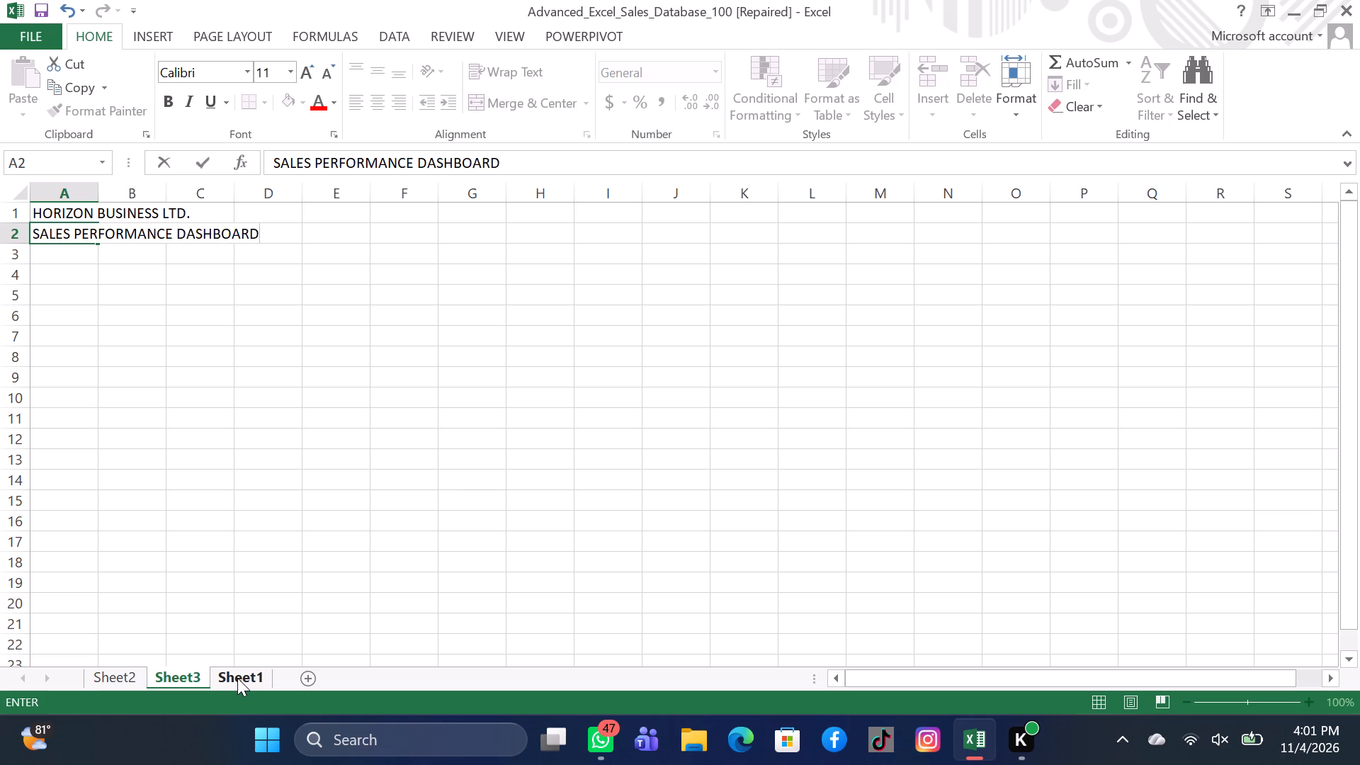
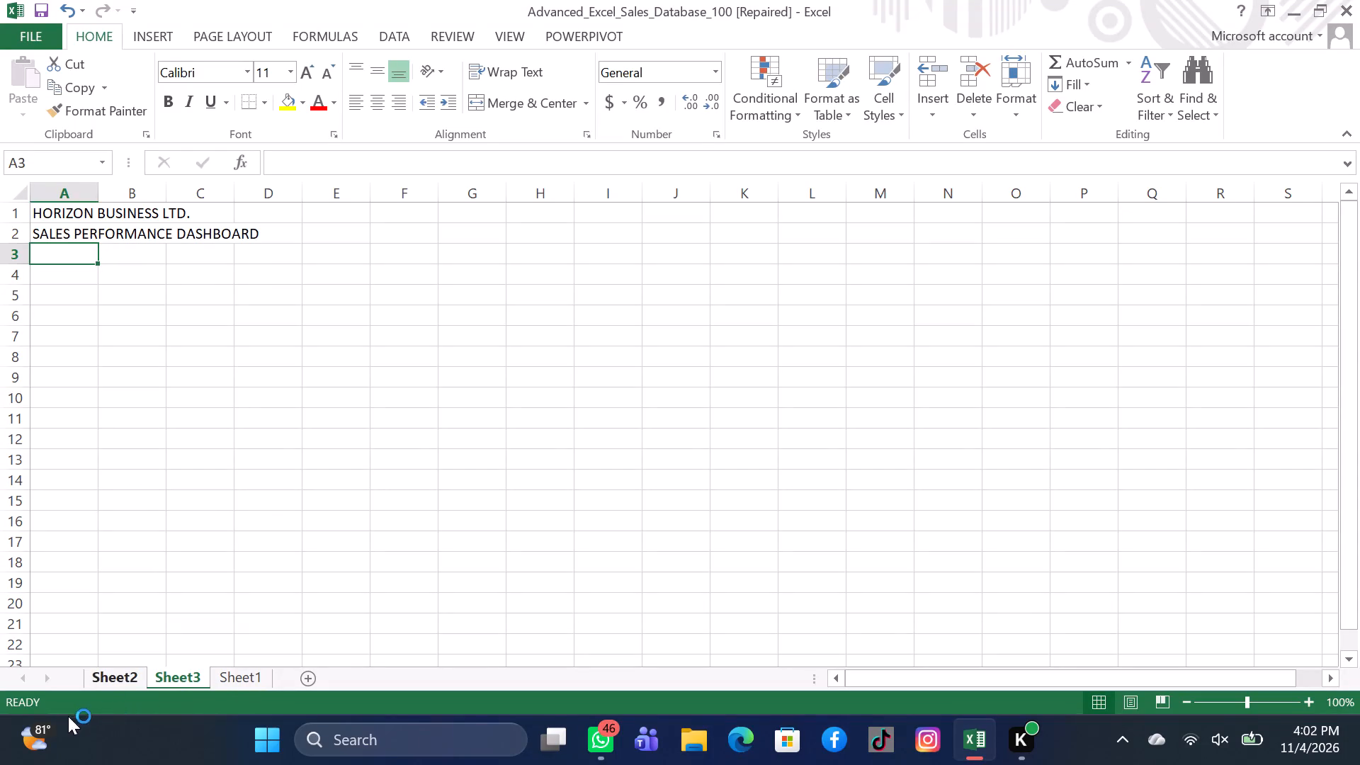
Enter the label Total Revenue in cell A4, below the dashboard subtitle.
click(61, 277)
key(t)
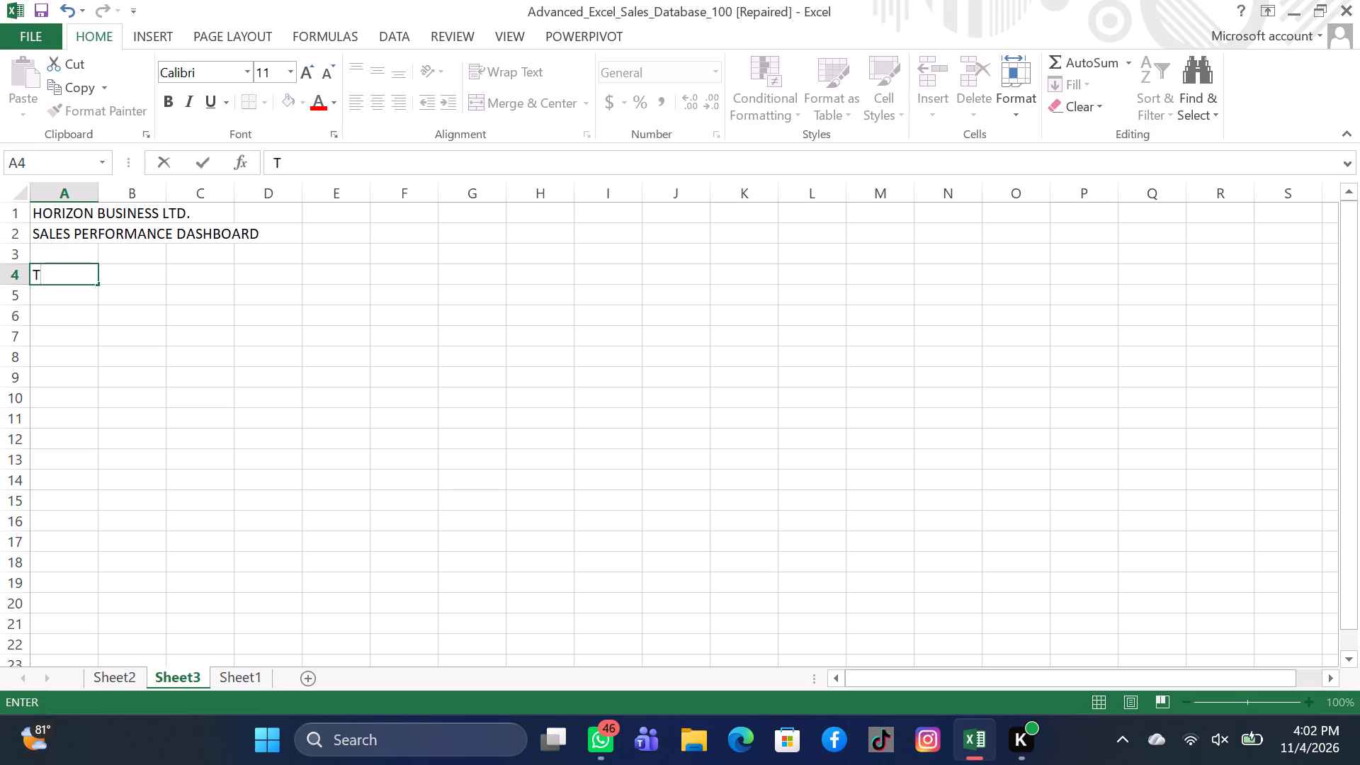
text(otal)
key(space)
key(r)
text(evenue)
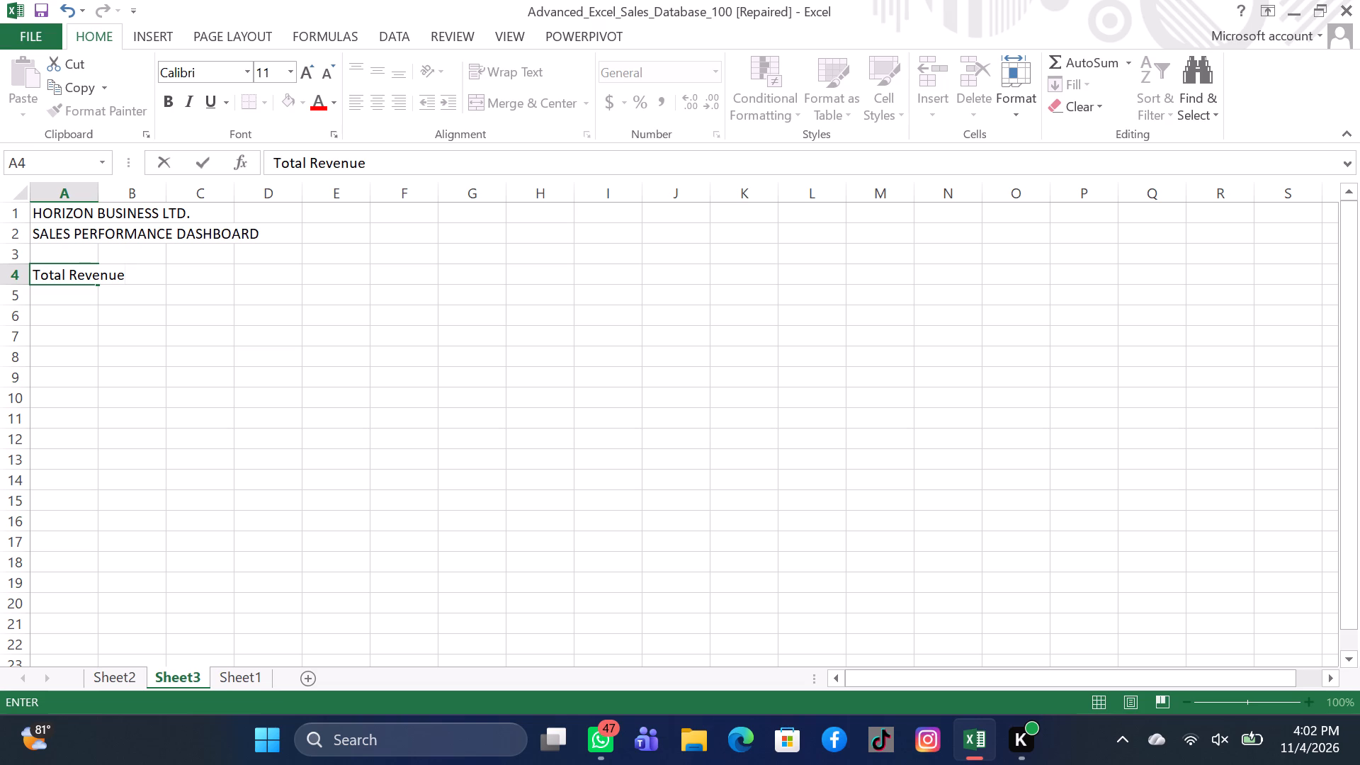
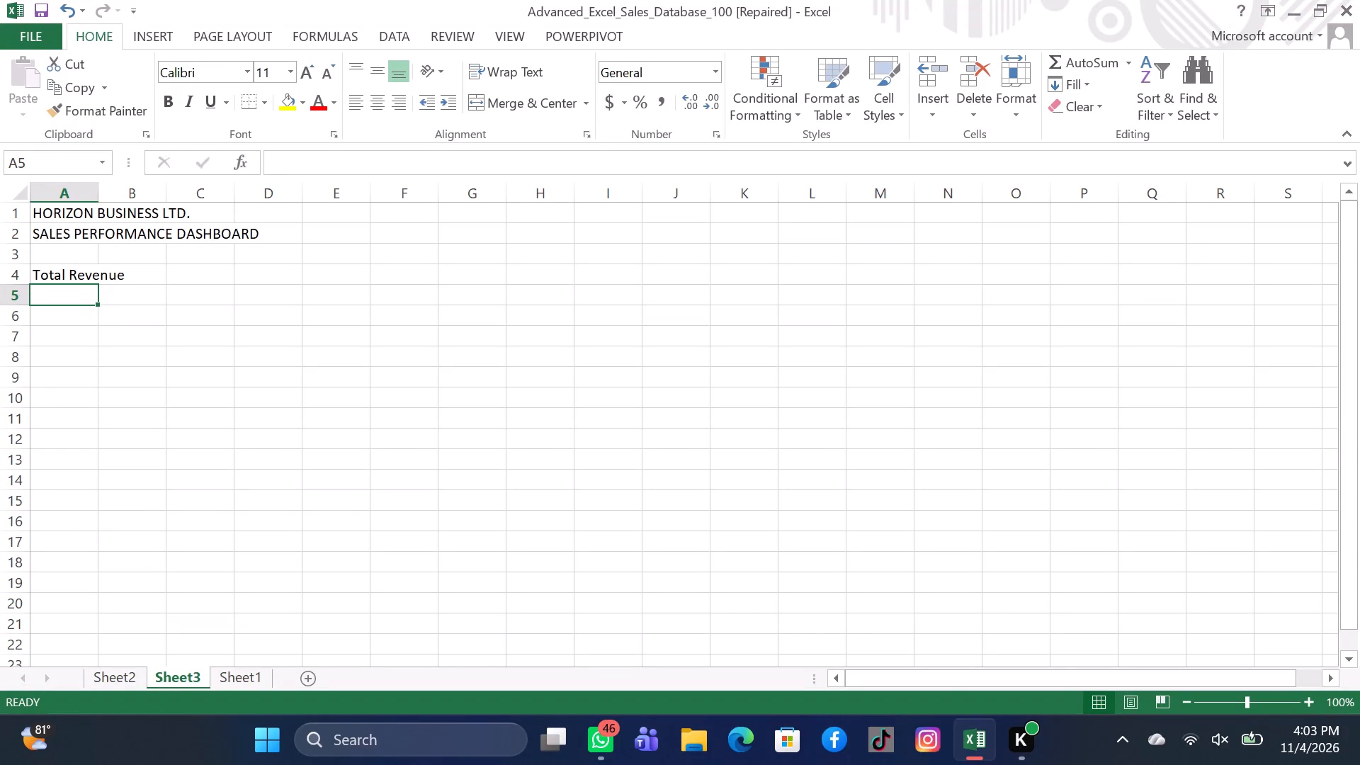
Enter the label Total Transactions in cell D4, in the same row as the Total Revenue label.
click(258, 272)
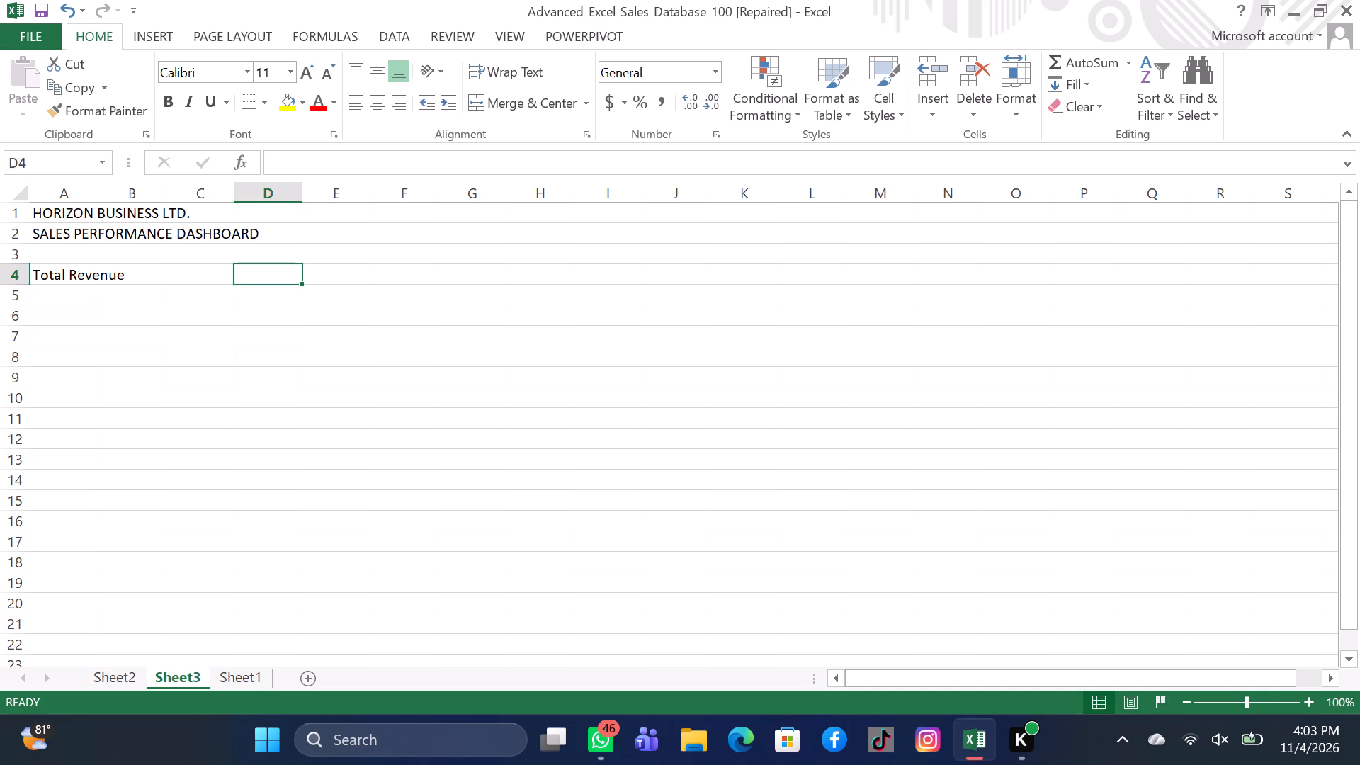
key(t)
text(otal)
key(space)
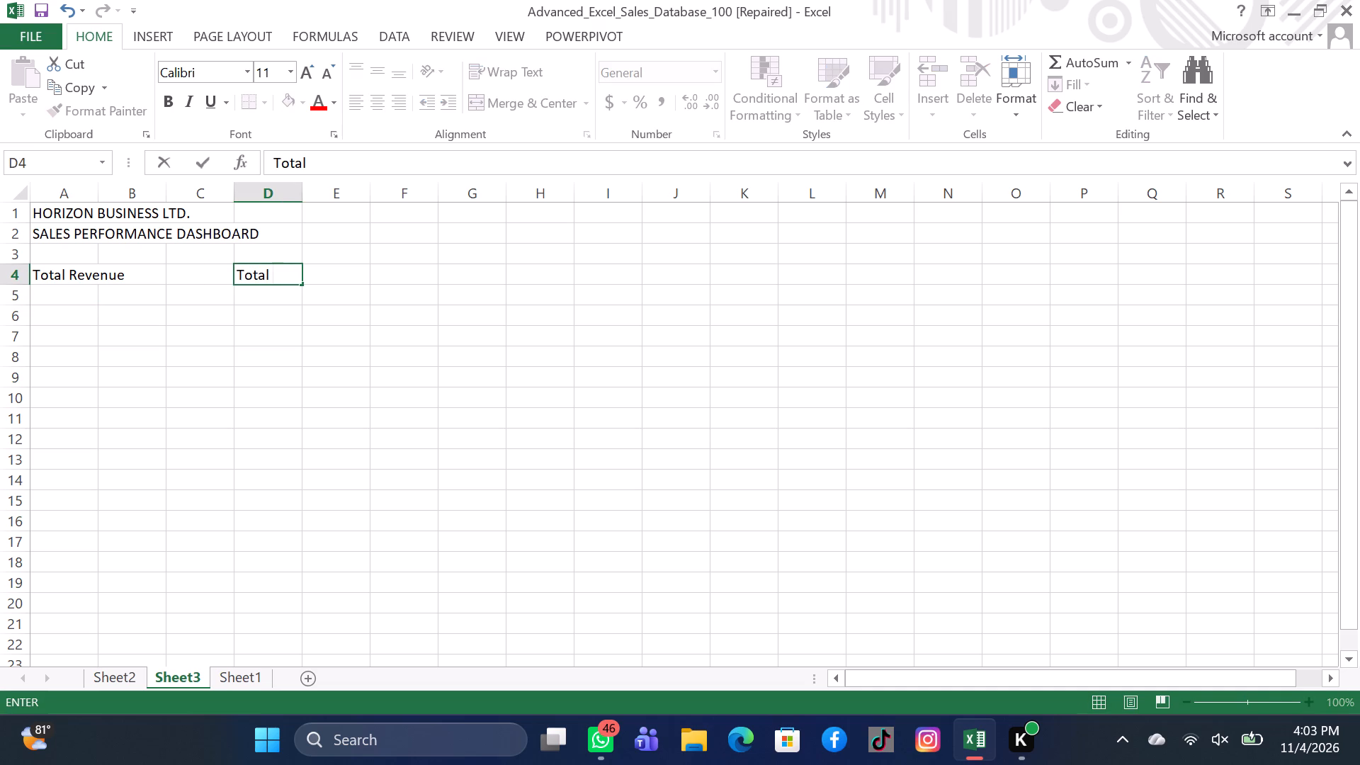
key(t)
text(ra)
text(nsactions)
key(Return)
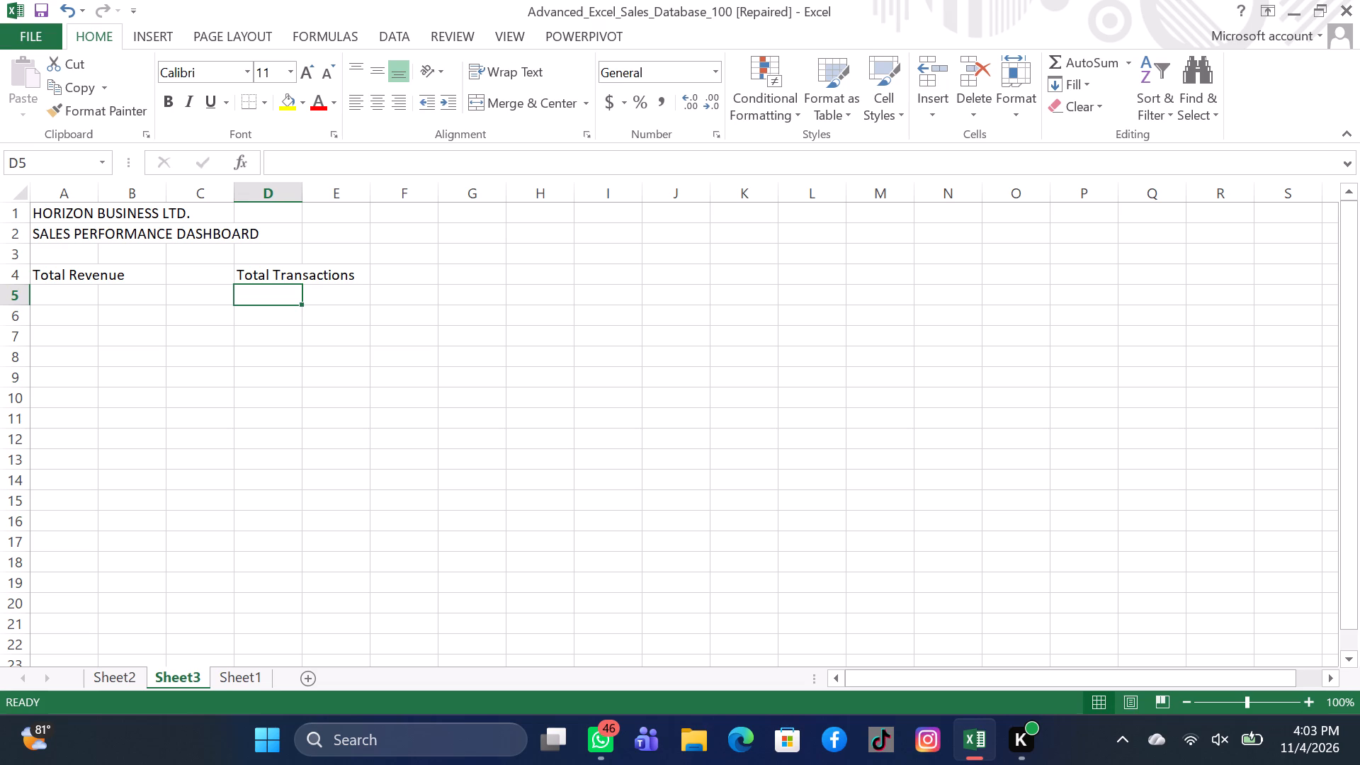
Enter the label Total Quantity Sold in cell G4, correcting any misspelling in the word Quantity.
click(466, 283)
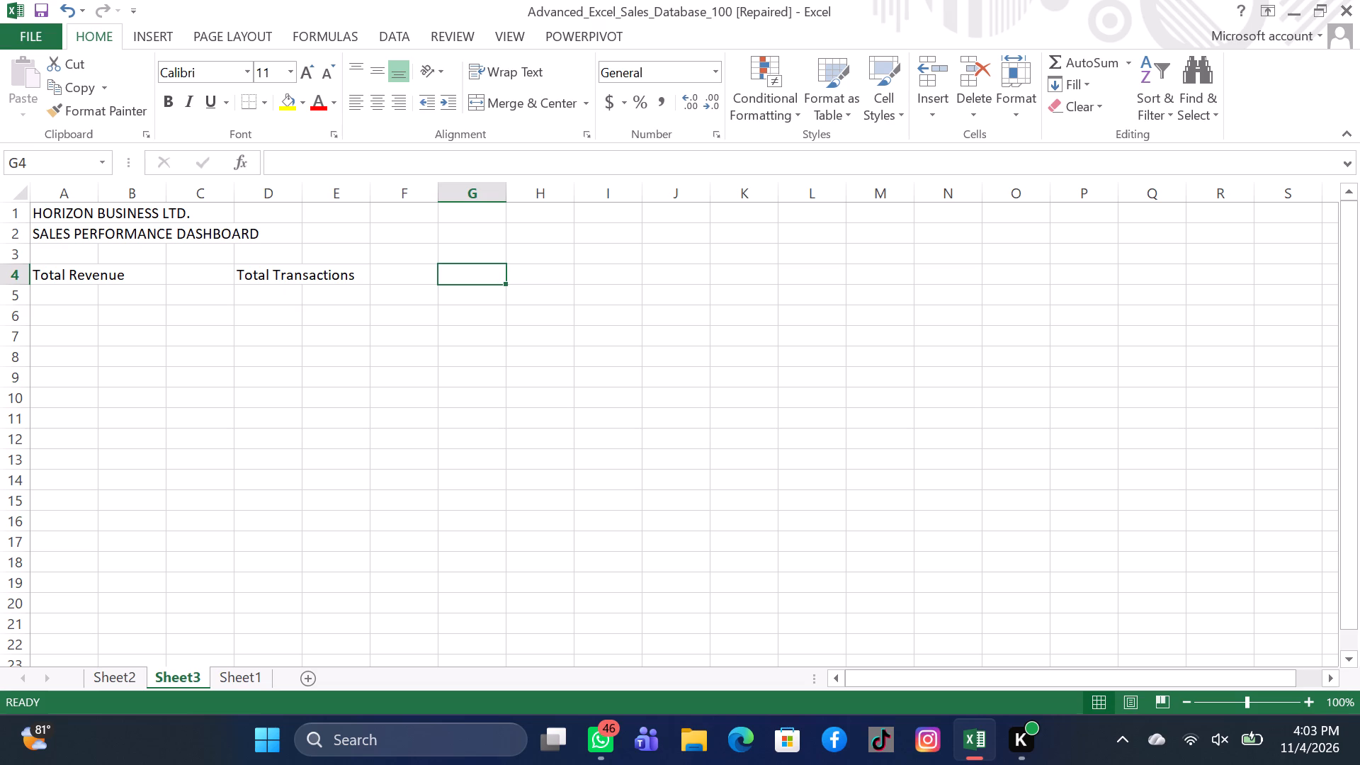
key(t)
key(o)
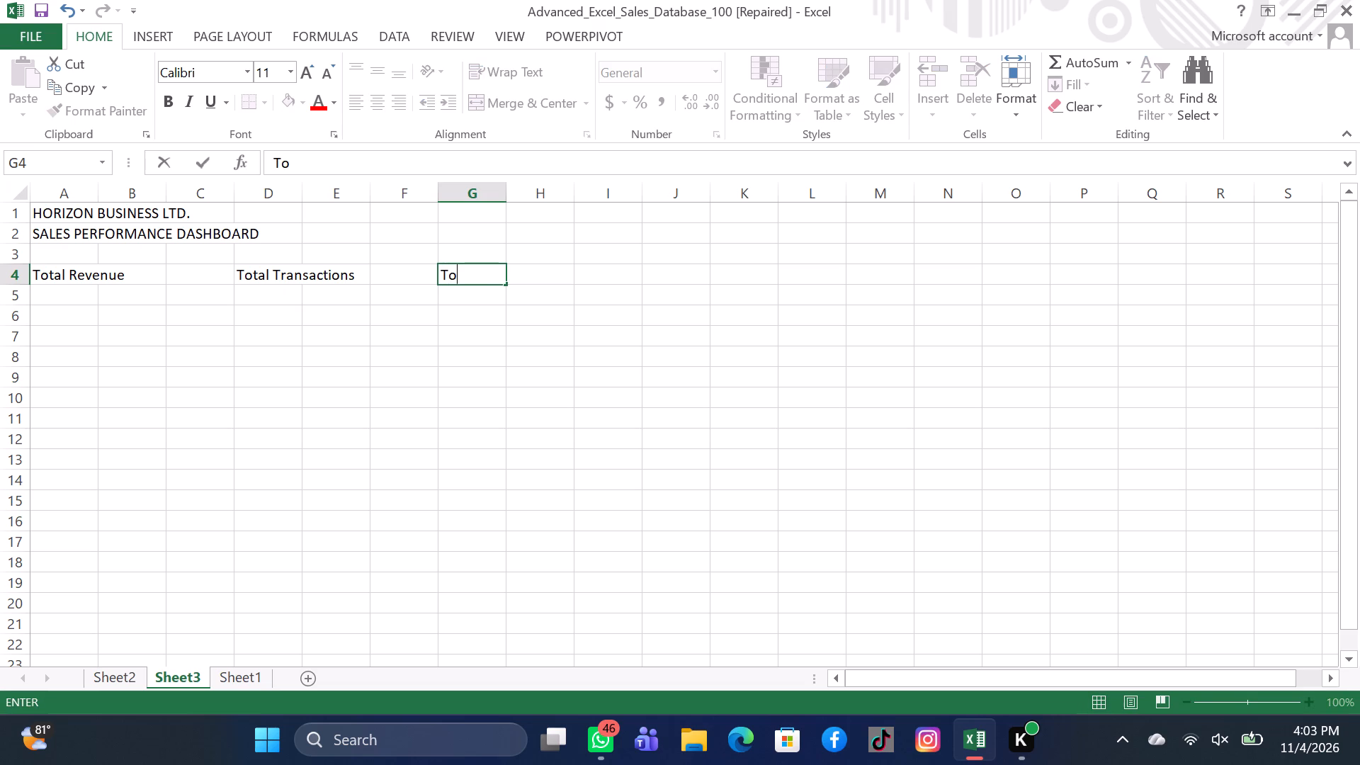
key(t)
text(al)
key(space)
key(q)
text(uanrity)
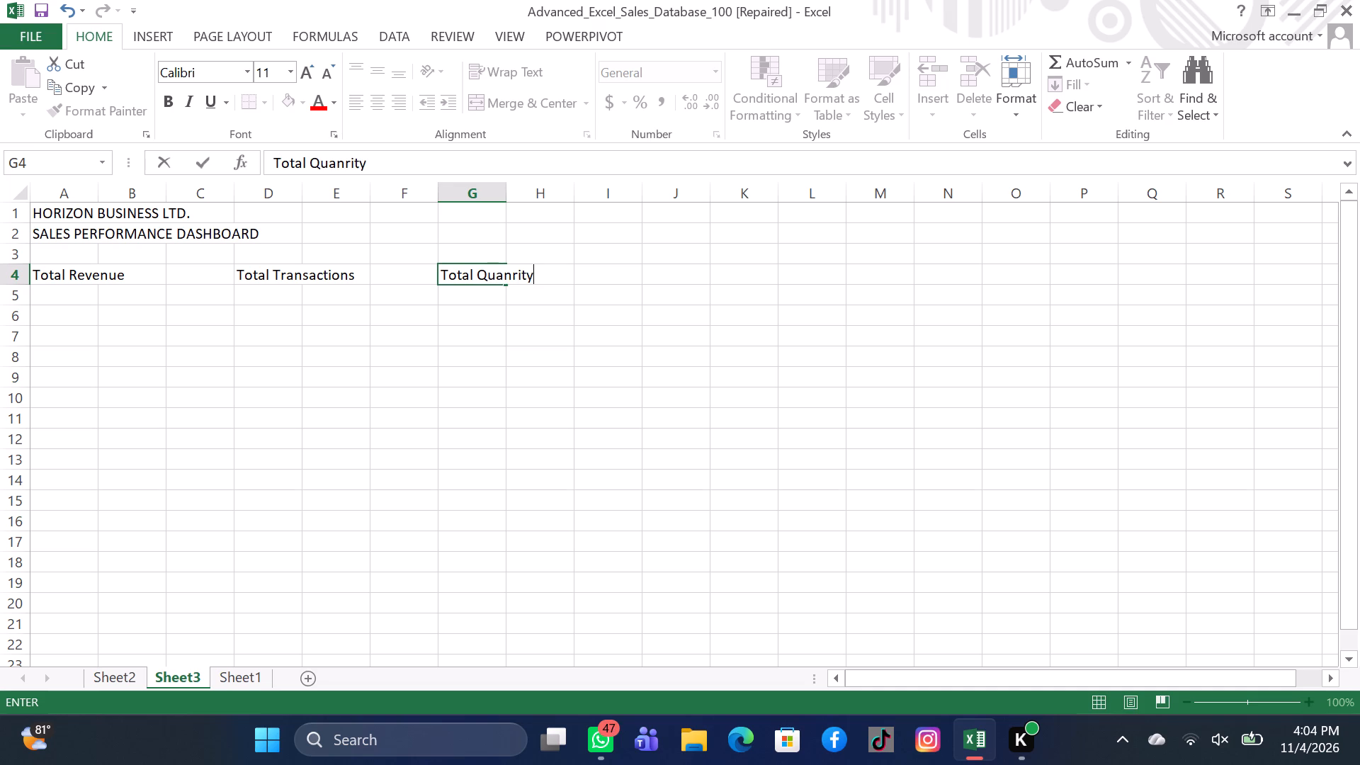
key(space)
key(s)
text(old)
key(Return)
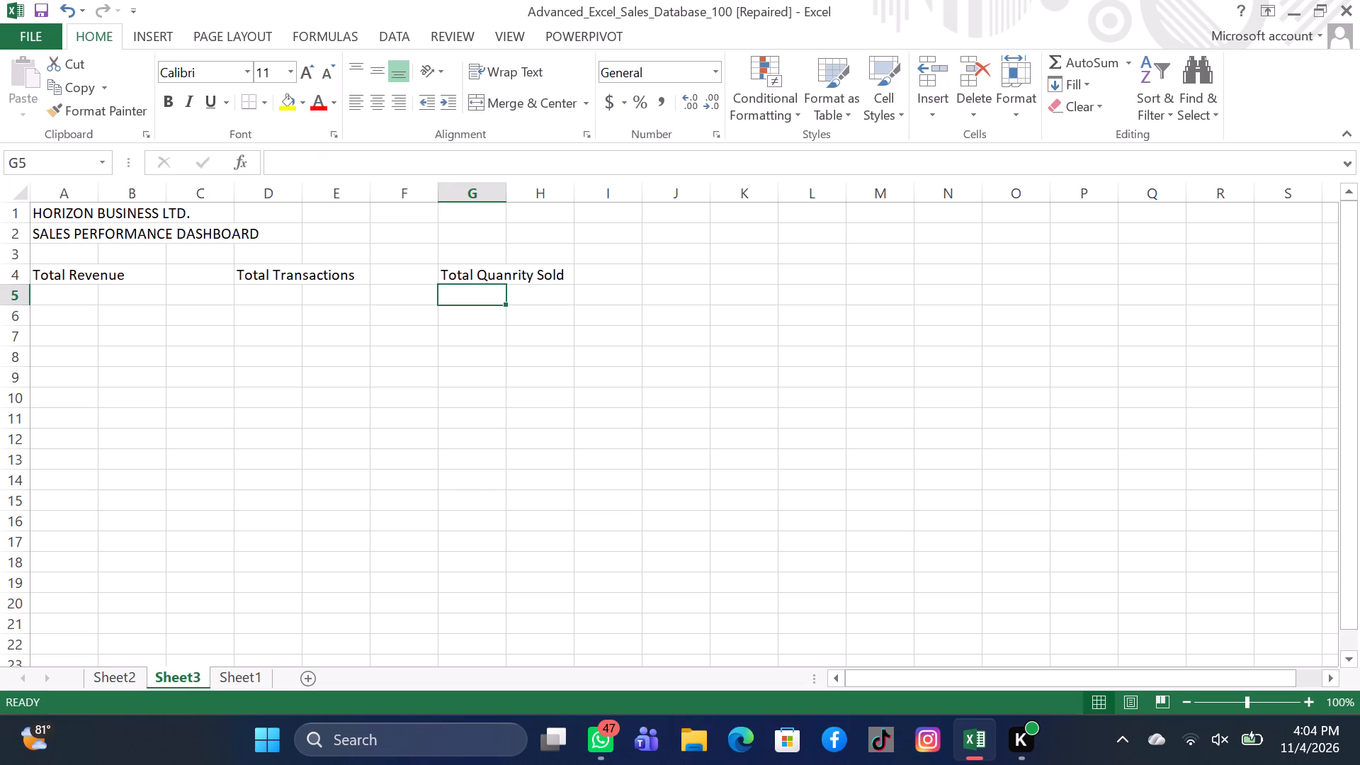
click(520, 273)
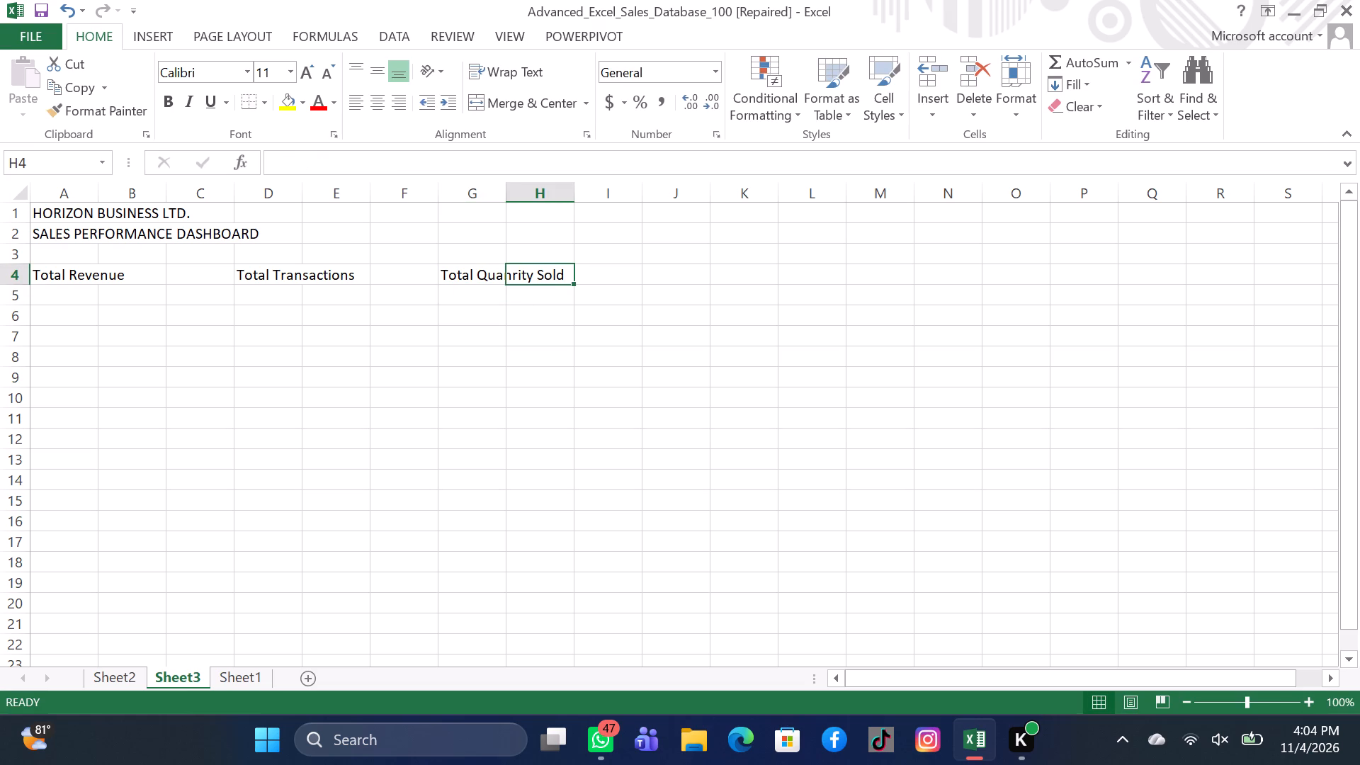
click(494, 278)
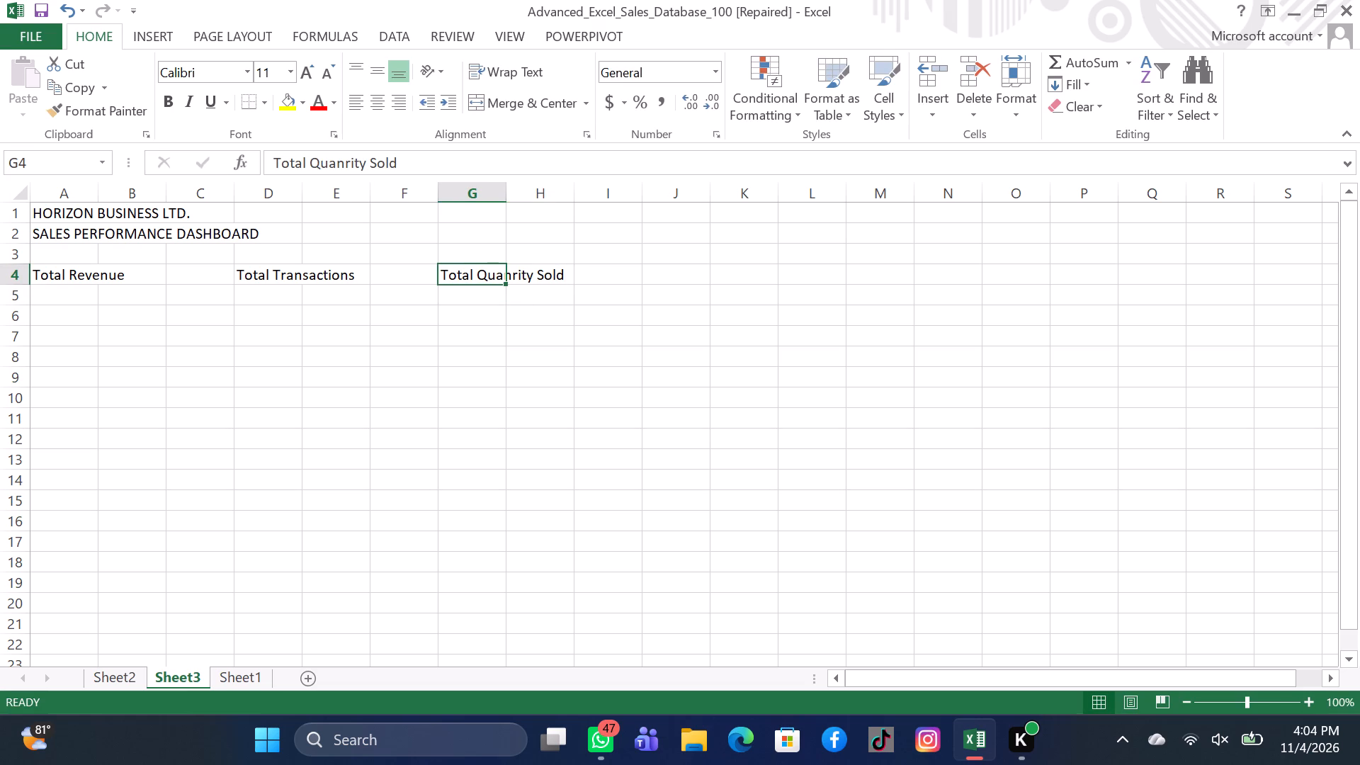
click(348, 164)
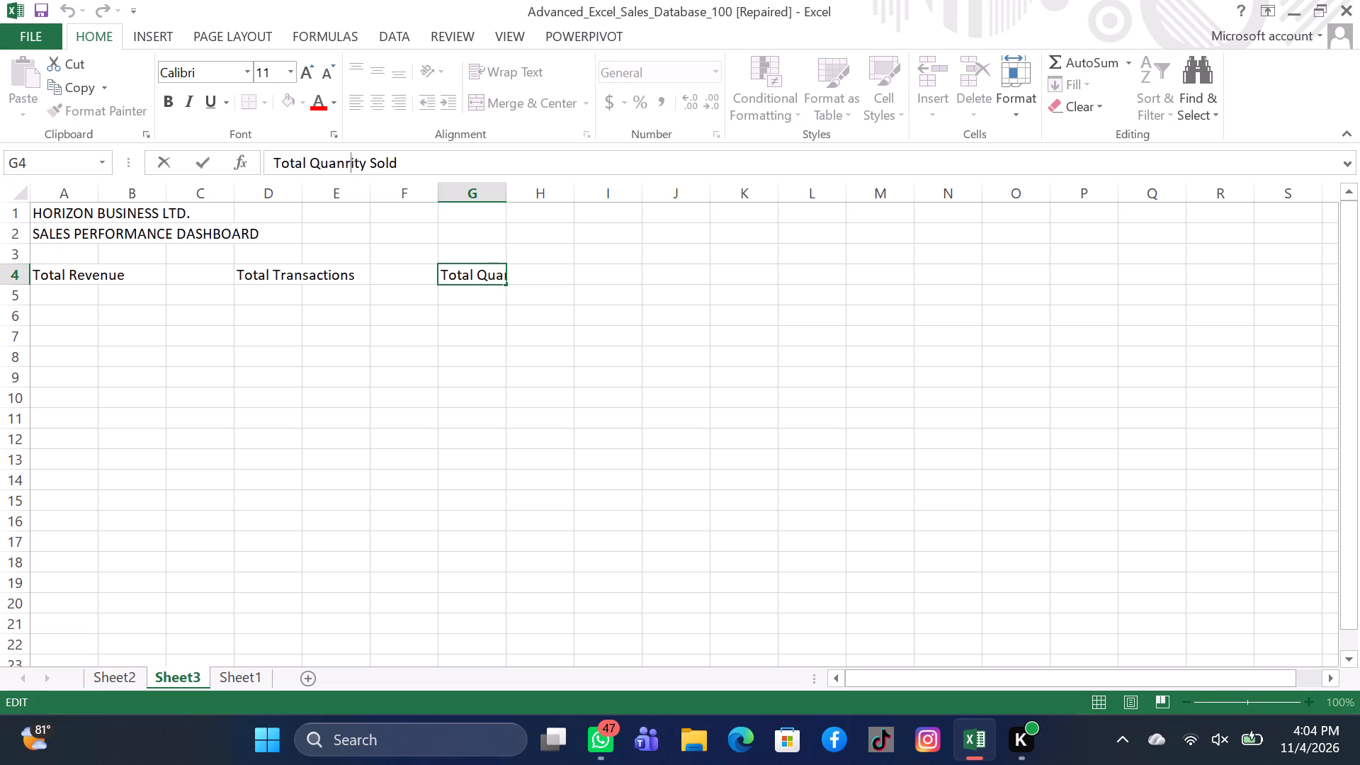
key(BackSpace)
key(t)
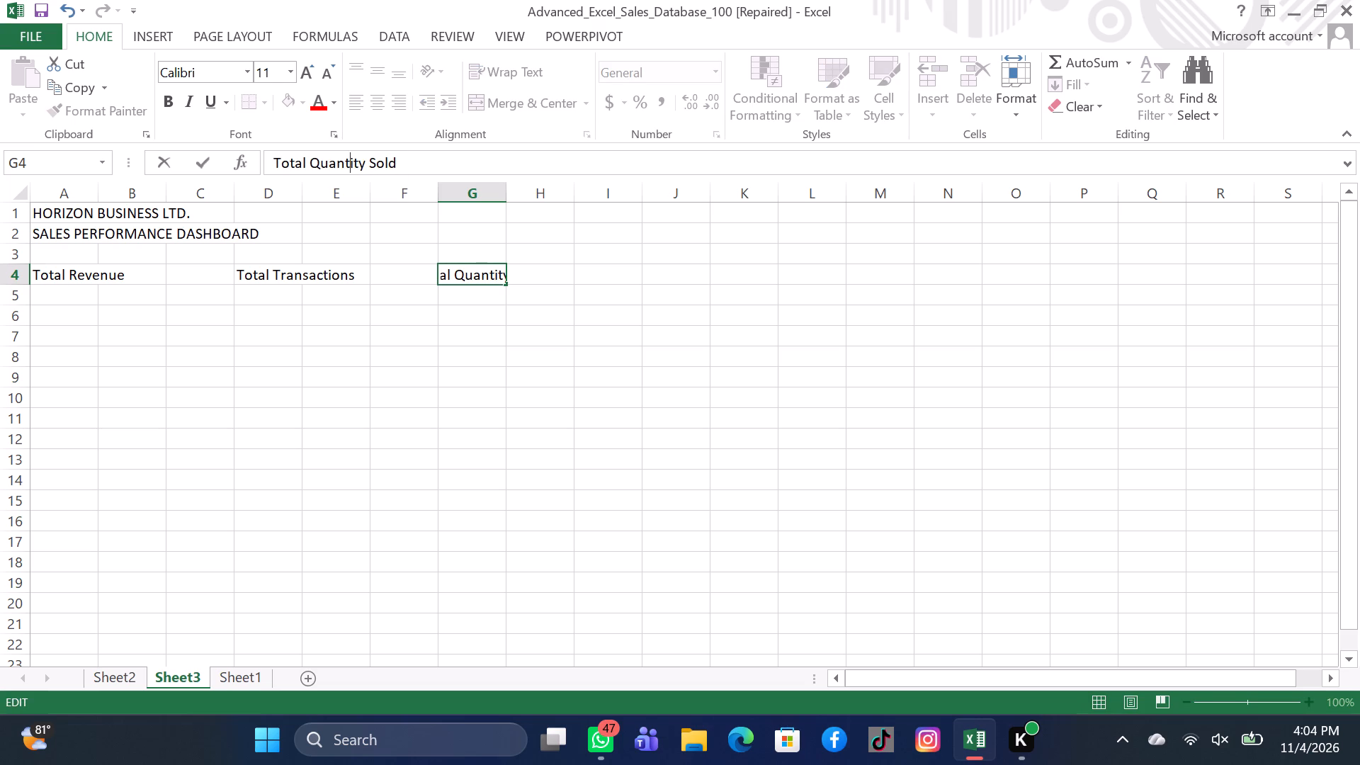
key(Return)
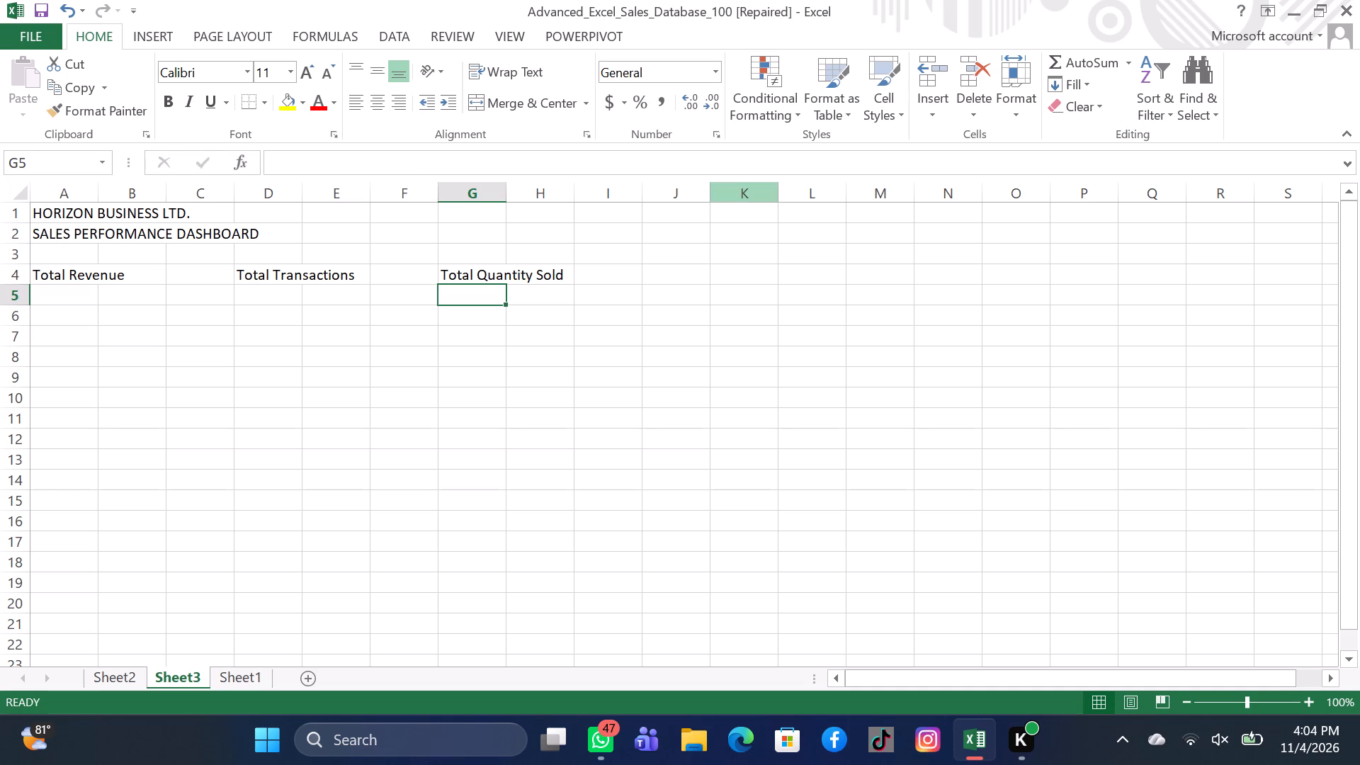
Enter the label Average Sales in cell J4, in the same row as the other metric labels.
click(686, 274)
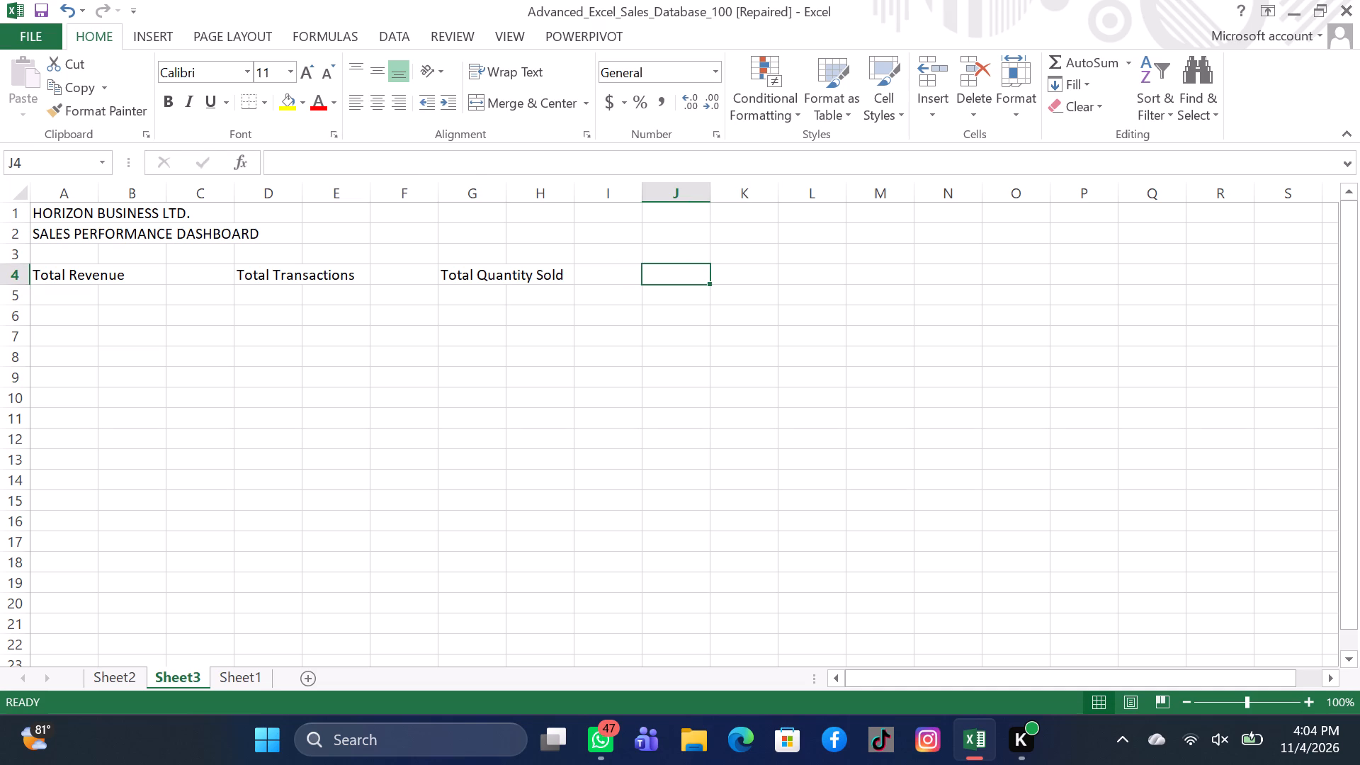
key(a)
text(verage)
key(space)
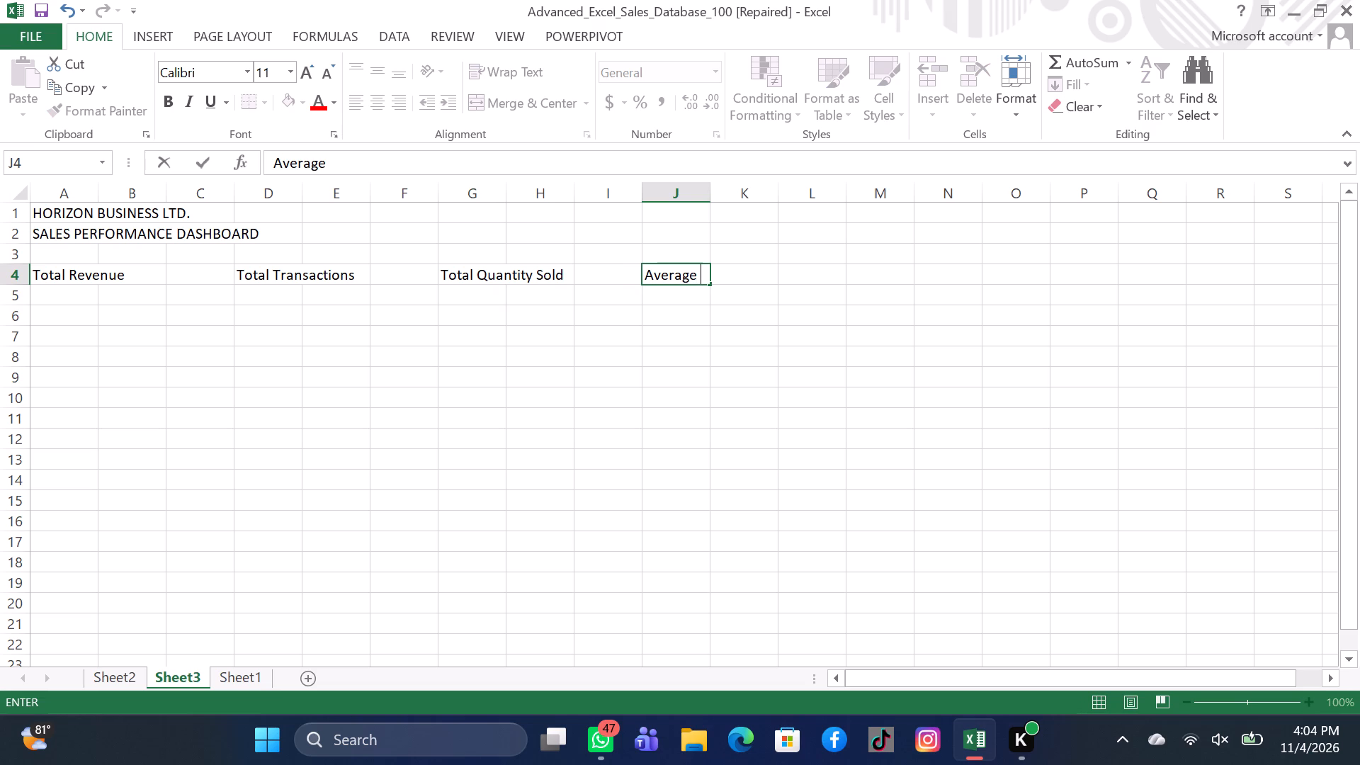
key(s)
text(ales)
key(Return)
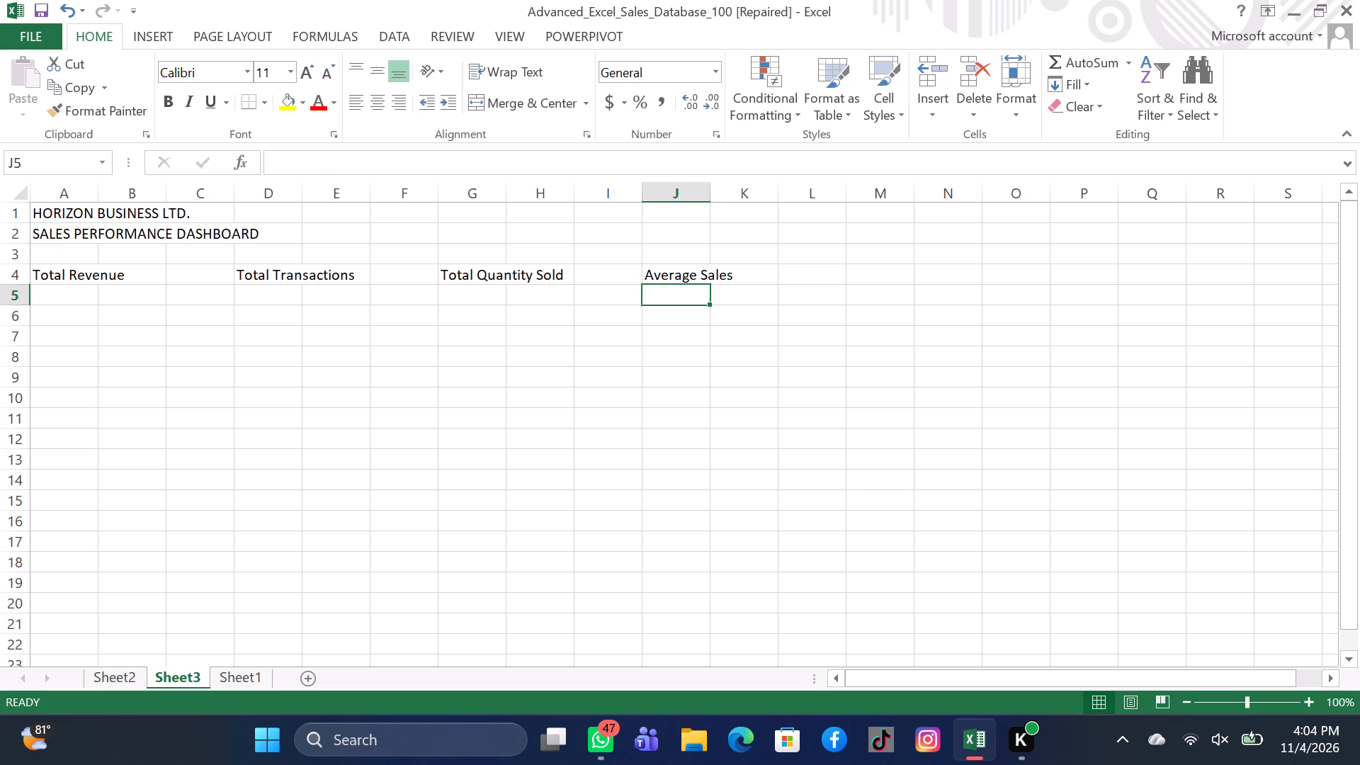
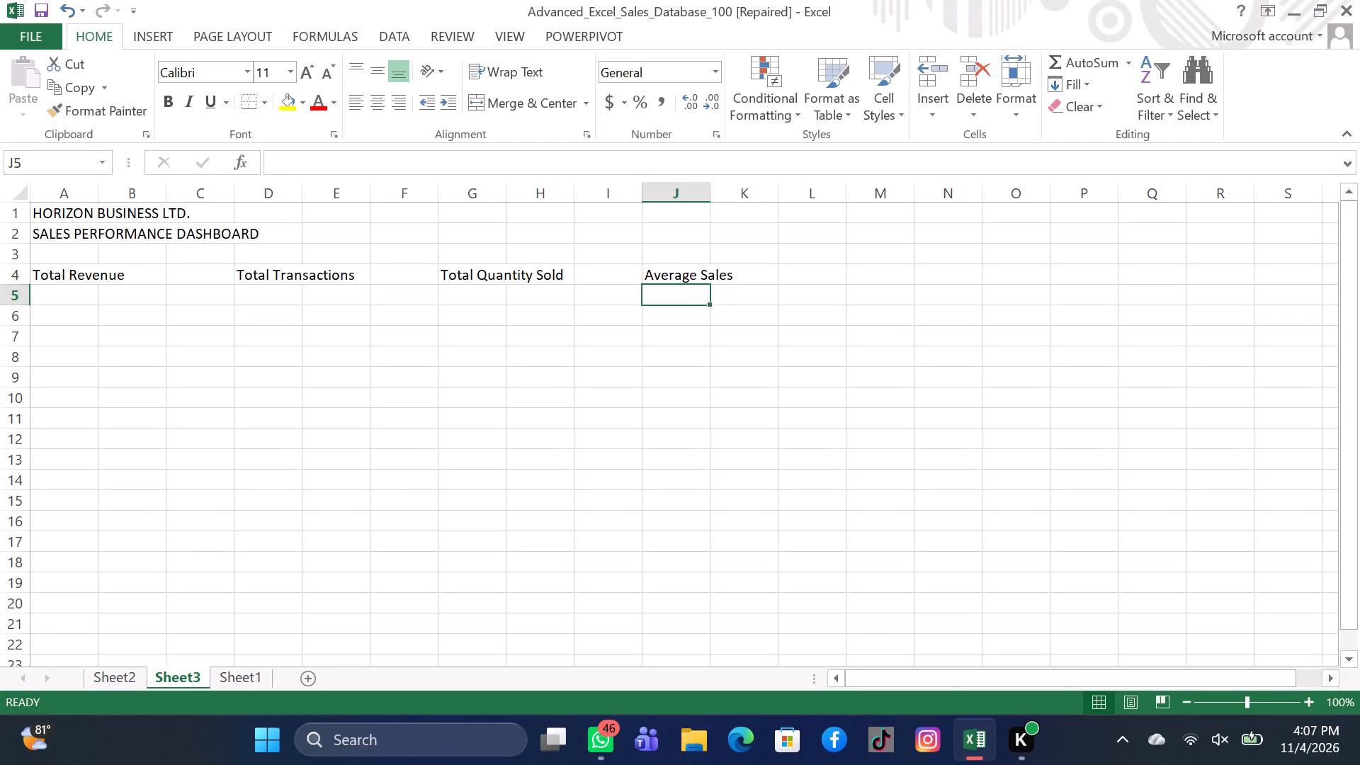
Enter the formula =SUM(Sheet1!K2:K101) in cell B4, beside the Total Revenue label.
click(79, 300)
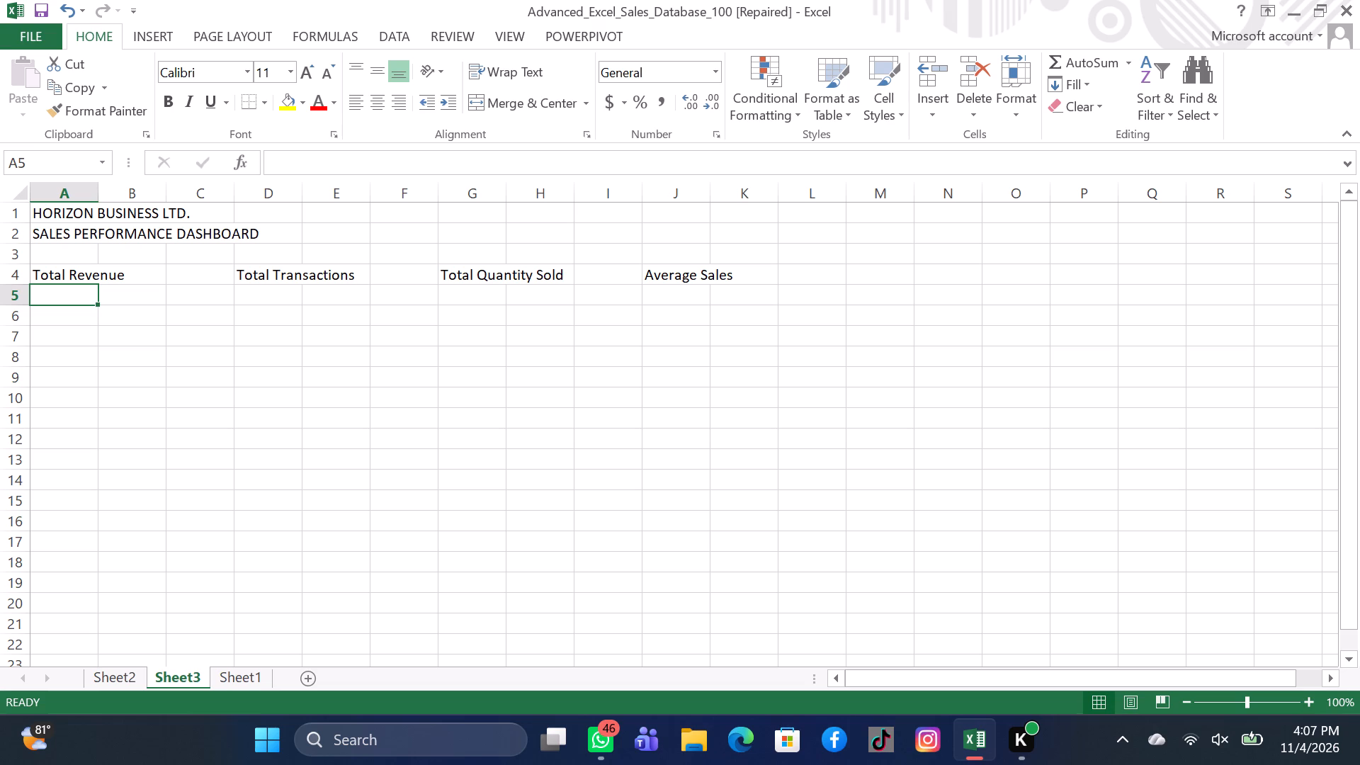
click(145, 297)
click(146, 271)
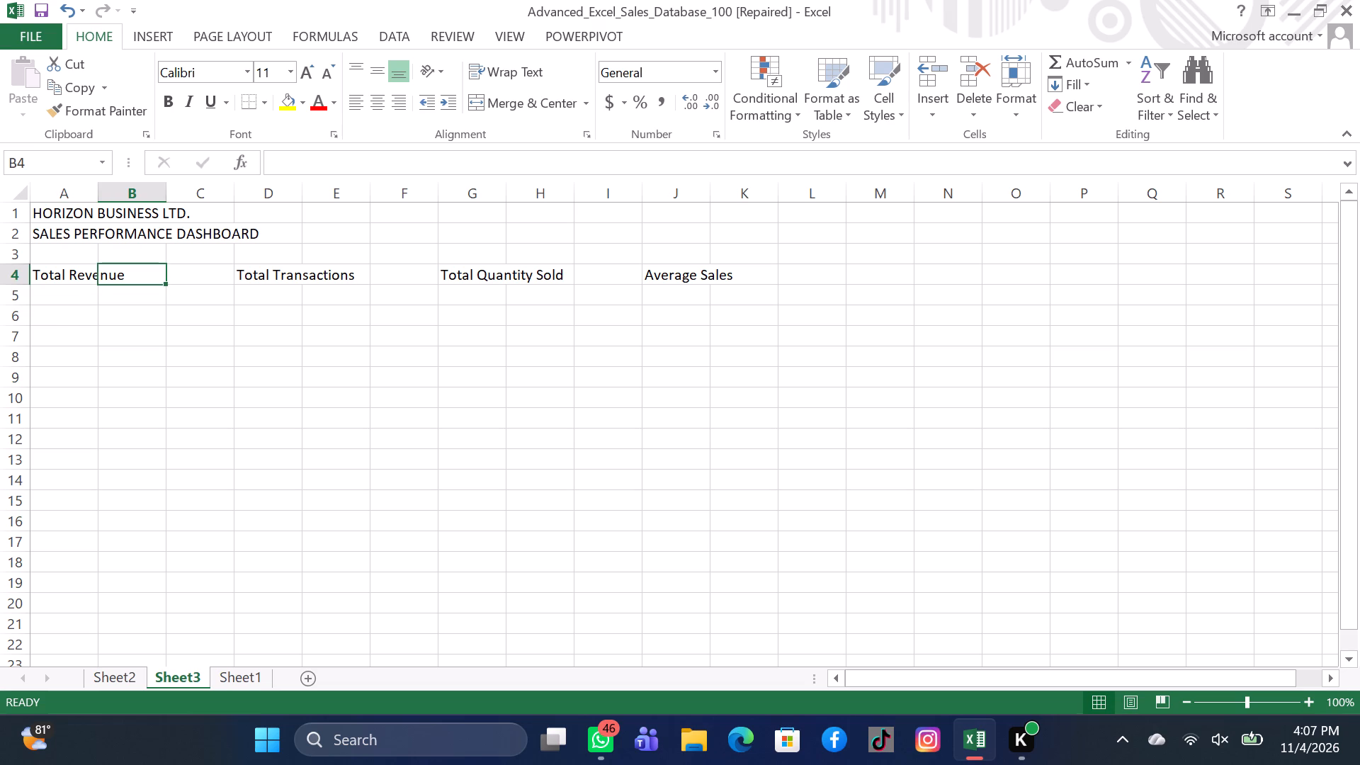
key(equal)
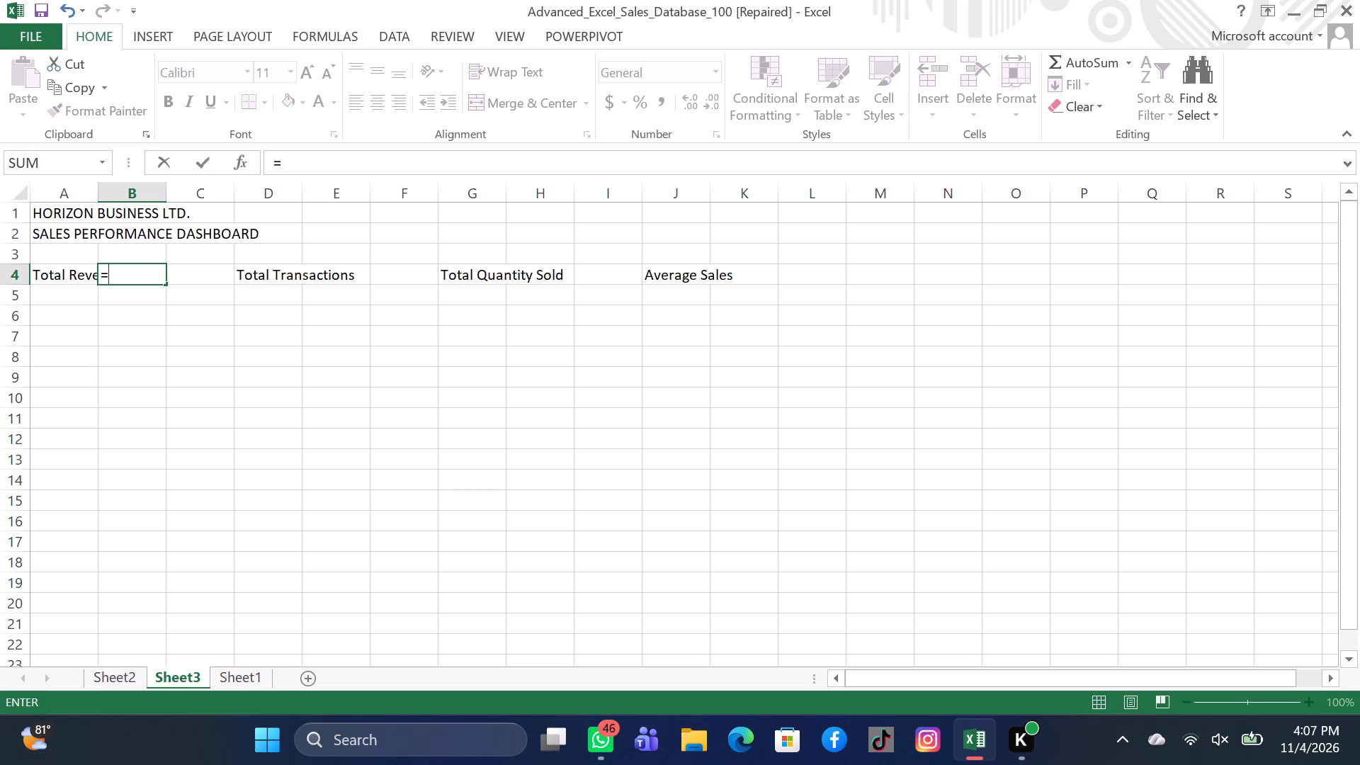
key(s)
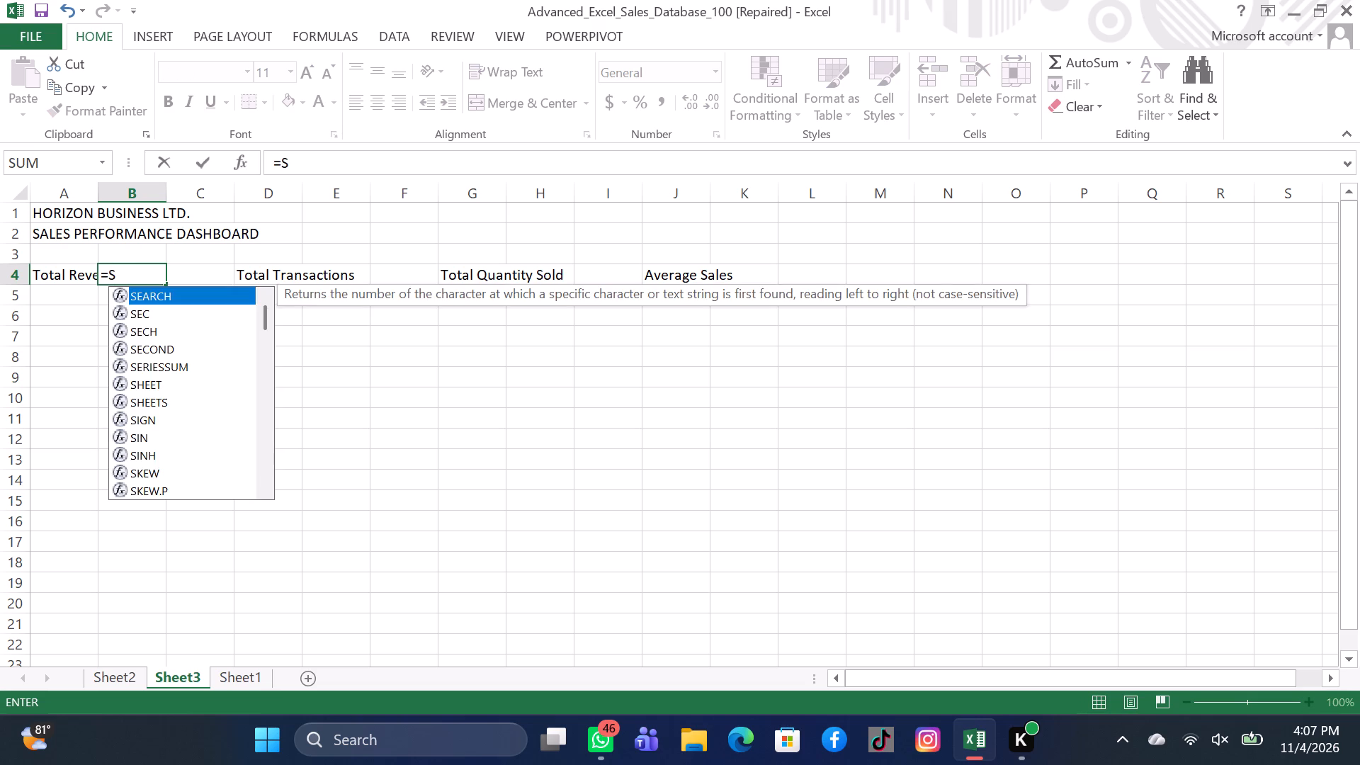
key(u)
key(m)
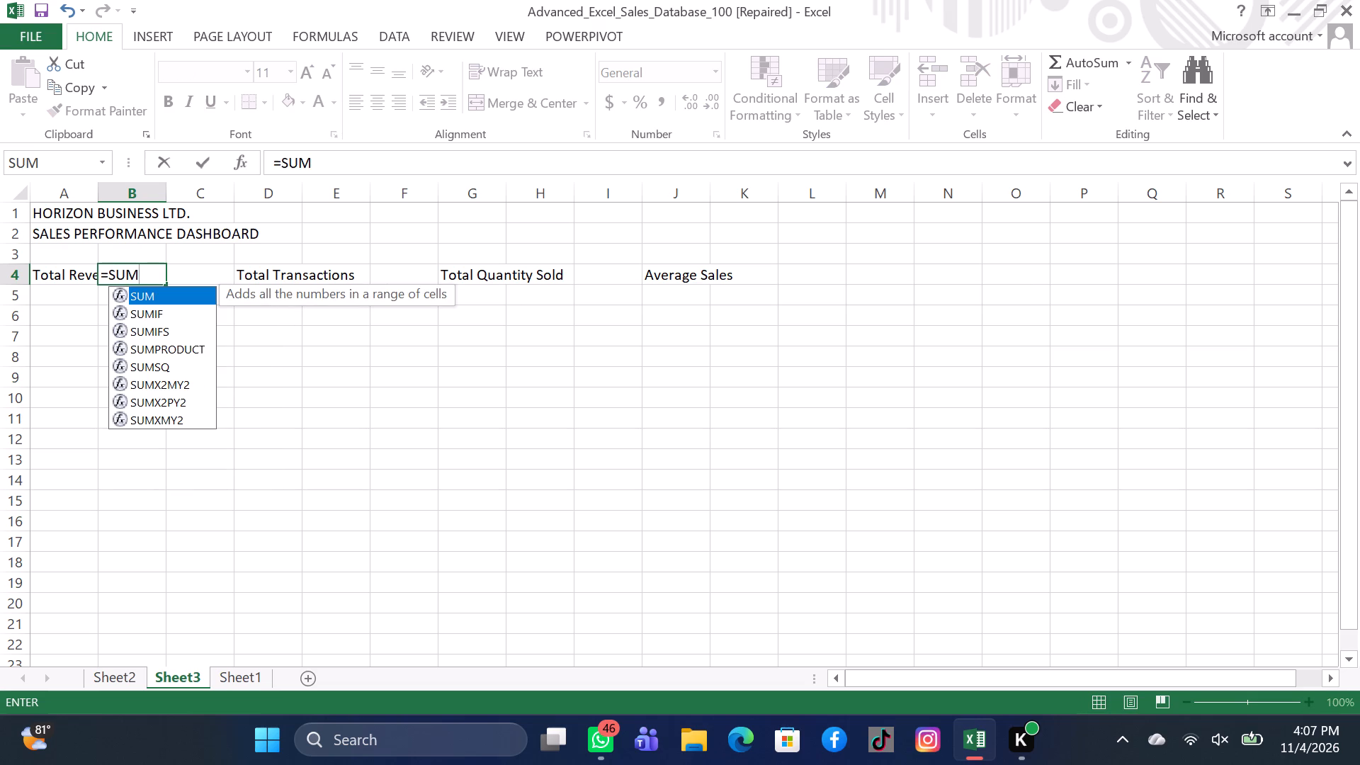
text((S)
text(heet1)
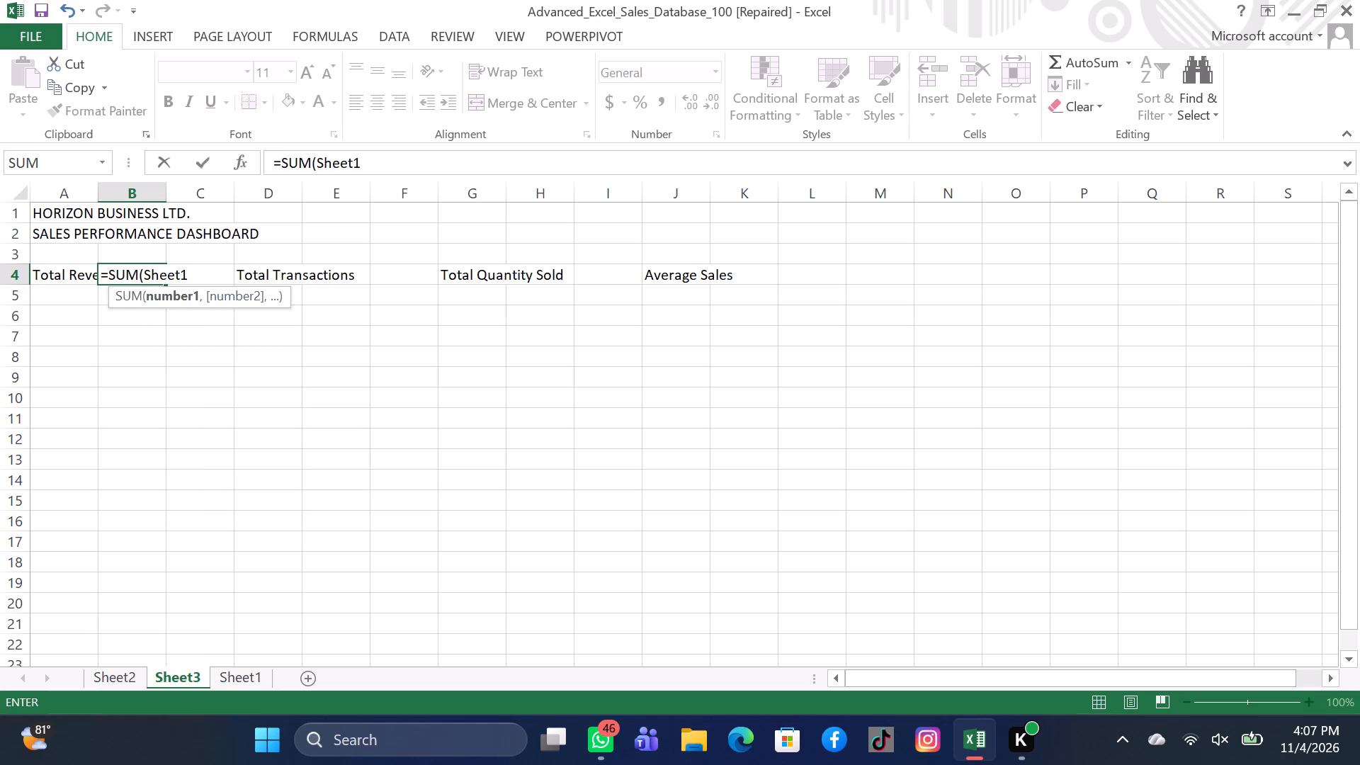
key(shift+exclam)
text(K2)
key(shift+colon)
key(k)
key(1)
text(01)
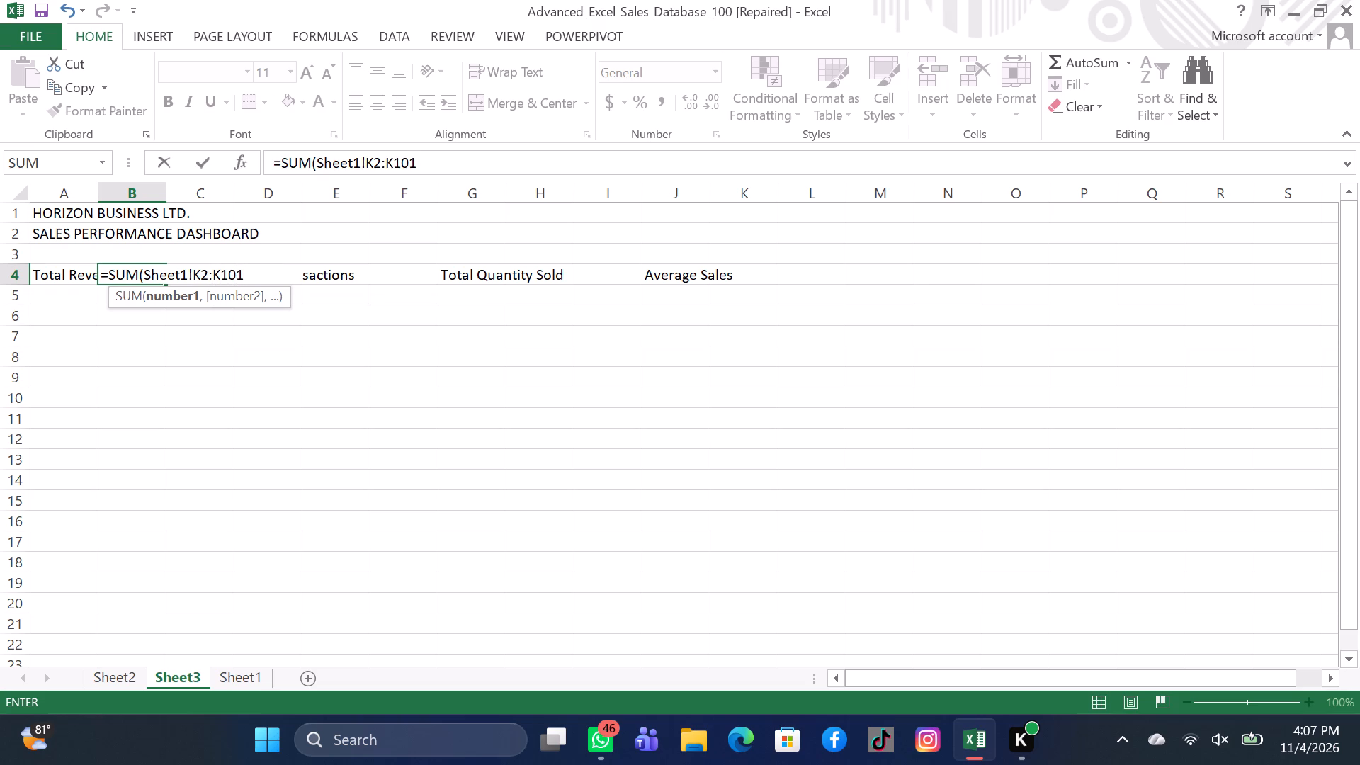
key(shift+parenright)
key(Return)
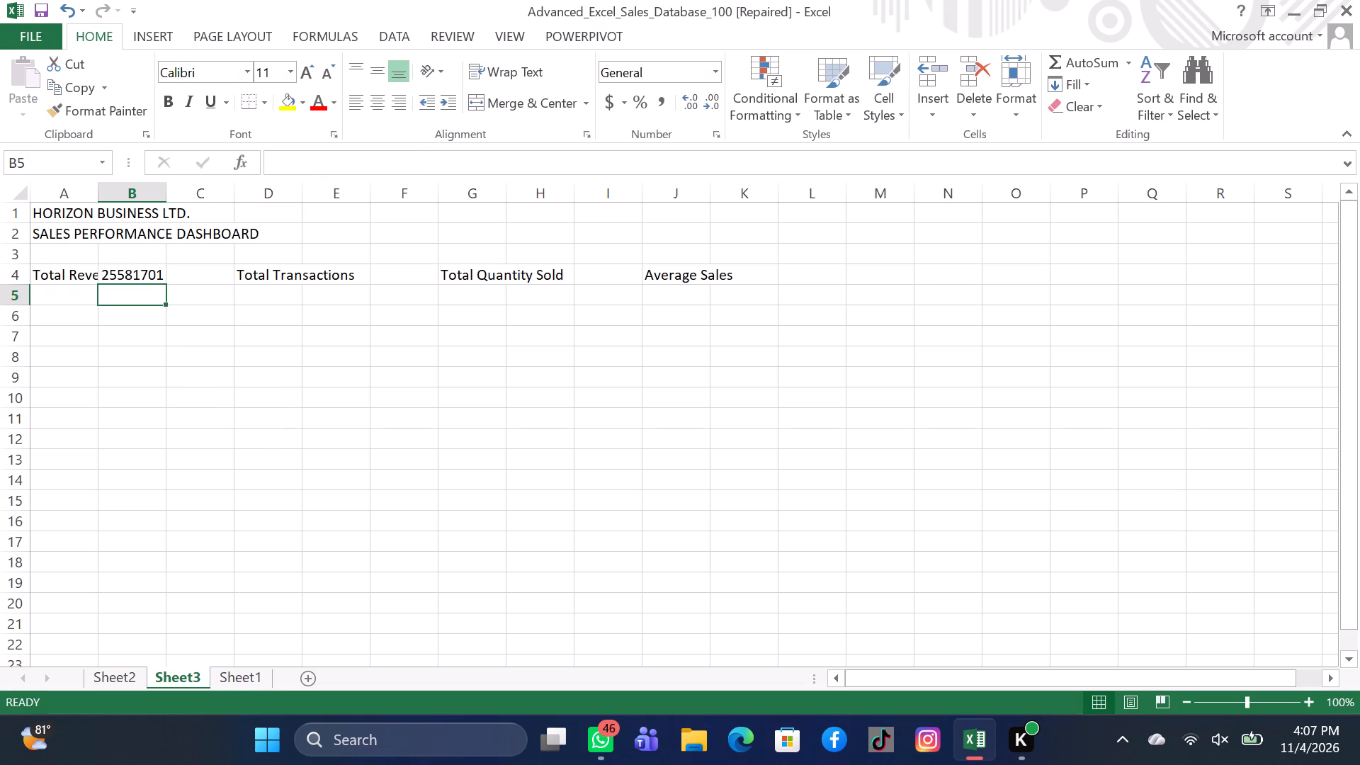
Enter the formula =COUNTA(Sheet1!B2:B101) in cell E4, beside the Total Transactions label.
click(344, 283)
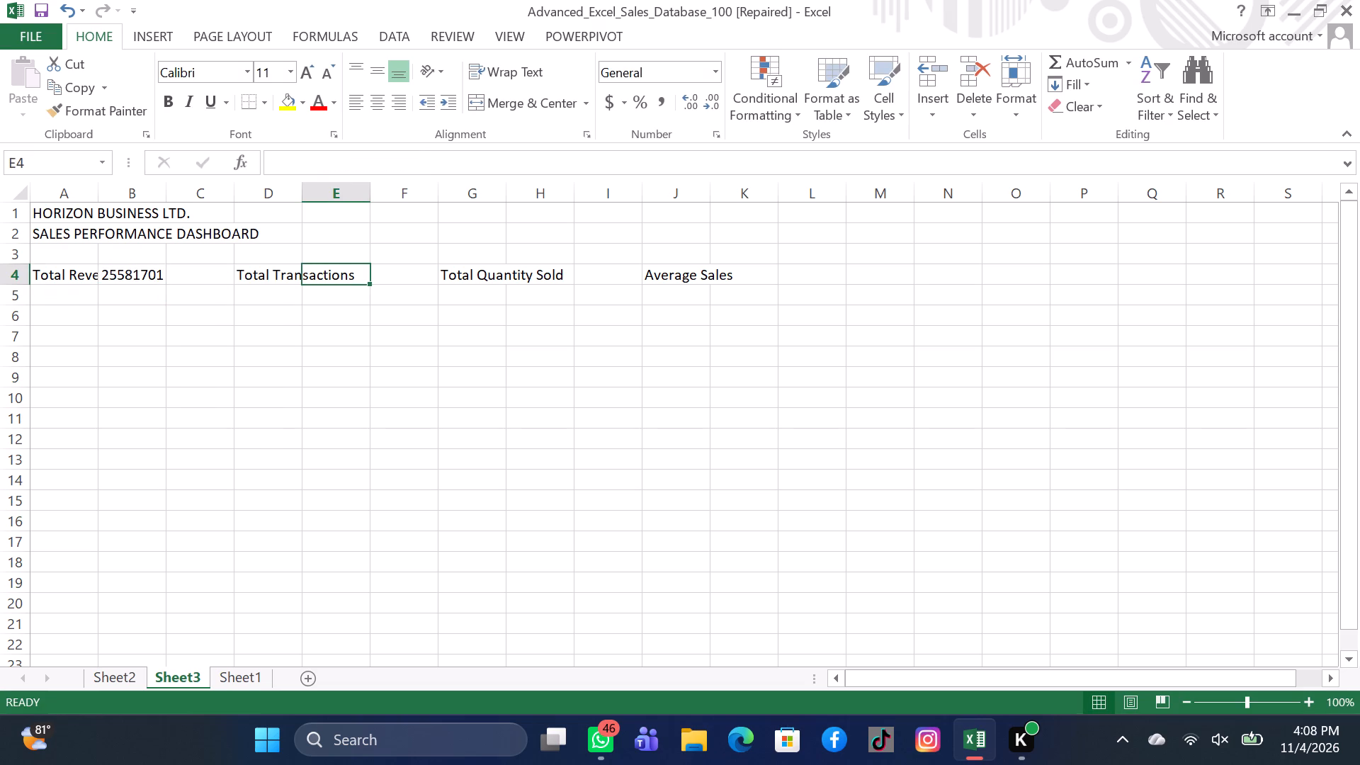
key(equal)
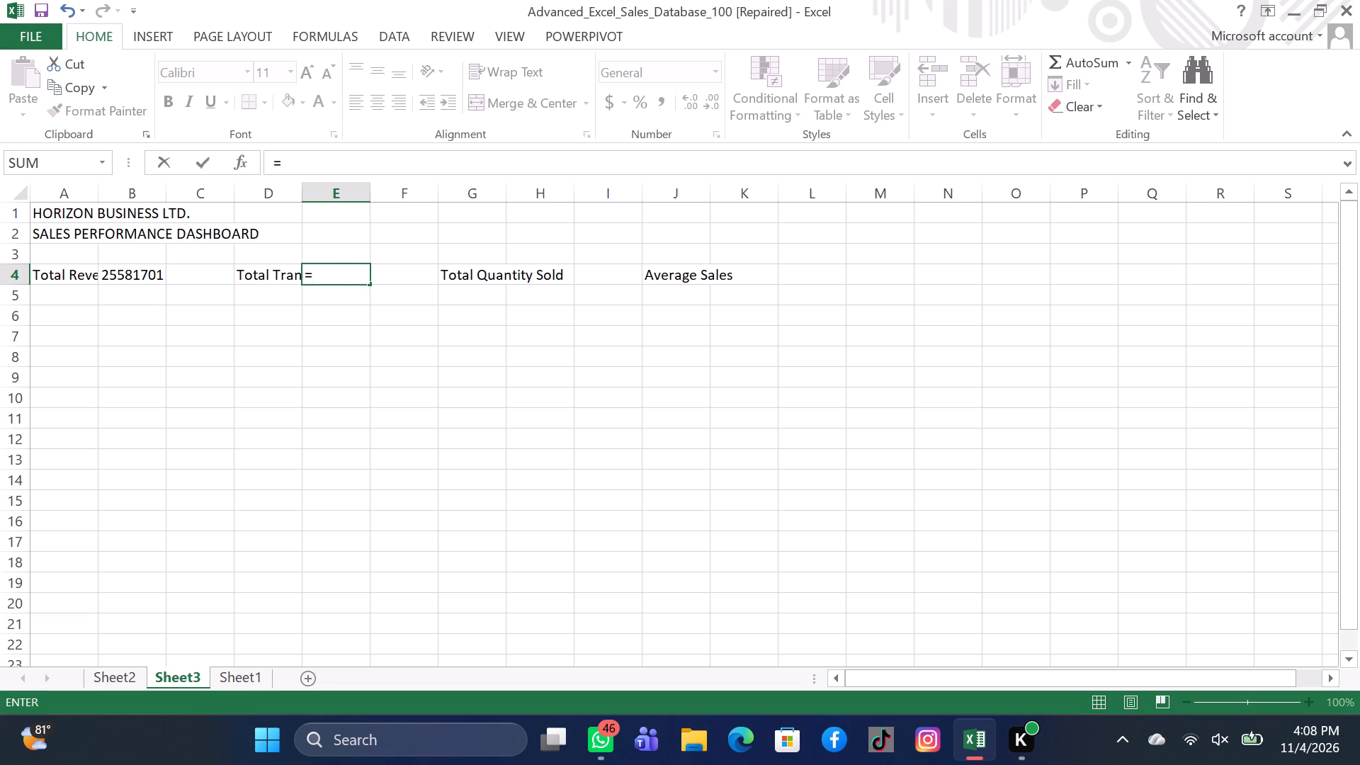
text(COUNTA)
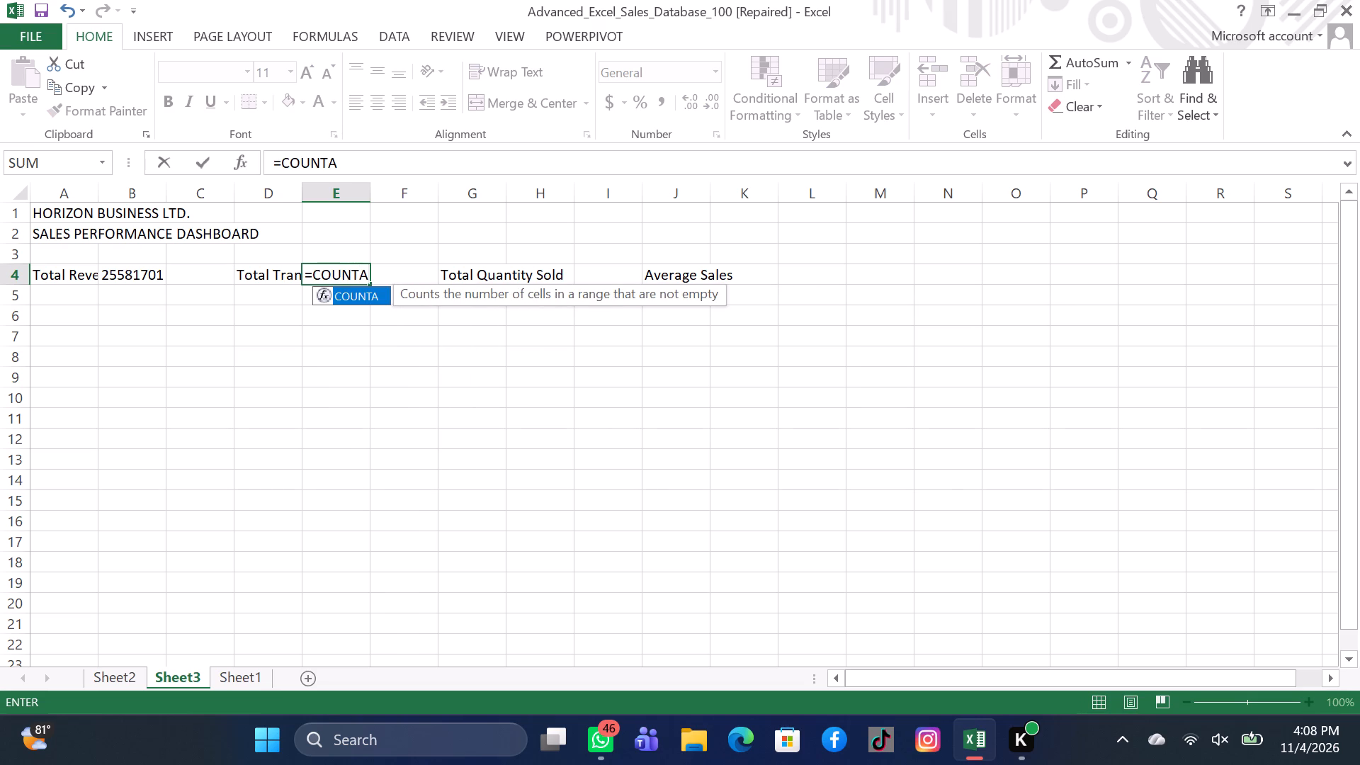
key(shift+parenleft)
key(s)
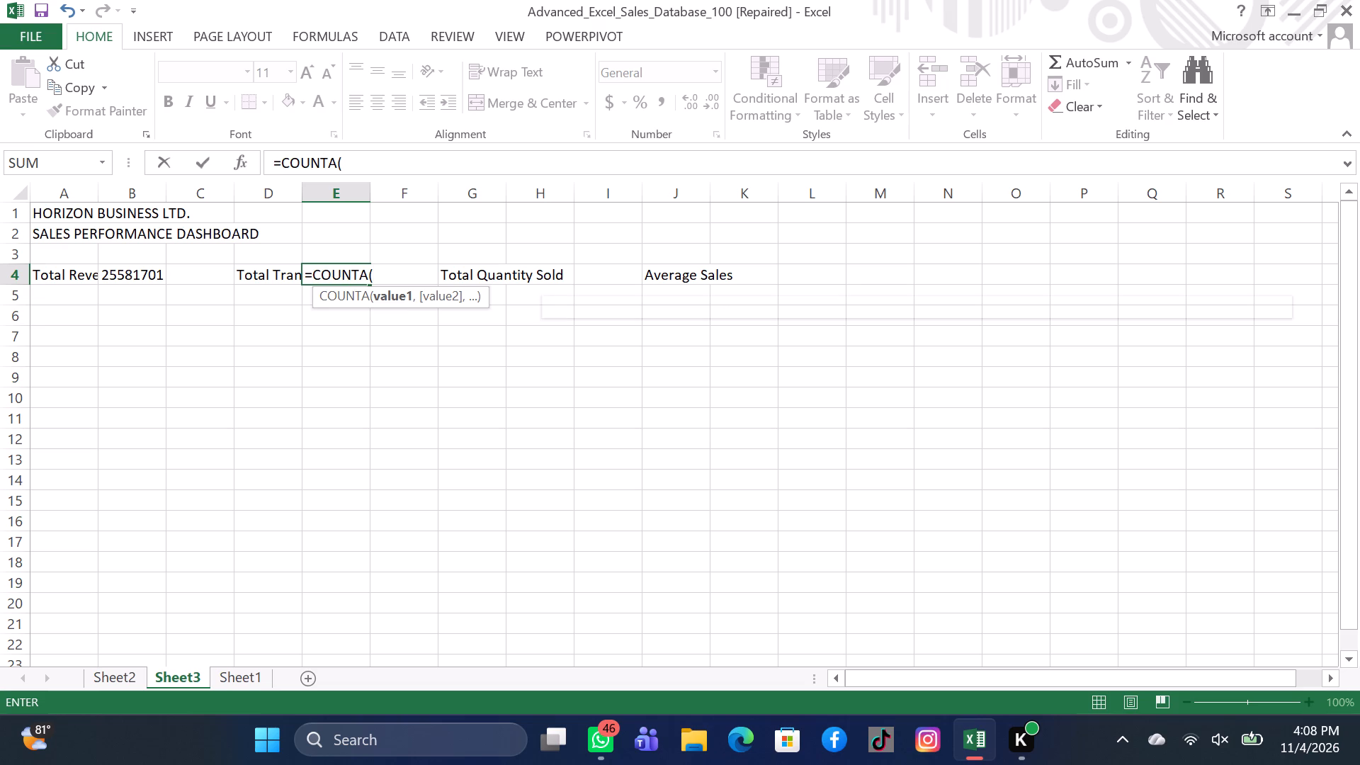
text(heet)
key(1)
key(shift+exclam)
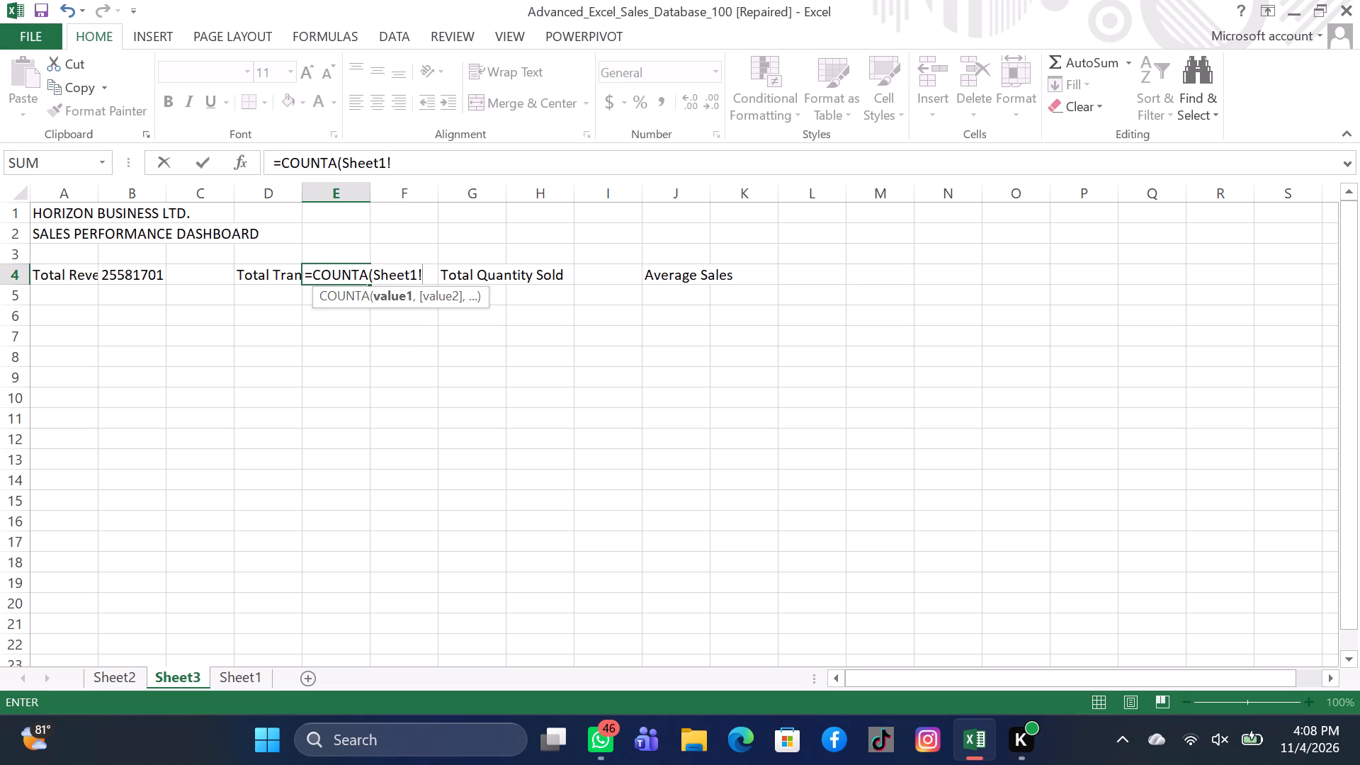
text(B2)
text(:B1)
text(01)
key(shift+parenright)
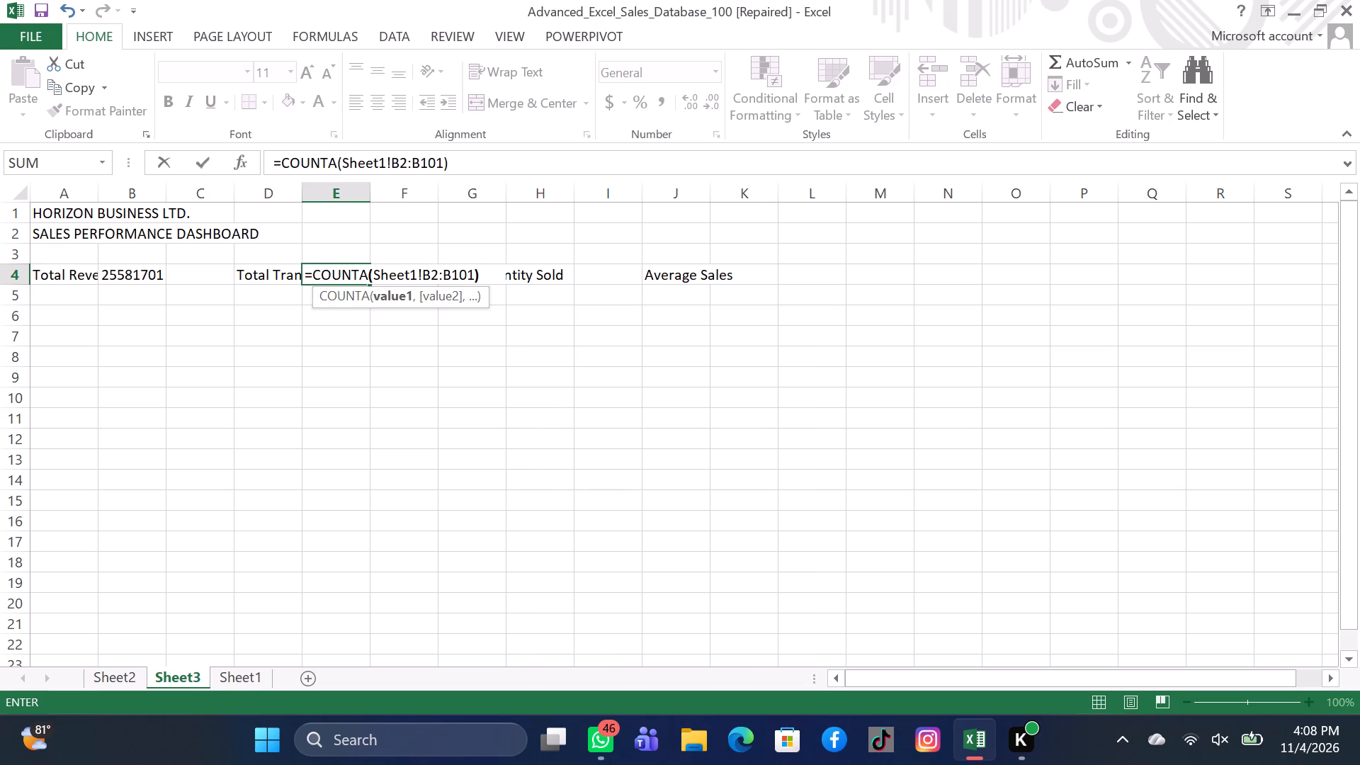
key(Return)
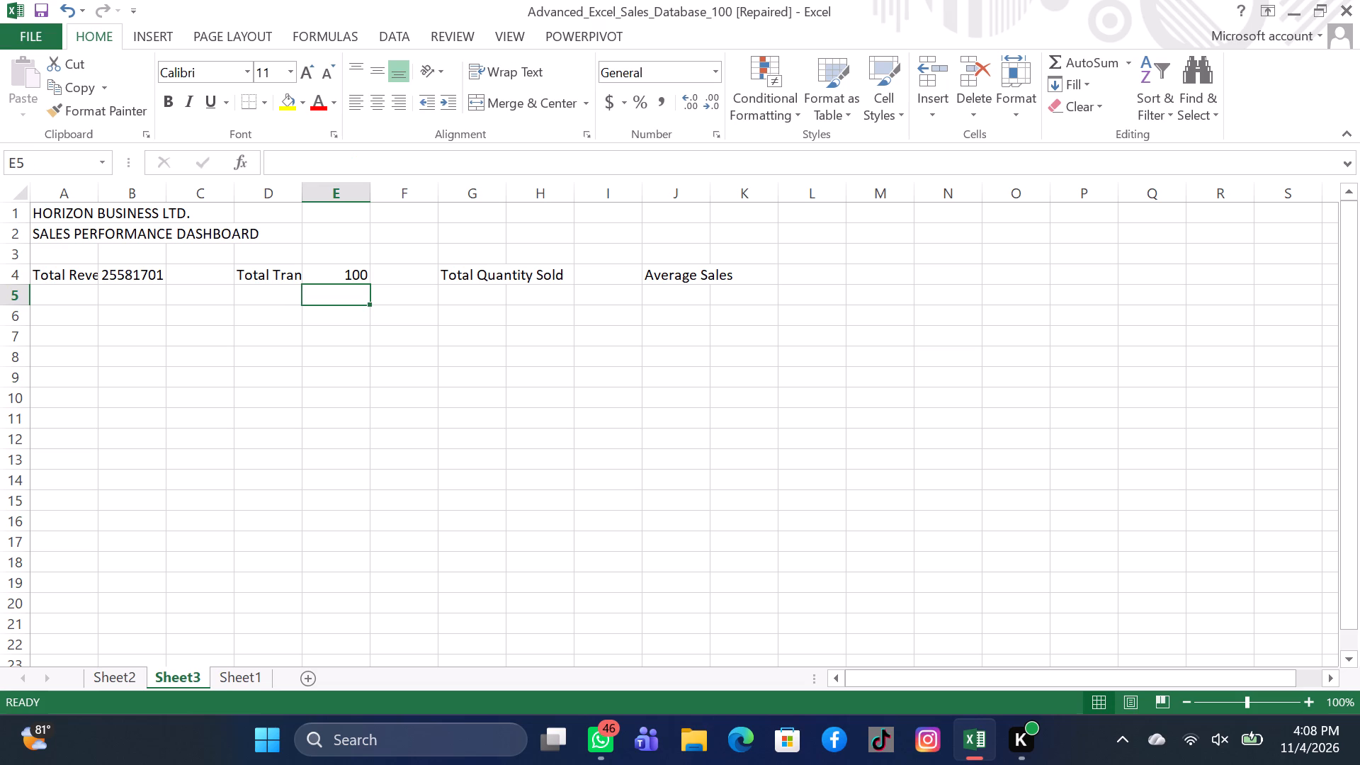
Enter the formula =SUM(Sheet1!H2:H101) in cell H4, beside the Total Quantity Sold label.
click(558, 280)
key(equal)
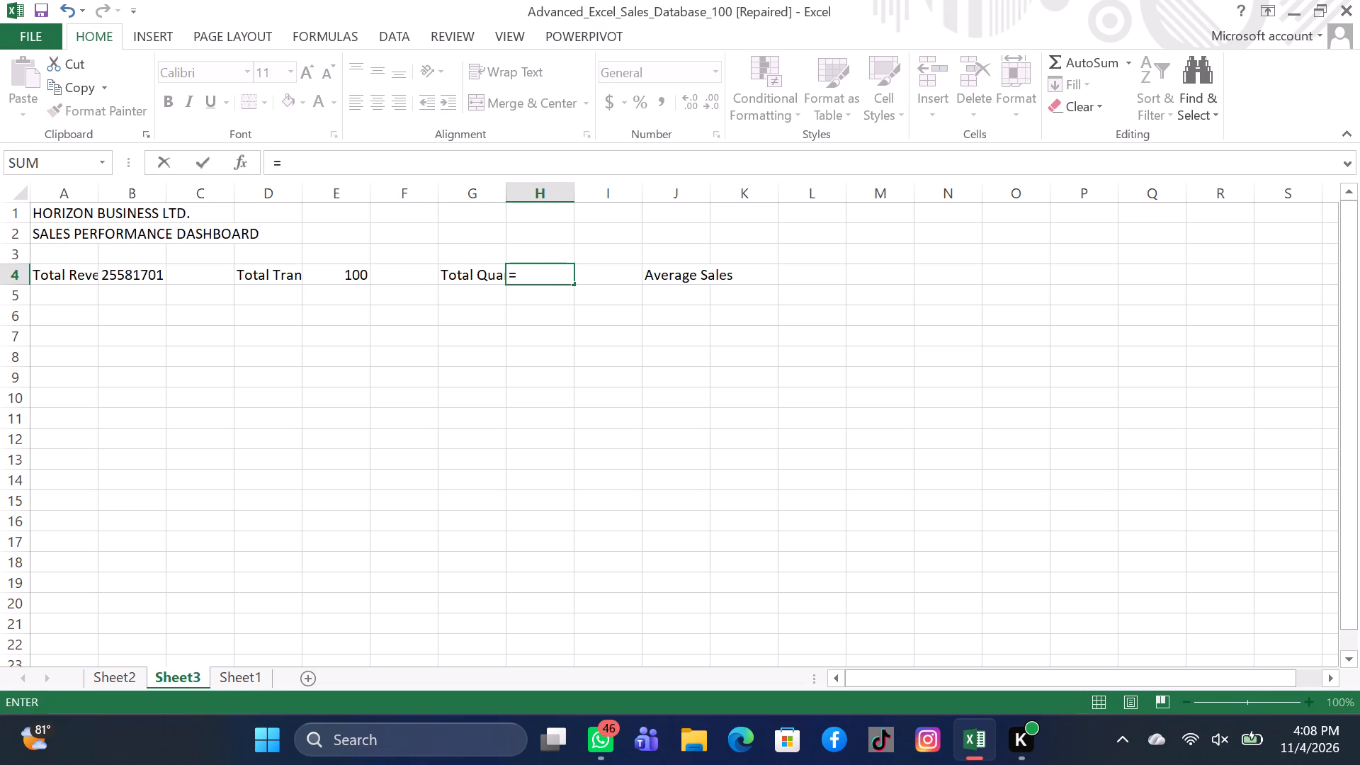
key(s)
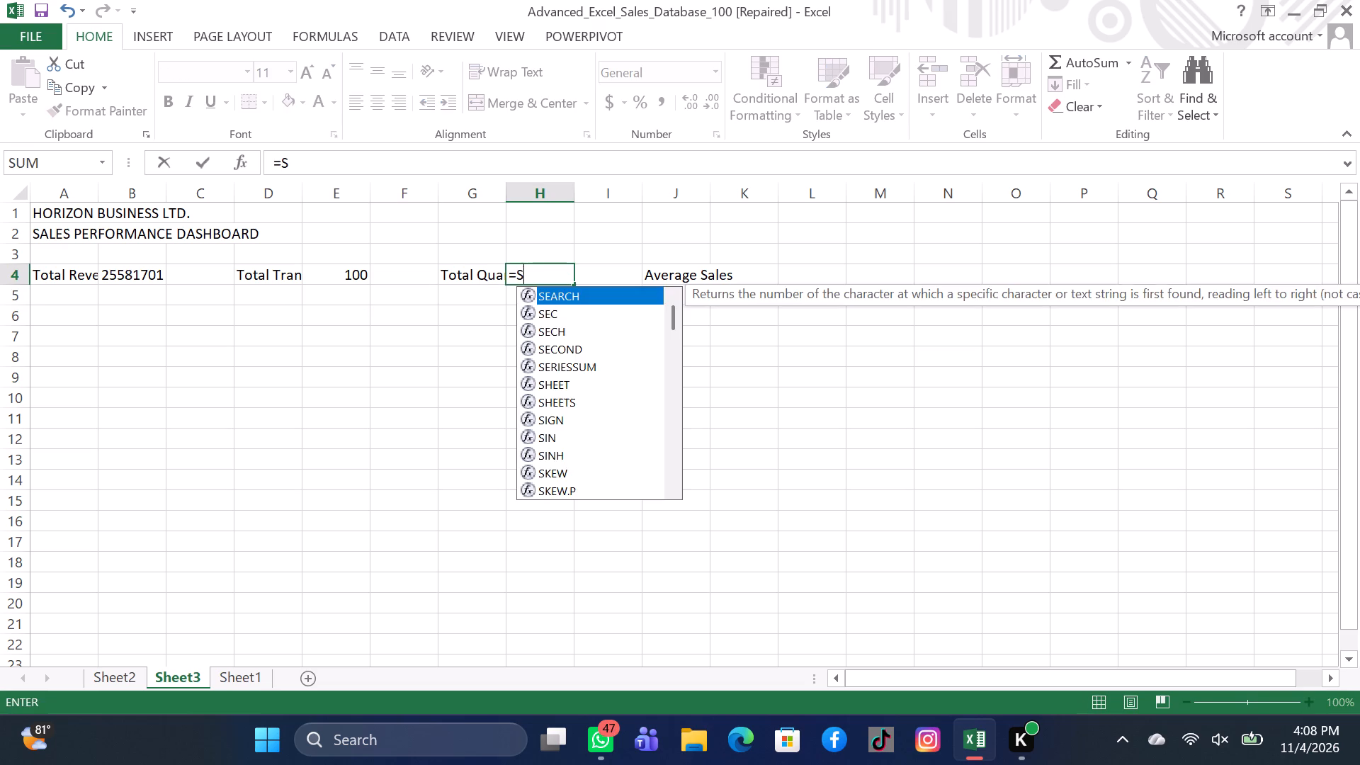
text(UM)
key(shift+parenleft)
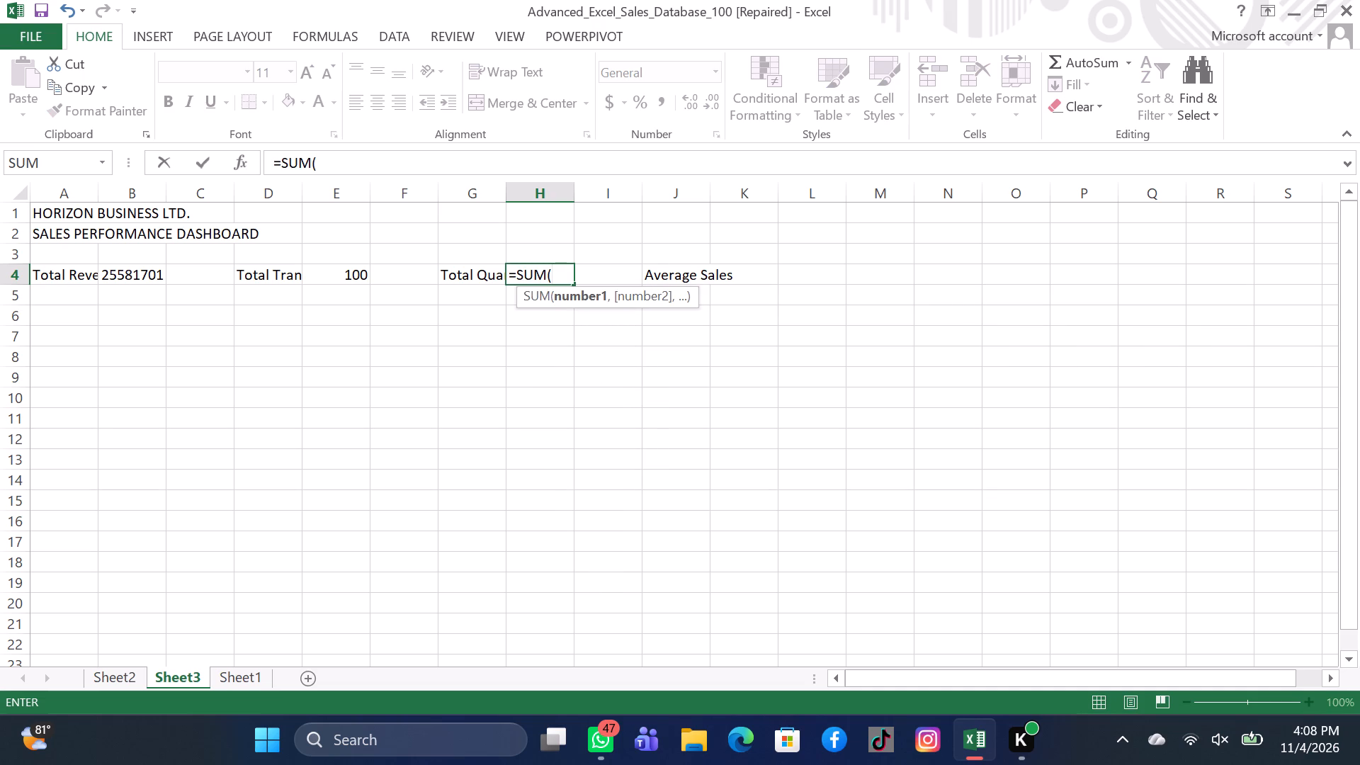
key(s)
text(heet1)
key(shift+exclam)
text(H2)
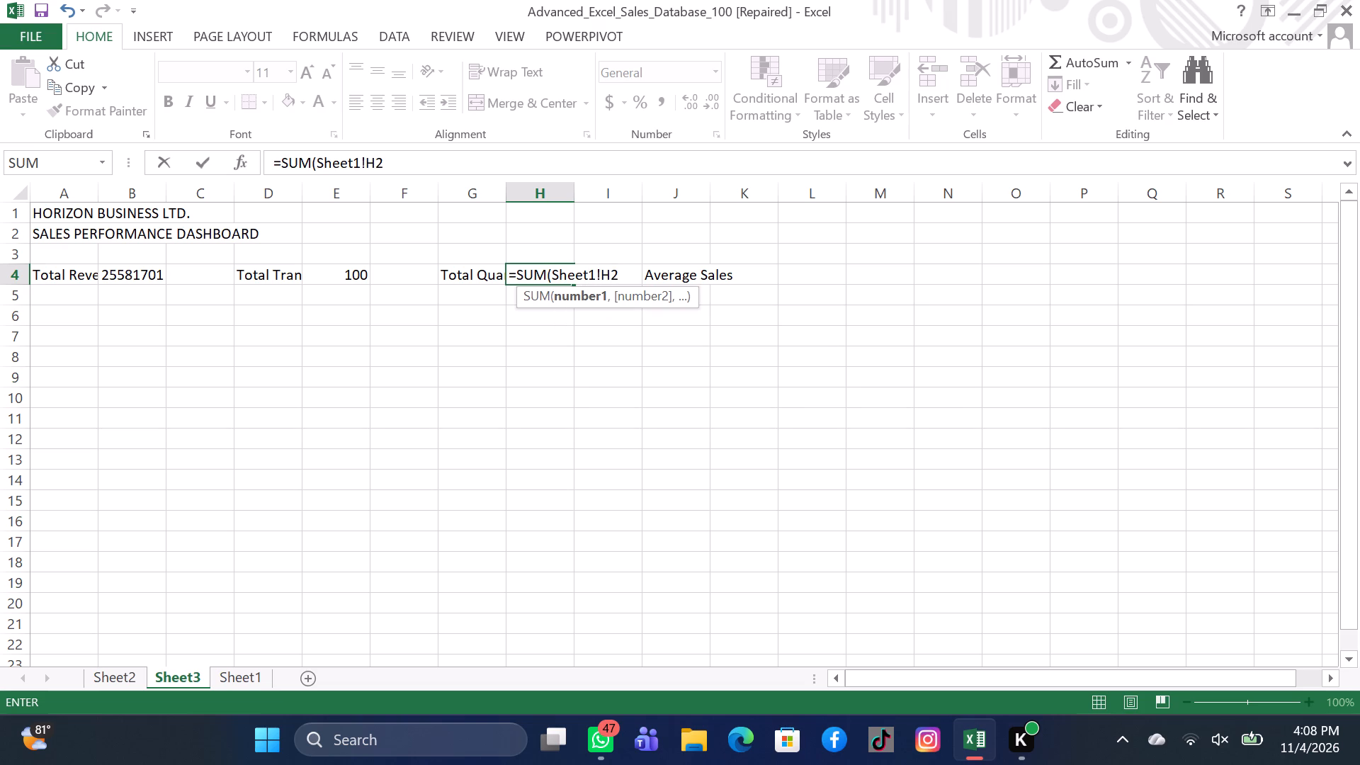
text(:H101)
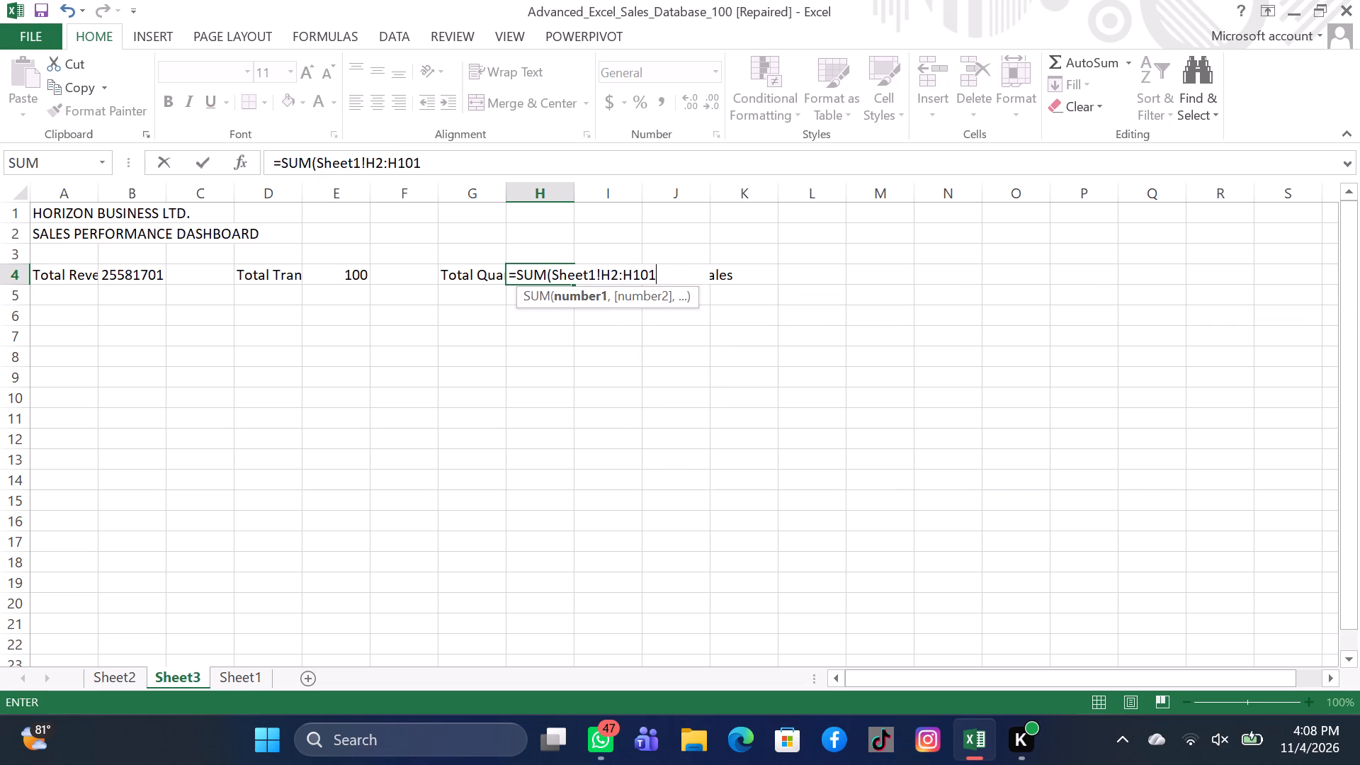
key(shift+parenright)
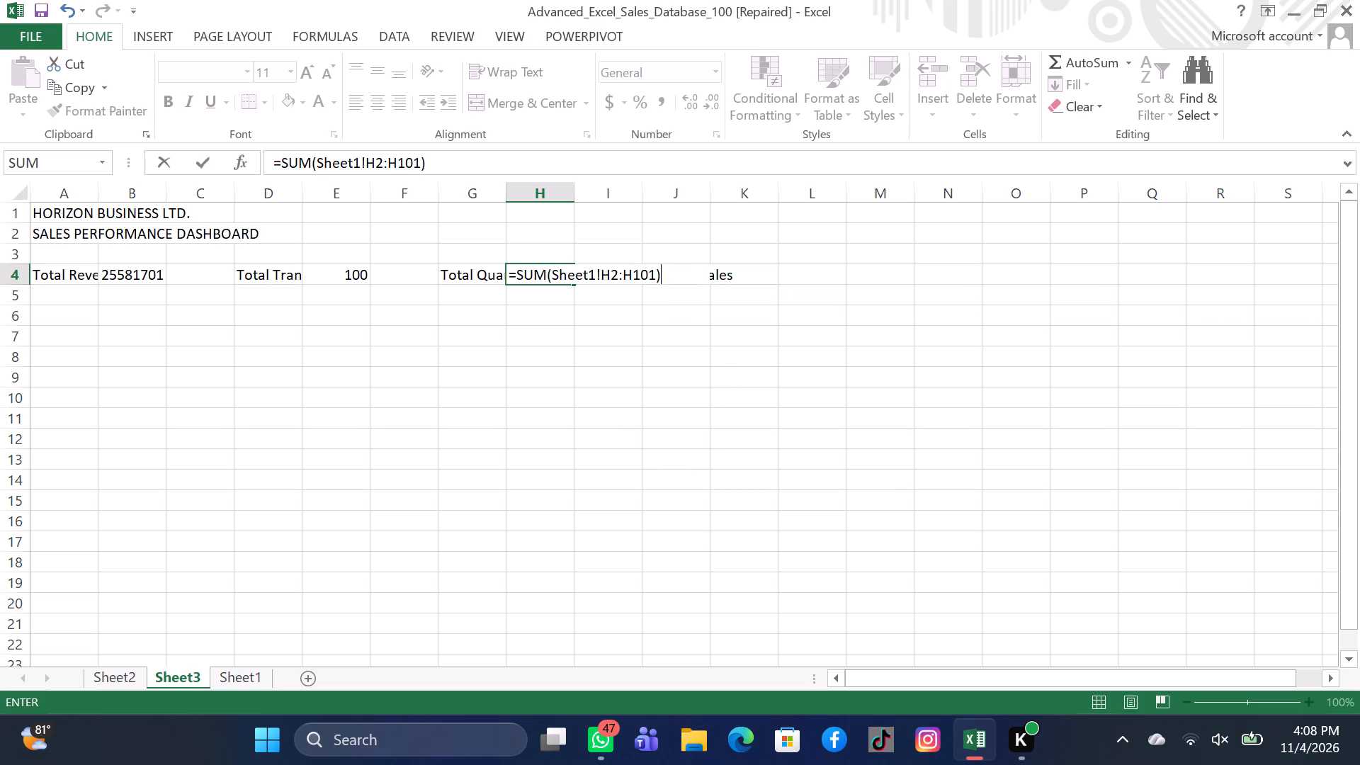
key(Return)
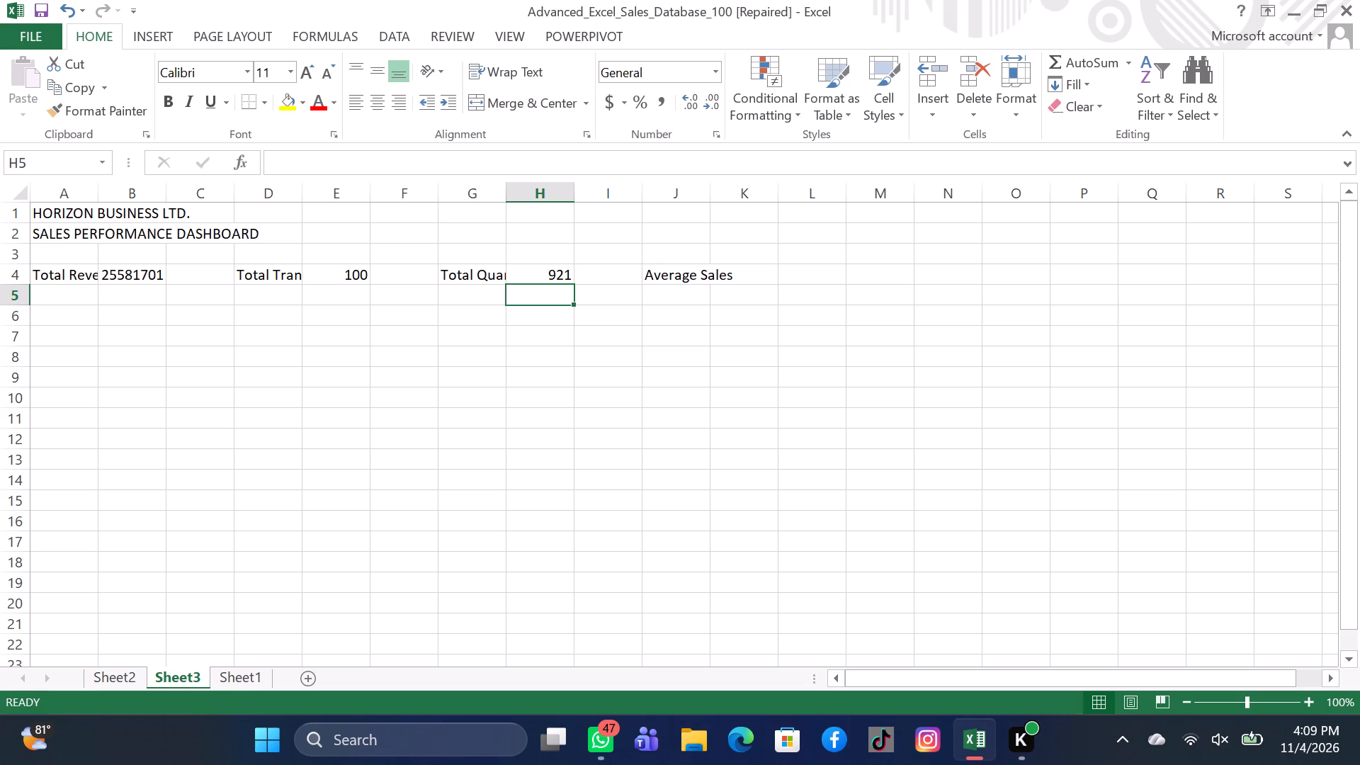
Enter the formula =AVERAGE(Sheet1!K2:K101) in cell K4, beside the Average Sales label.
click(747, 273)
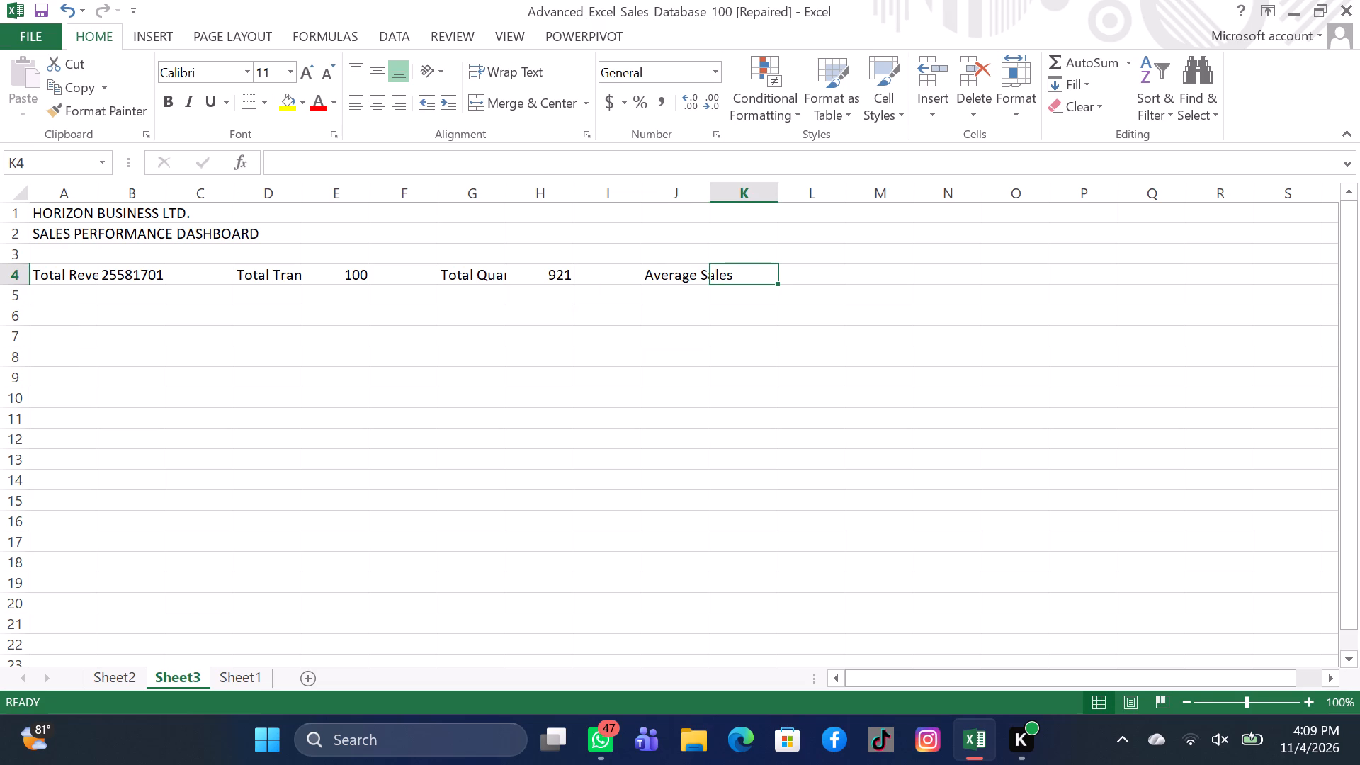
key(equal)
key(a)
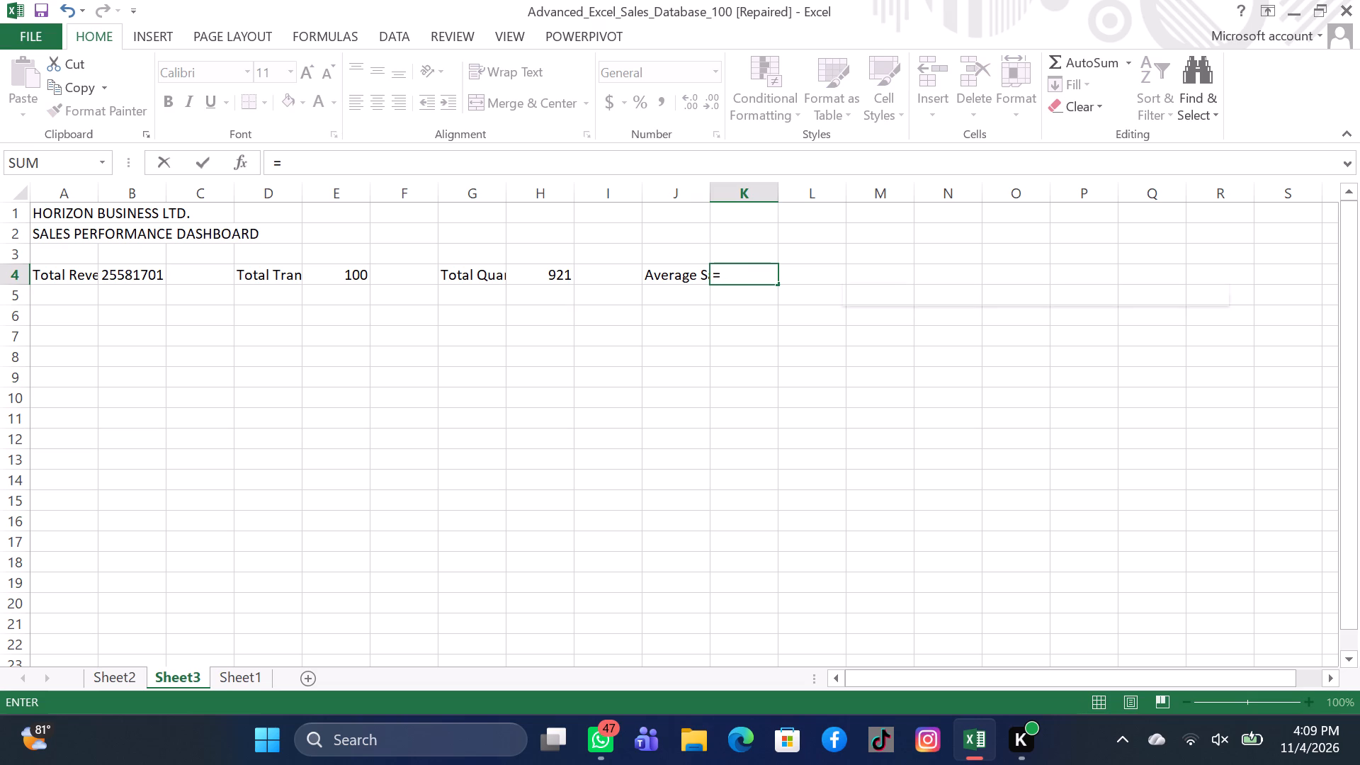
text(VERAG)
key(e)
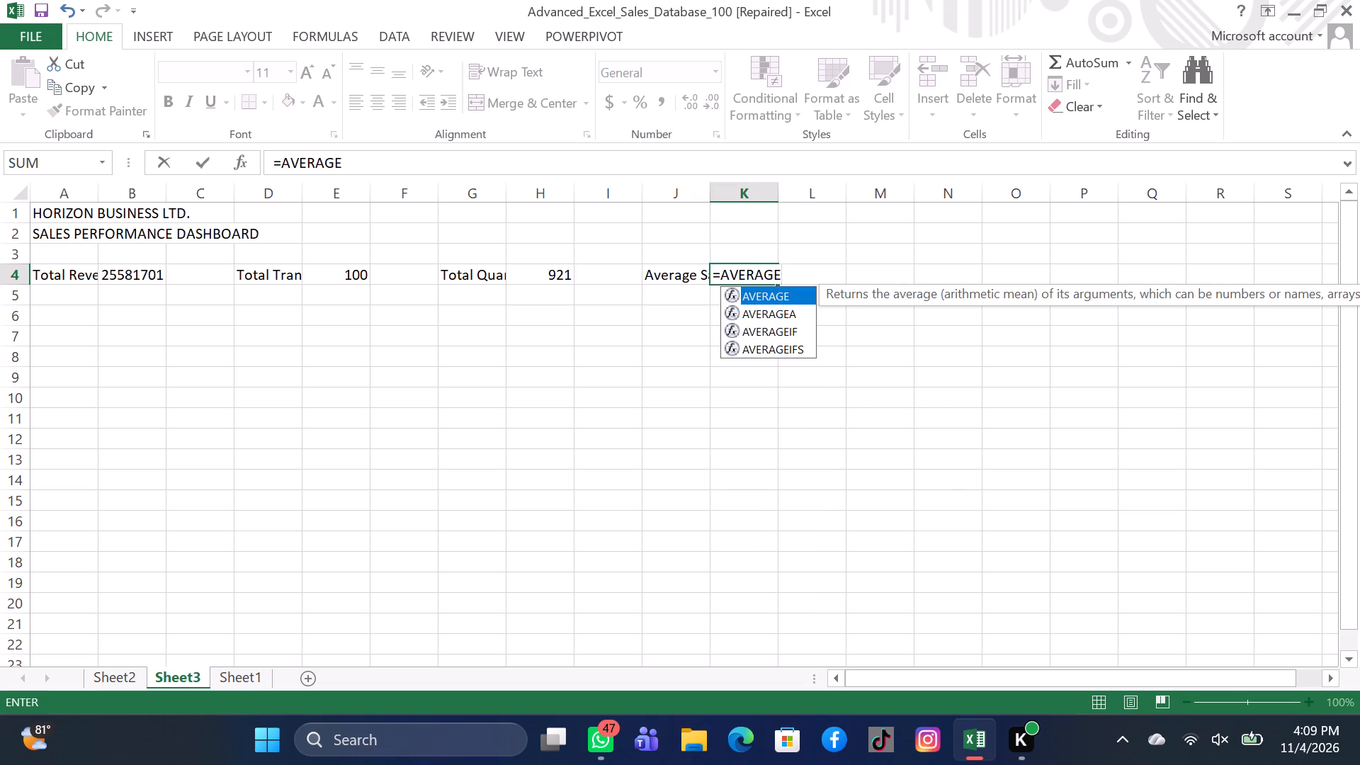
key(shift+parenleft)
key(s)
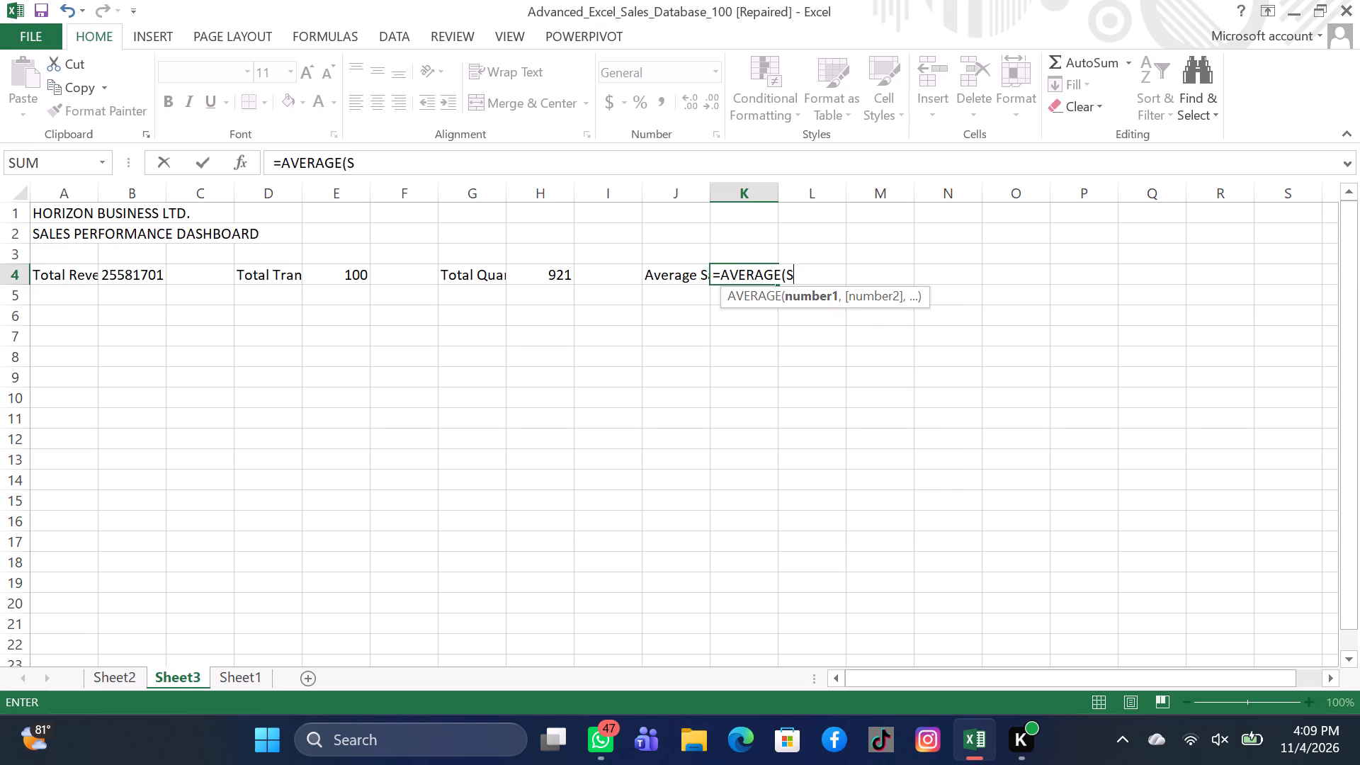
text(heet1!)
text(K2)
text(:K)
text(101)
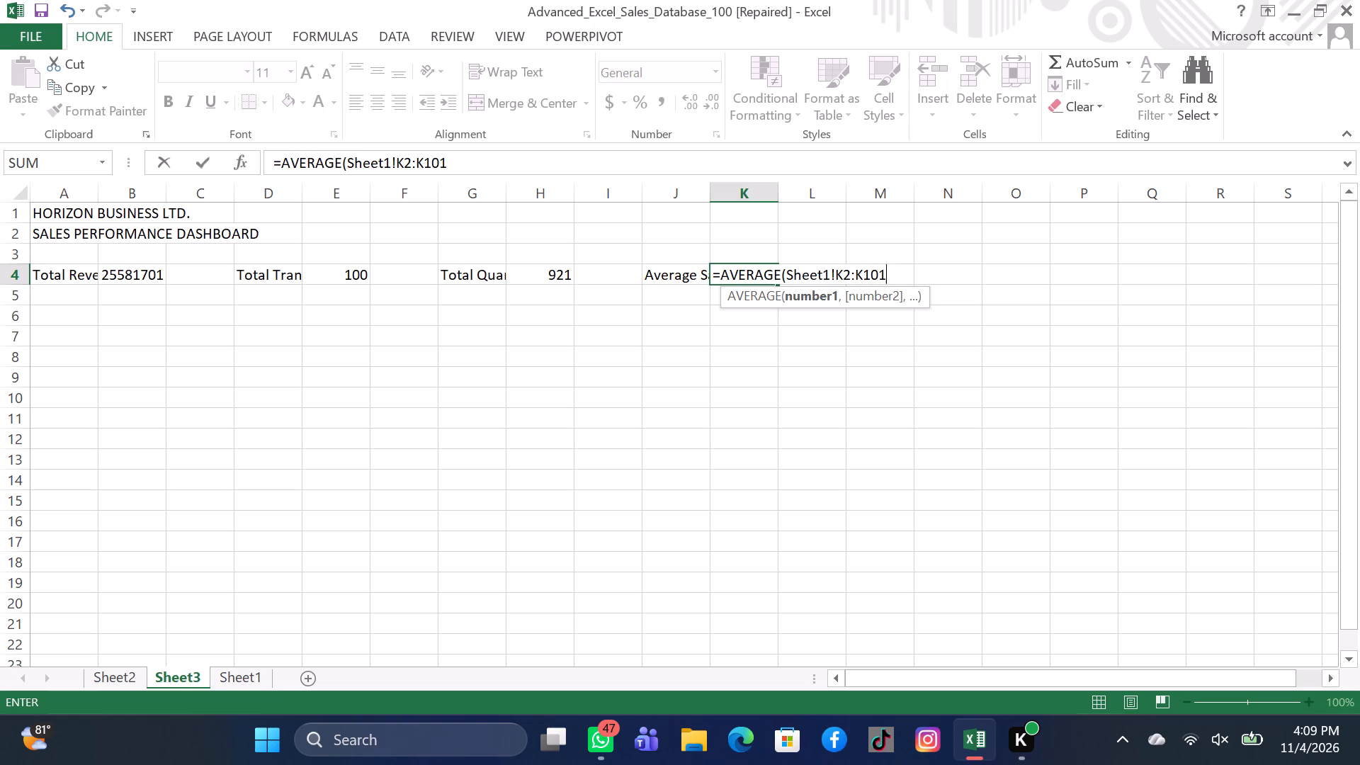
key(shift+parenright)
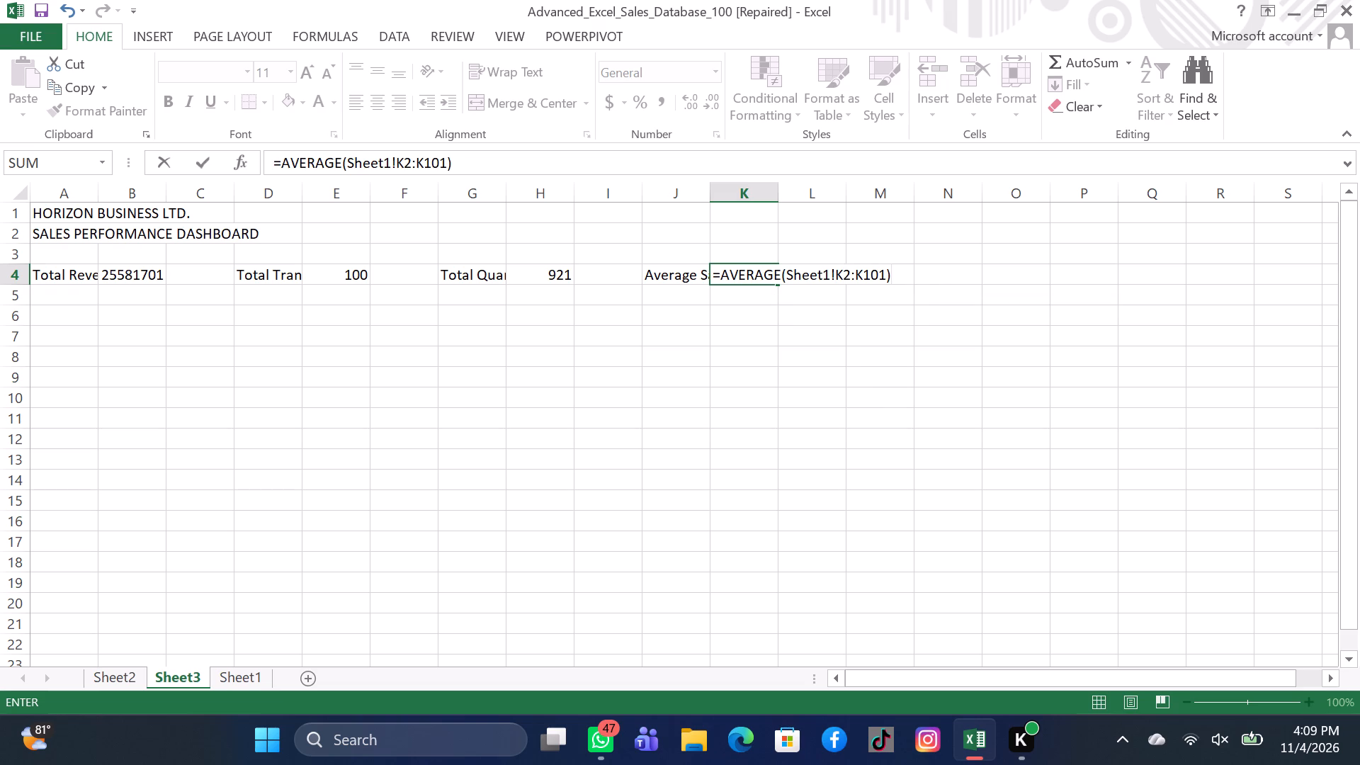
key(Return)
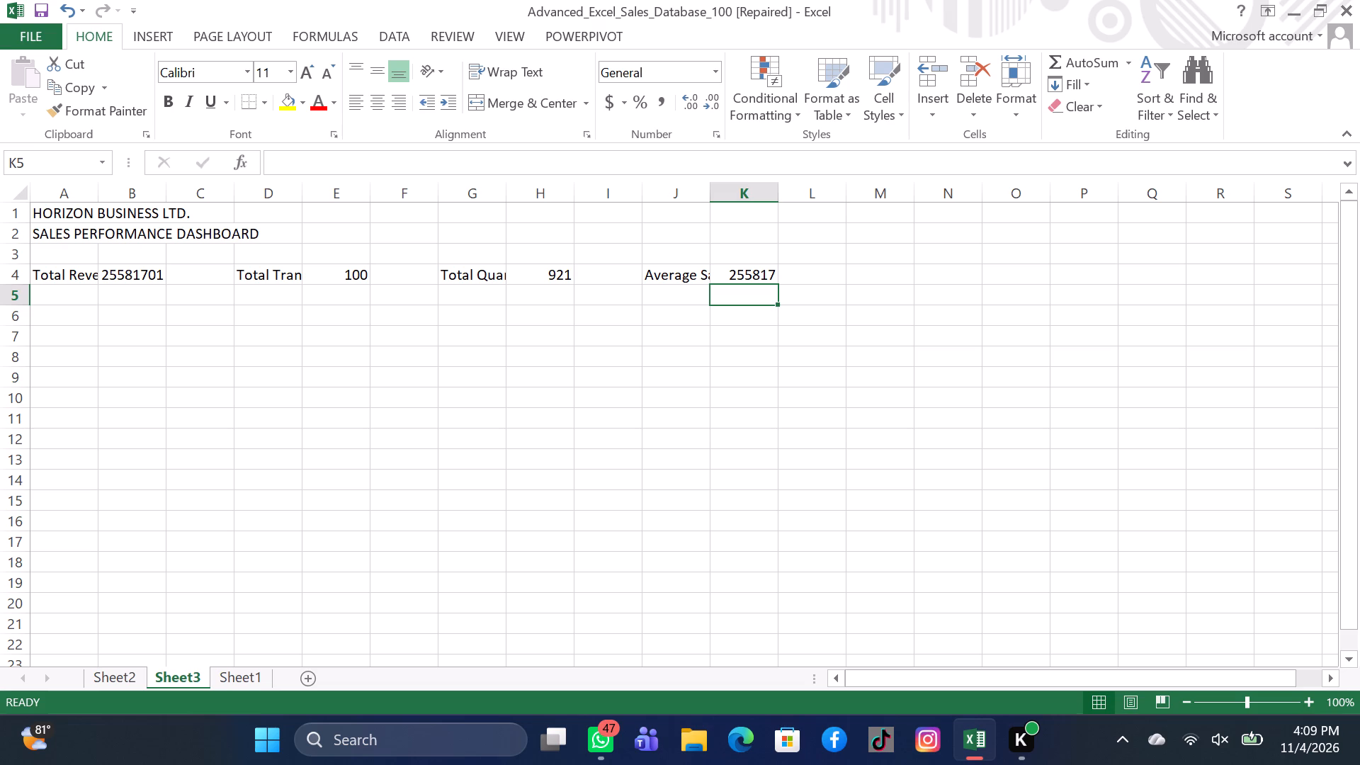
Format the average sales value in cell K4 as Currency with the KES symbol and 2 decimal places.
click(150, 273)
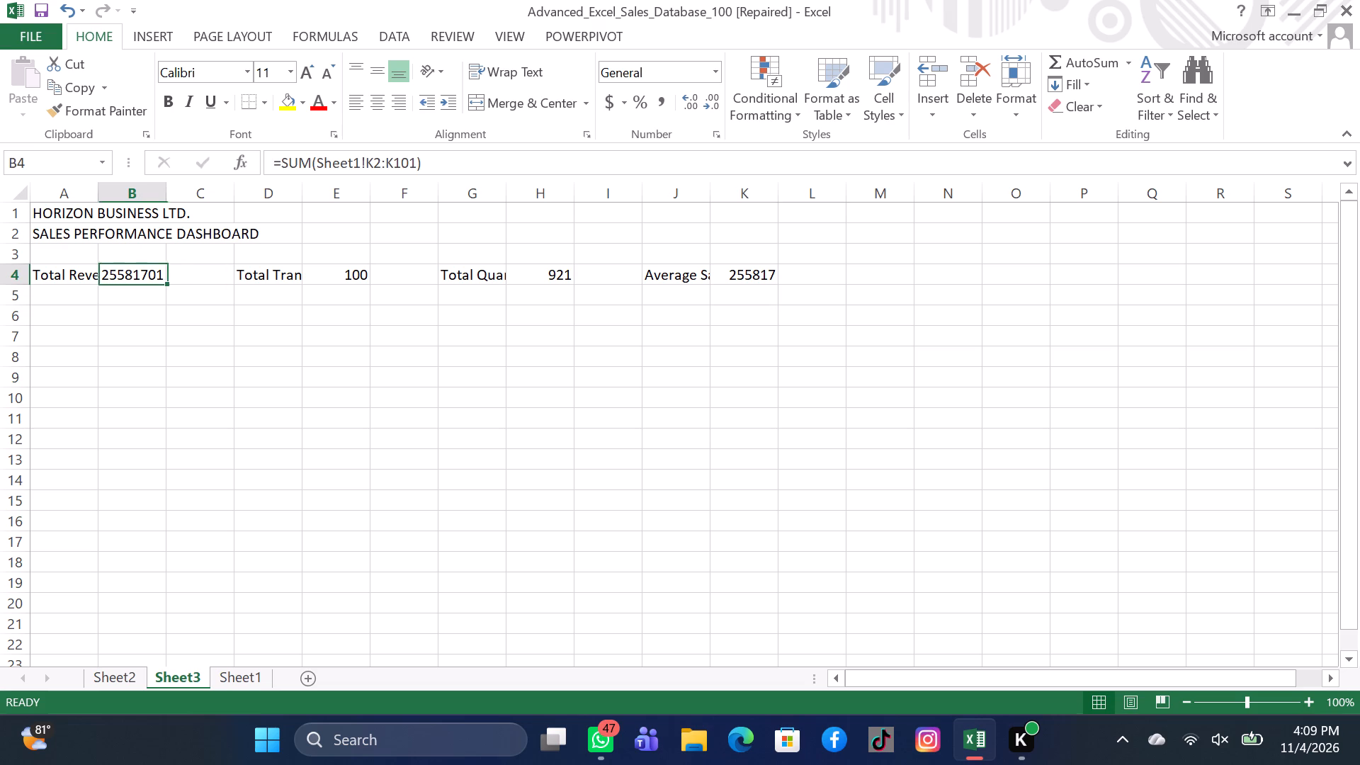
click(150, 273)
ctrl+click(338, 271)
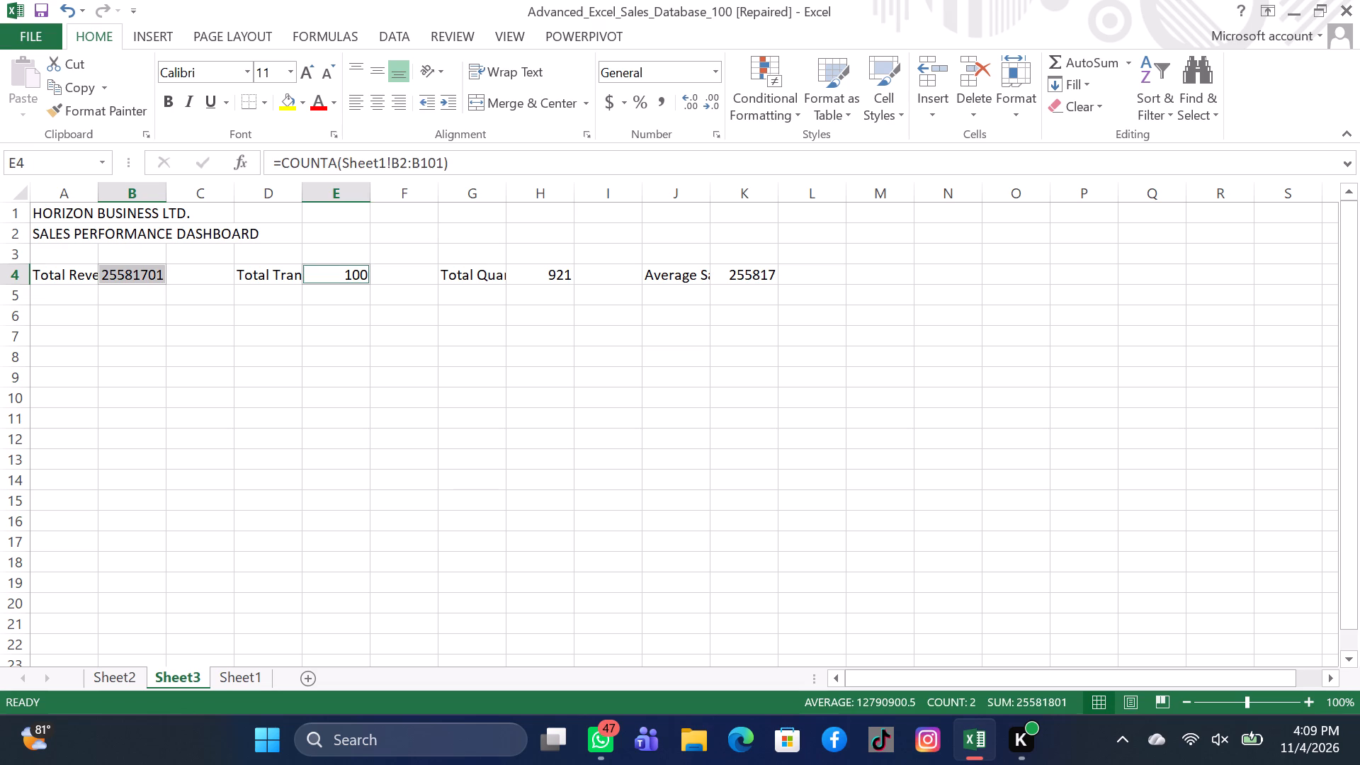
ctrl+click(545, 281)
click(737, 279)
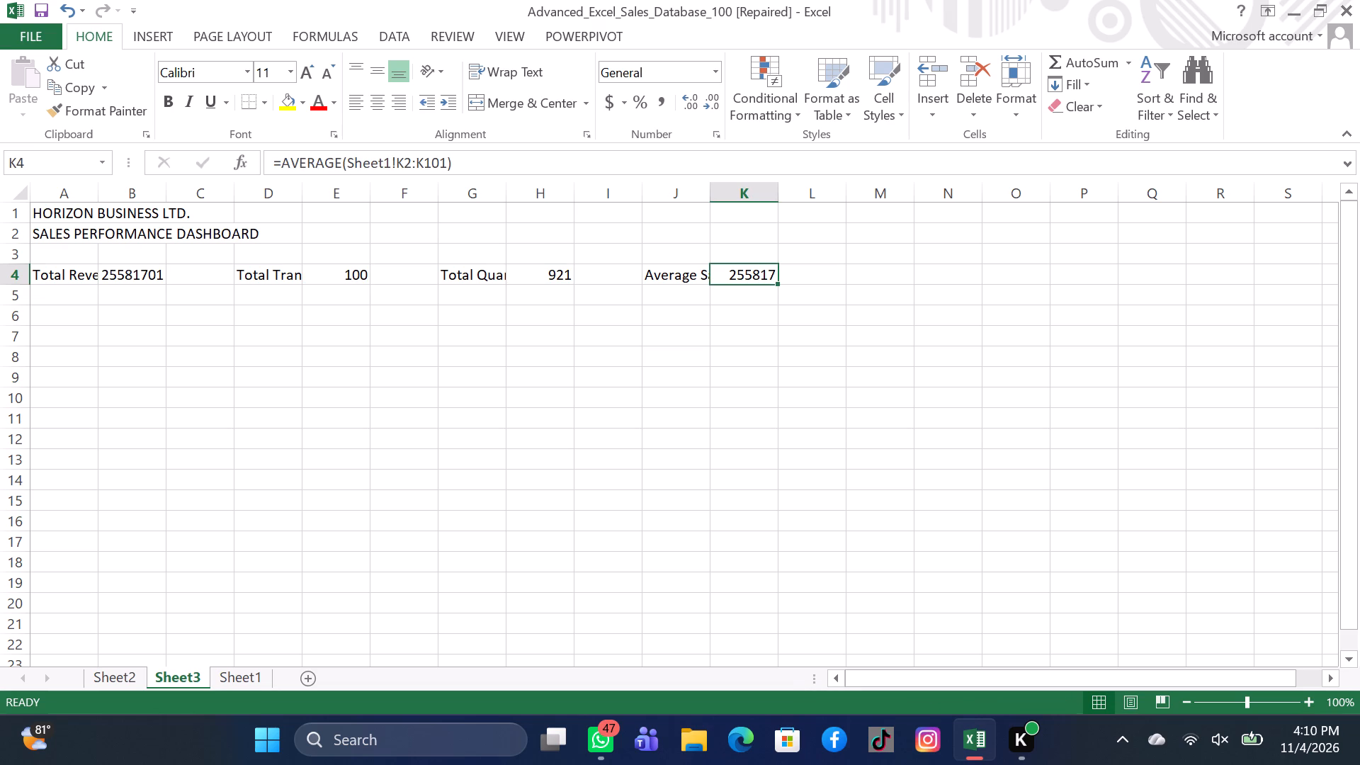
click(620, 109)
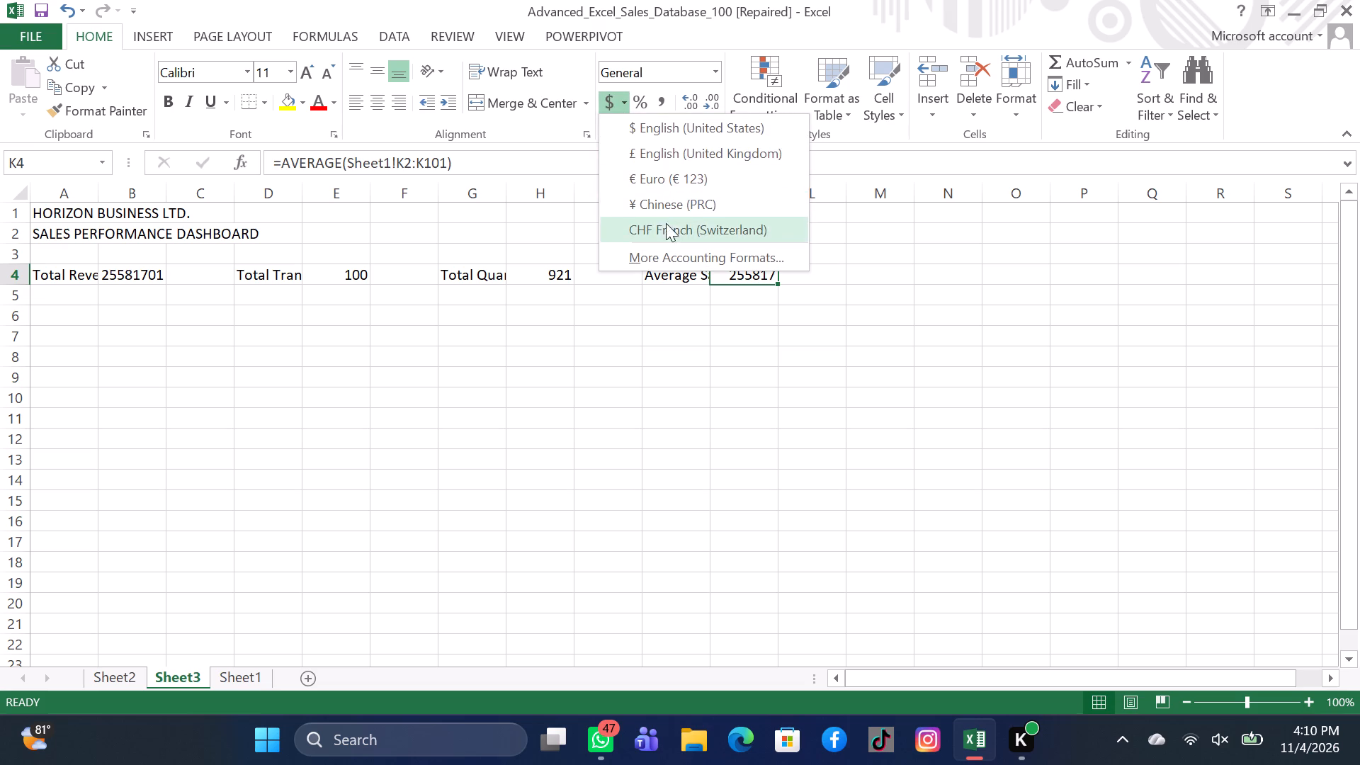
click(665, 245)
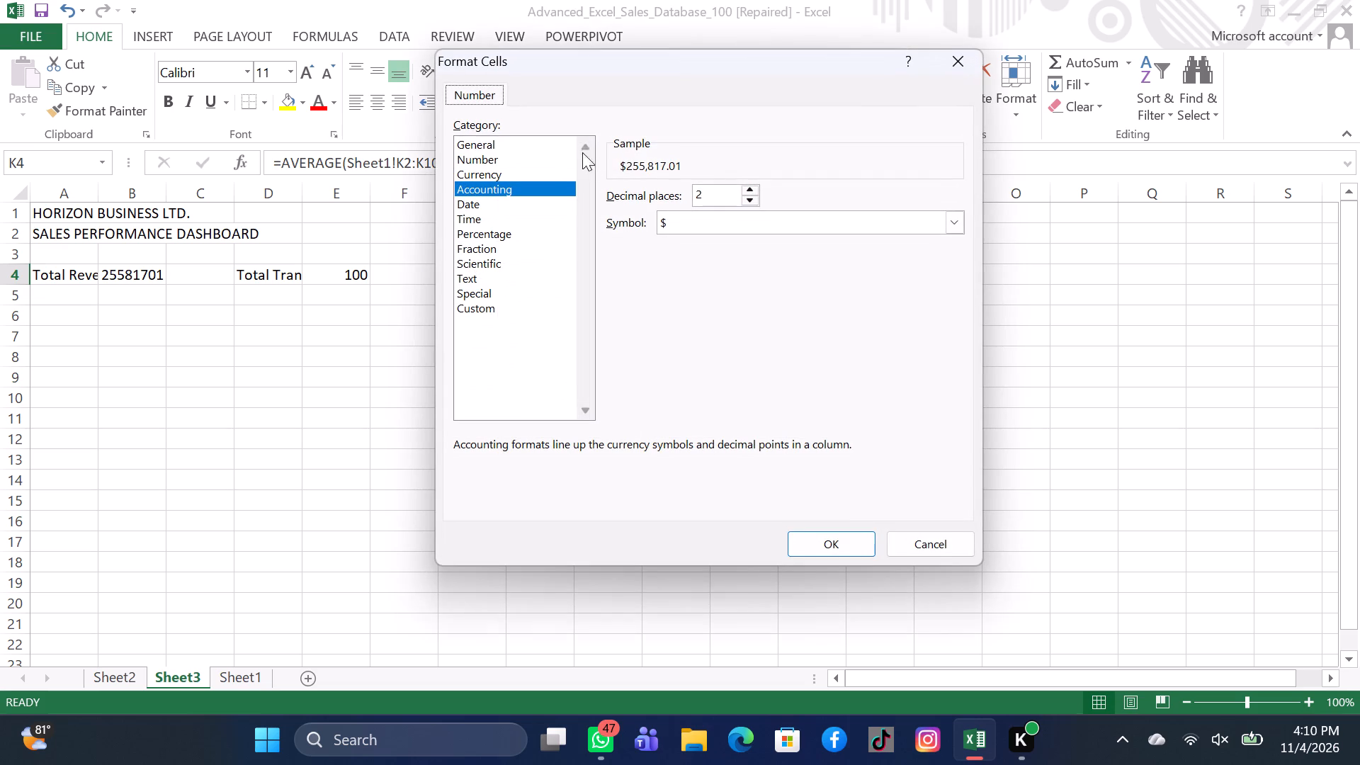
click(518, 167)
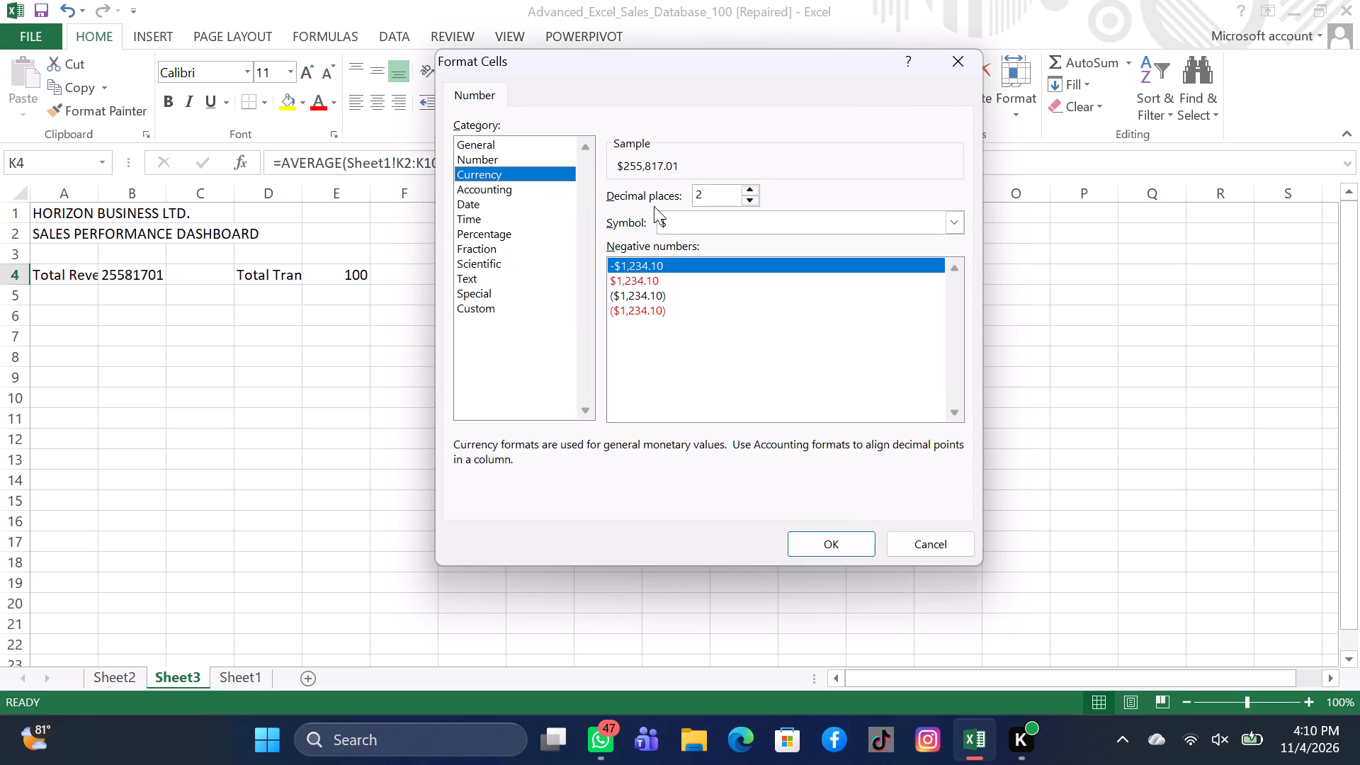
click(727, 218)
key(k)
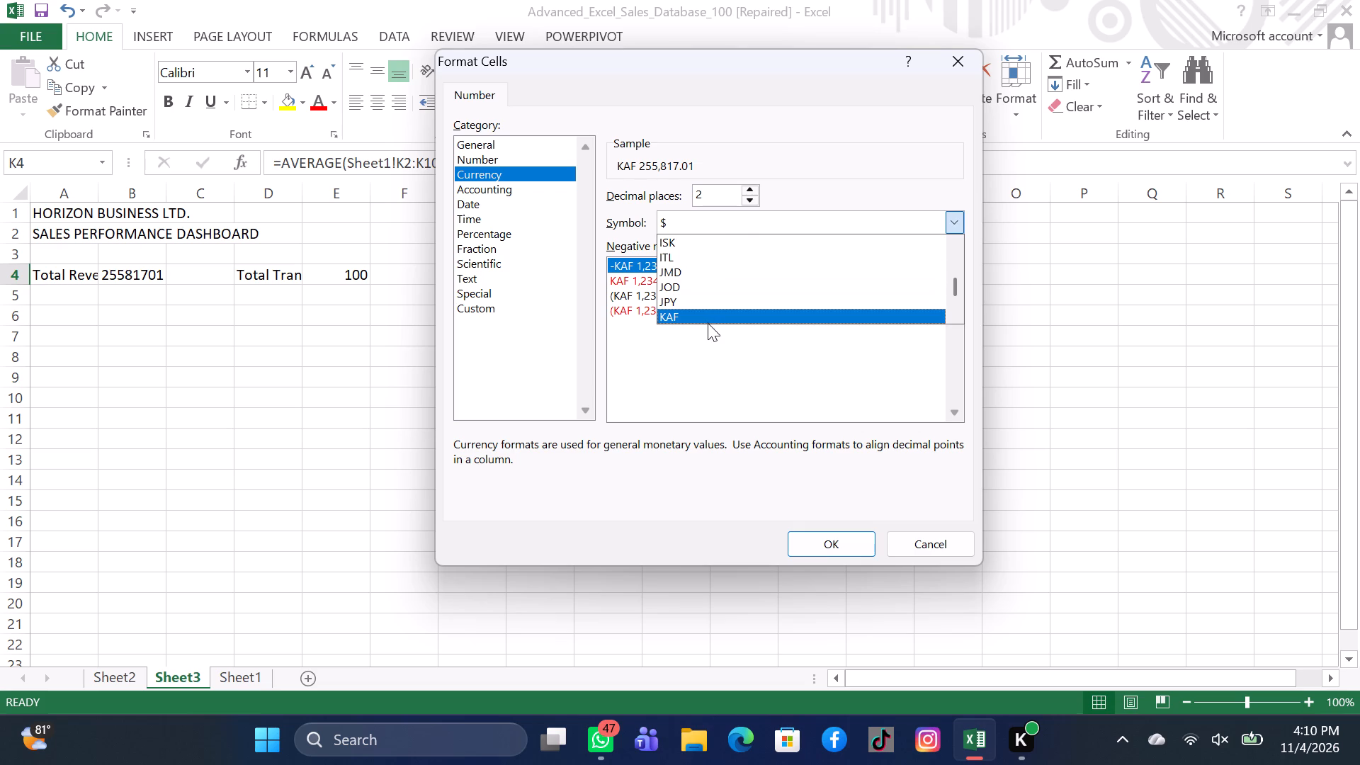
key(Down)
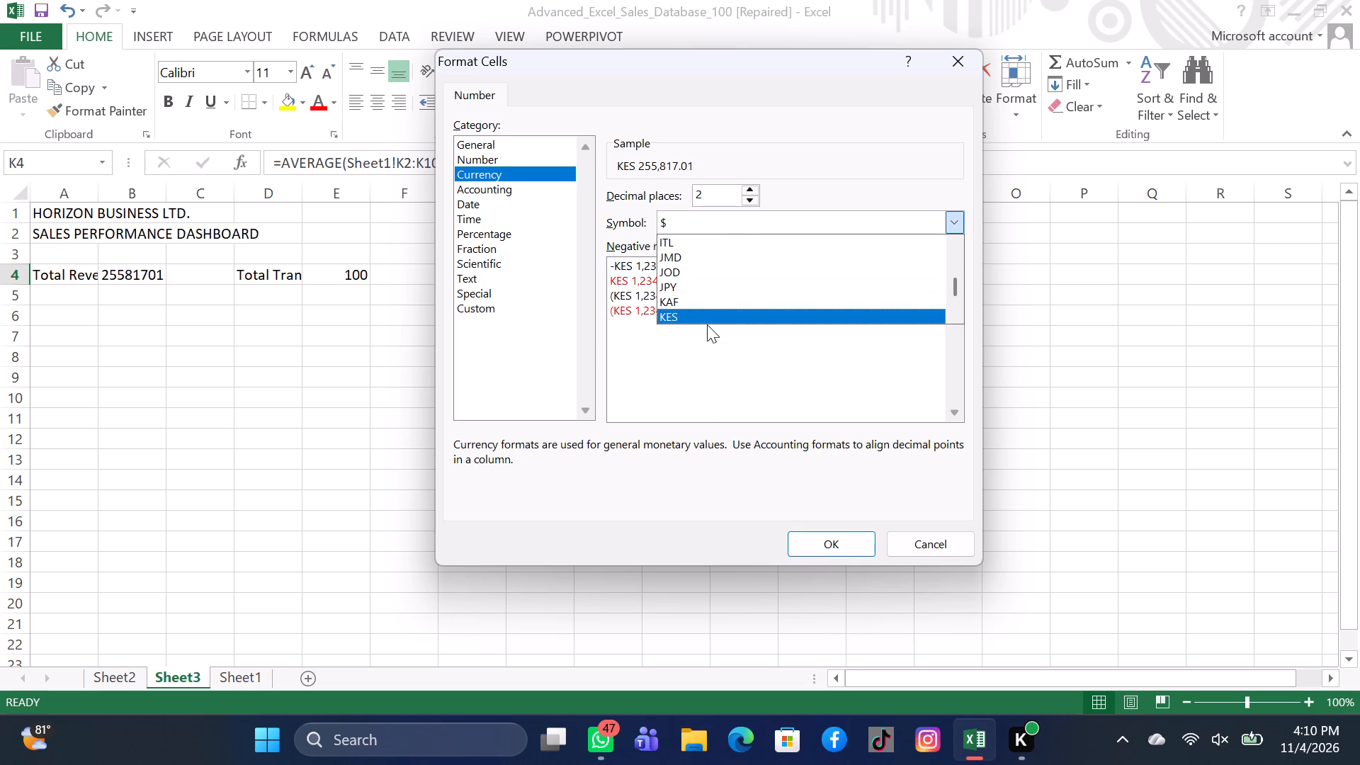
click(707, 324)
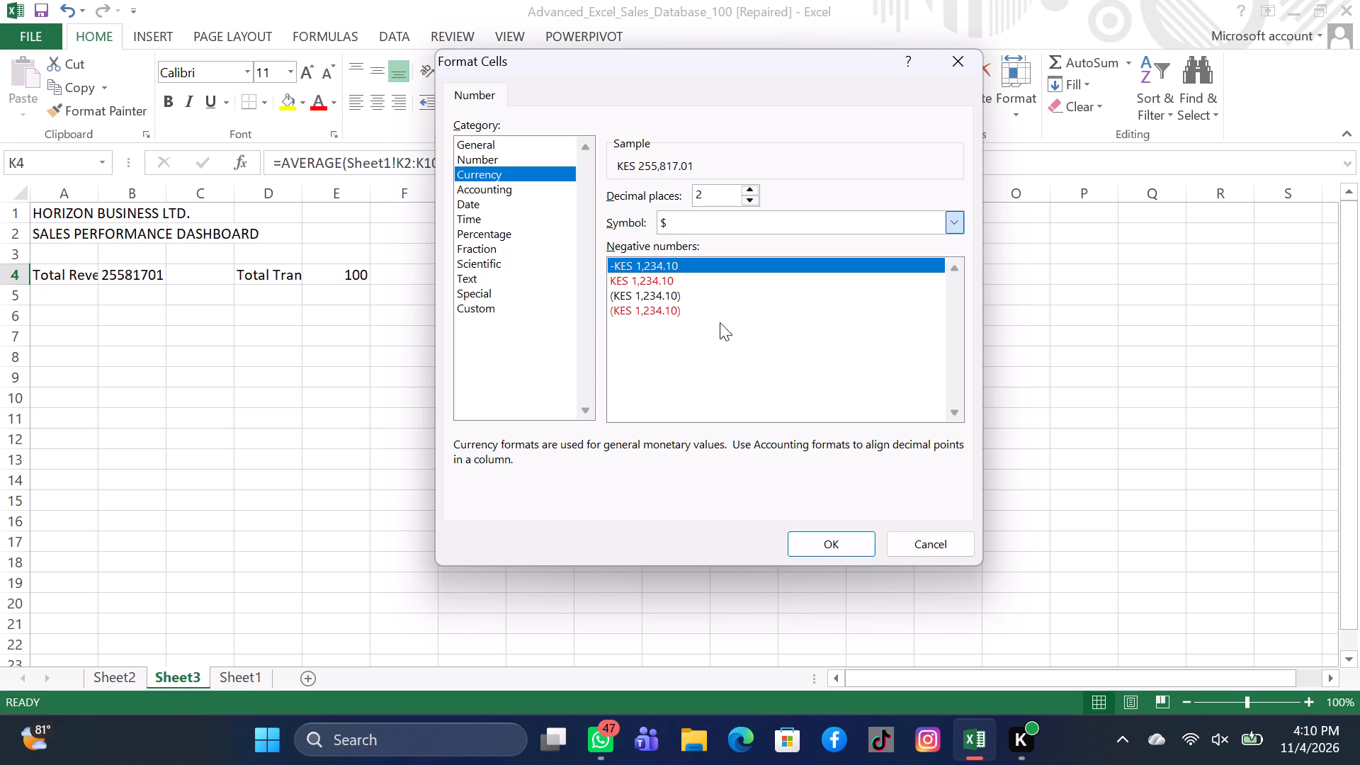
click(830, 541)
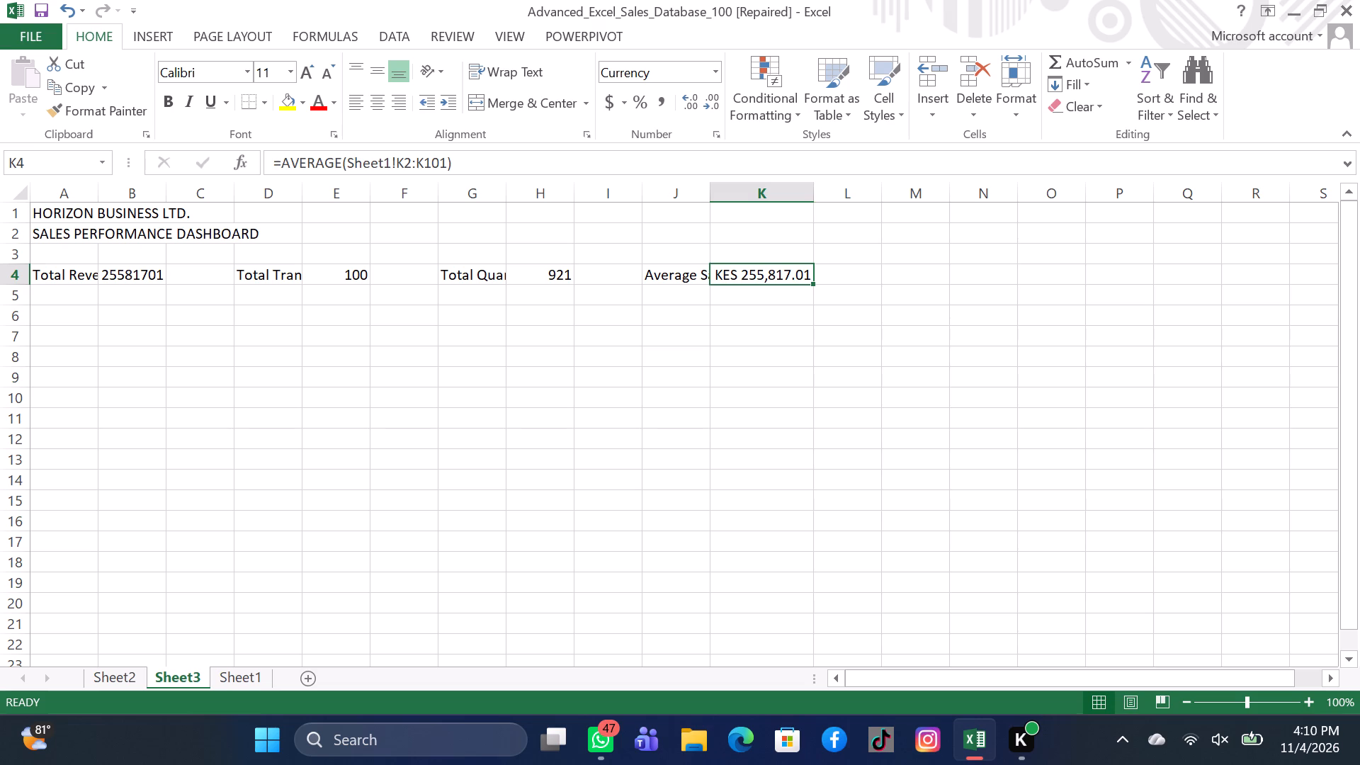
Format the total revenue value in cell B4 as Currency with the KES symbol and 2 decimal places.
click(123, 277)
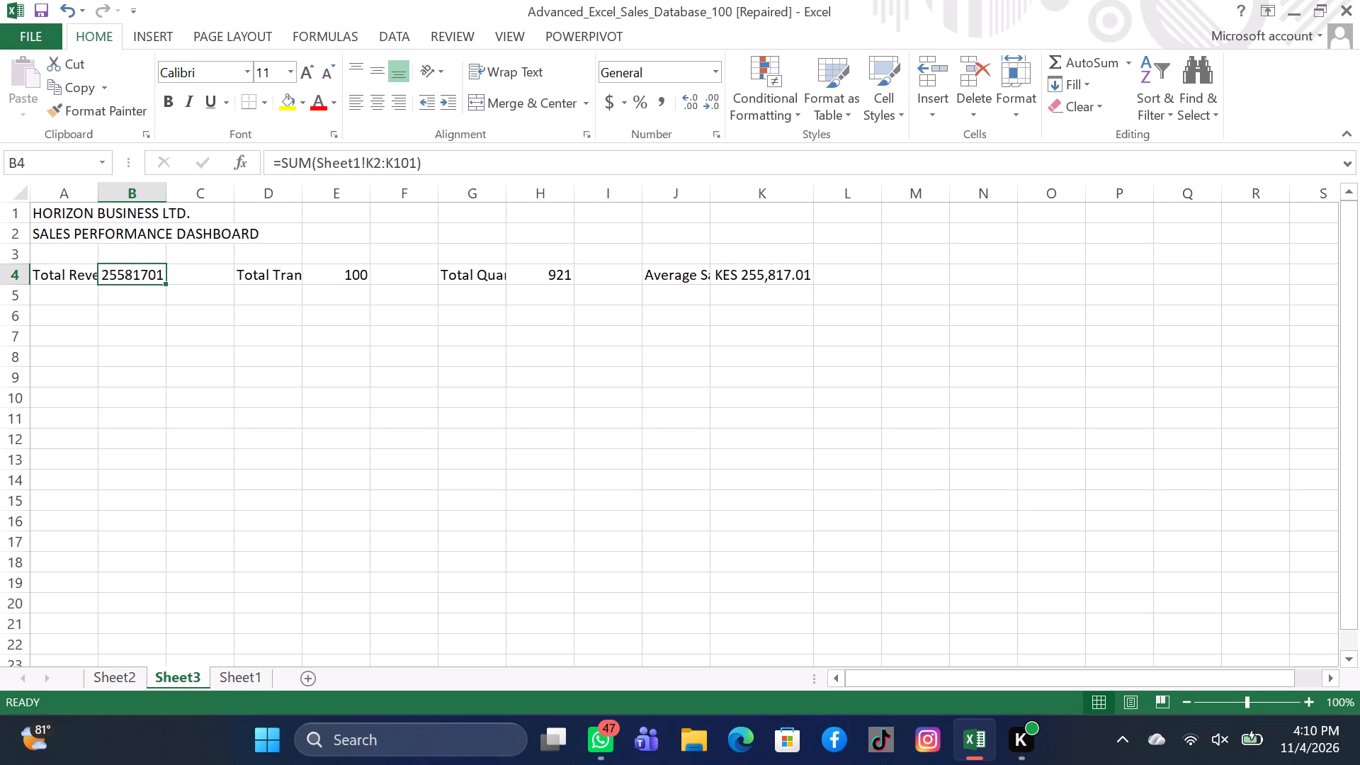
click(628, 109)
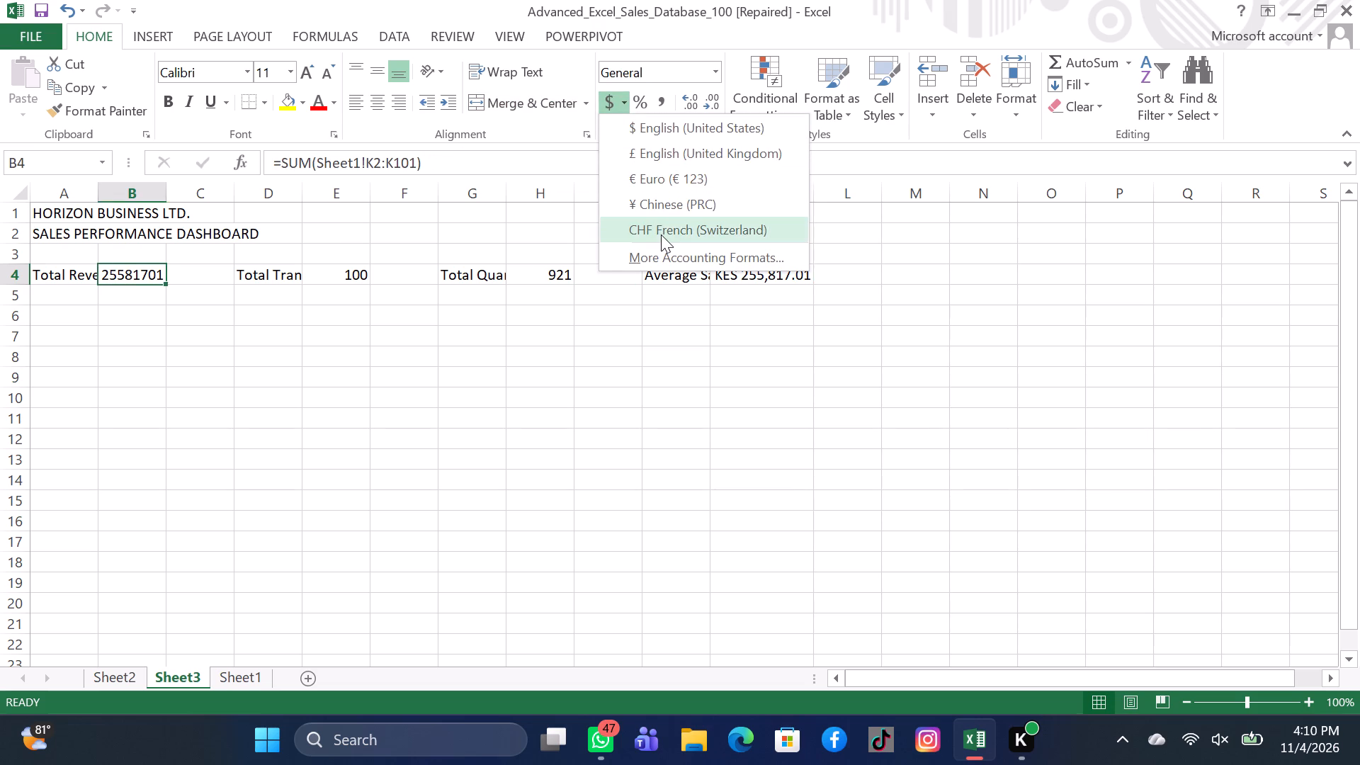
click(662, 258)
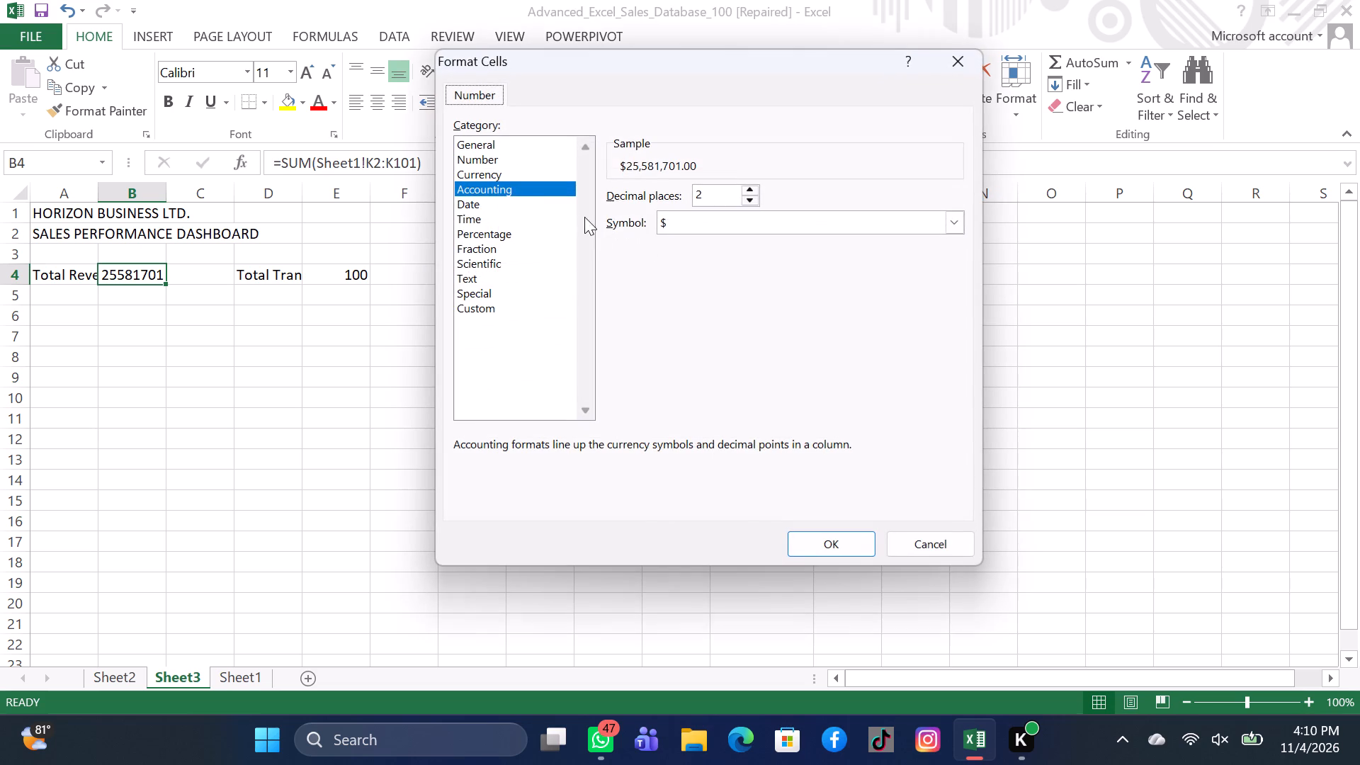
click(507, 176)
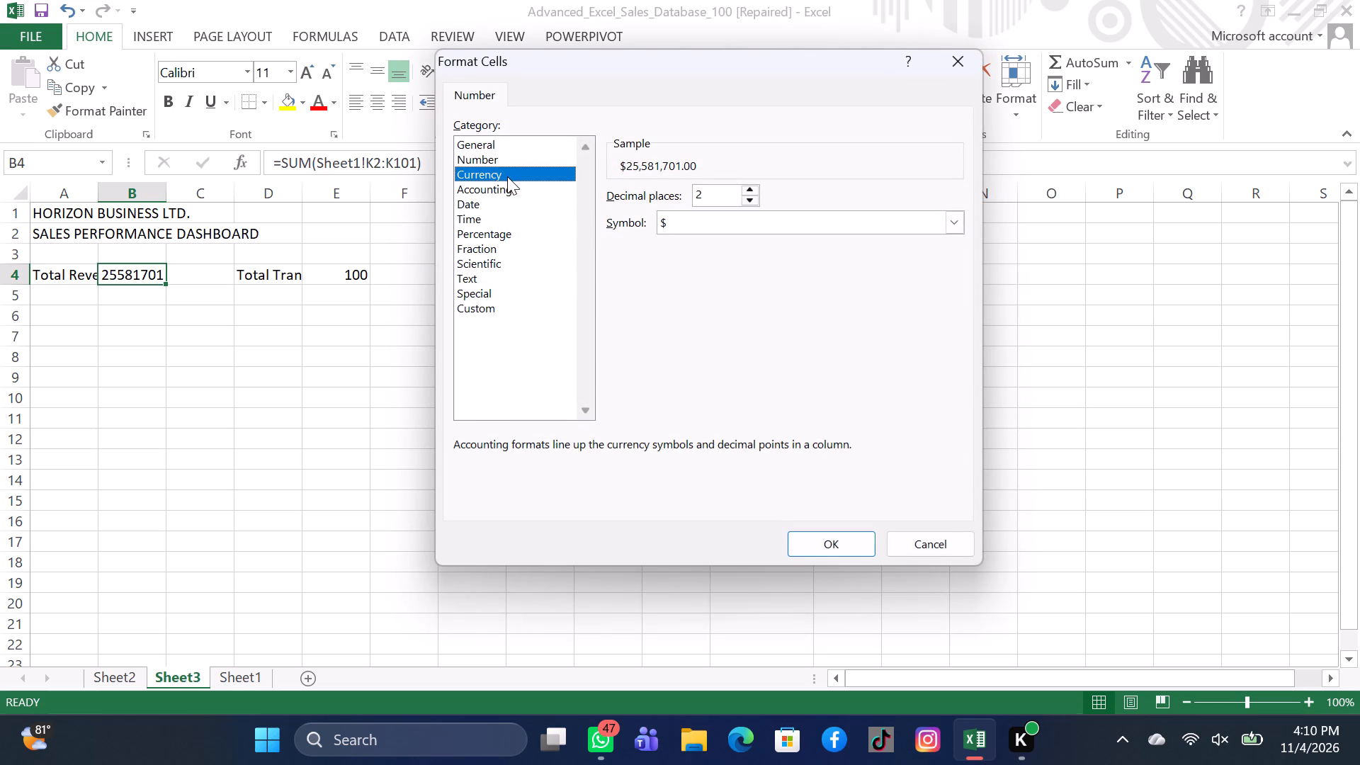
click(788, 217)
key(k)
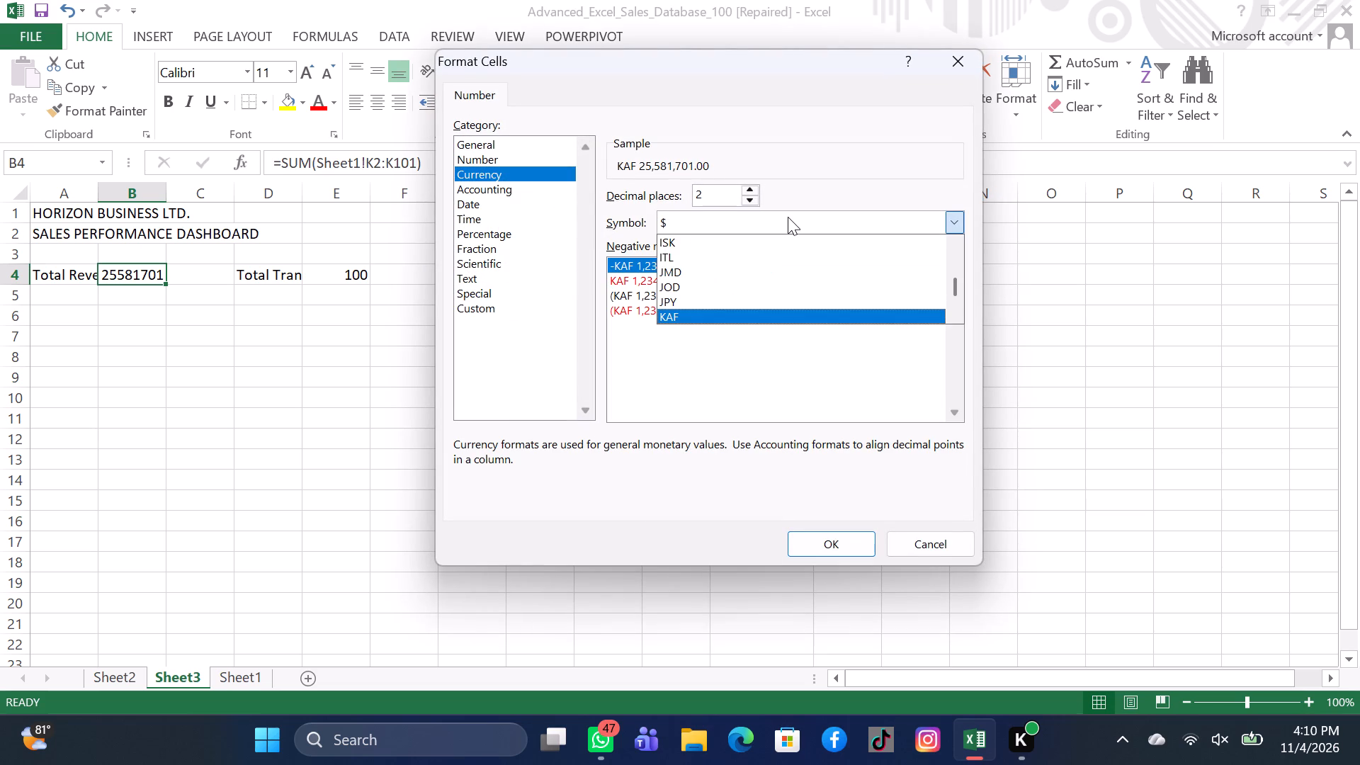
key(Down)
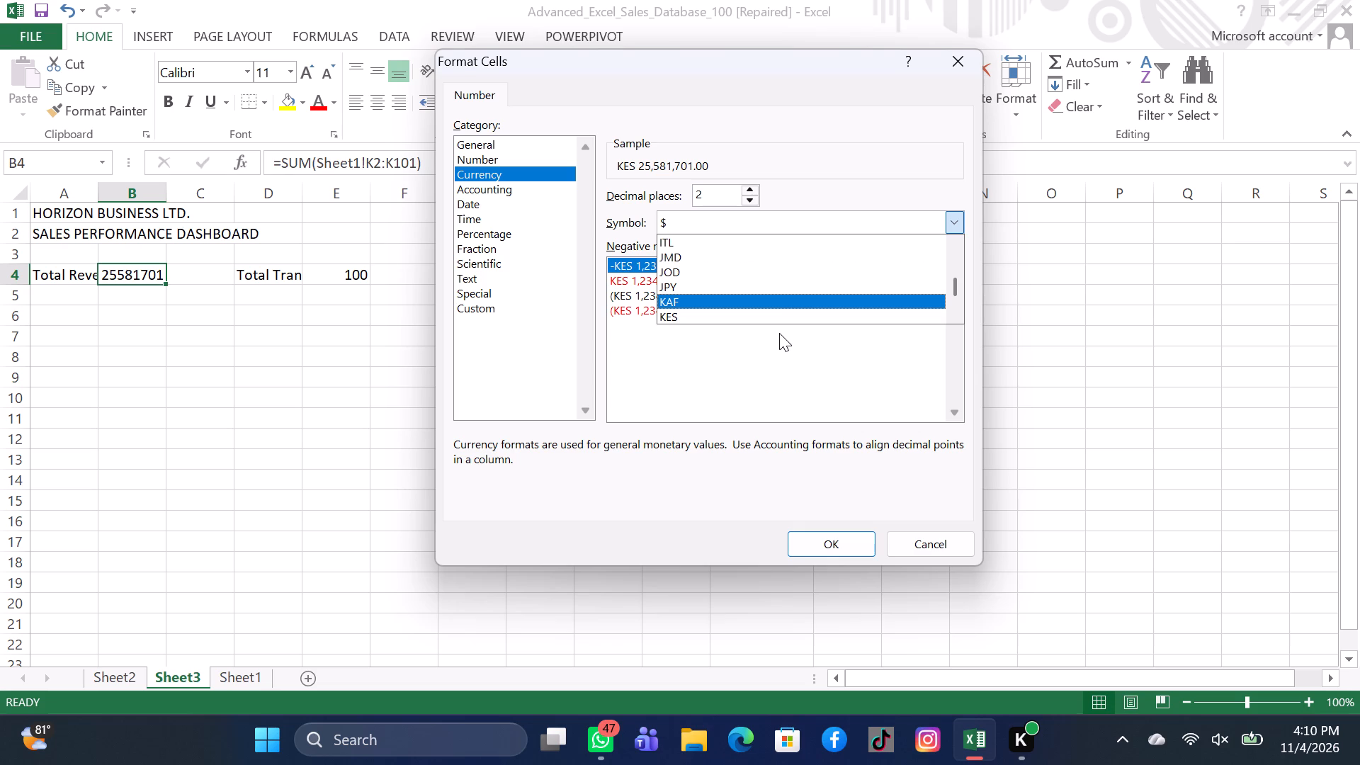
click(788, 309)
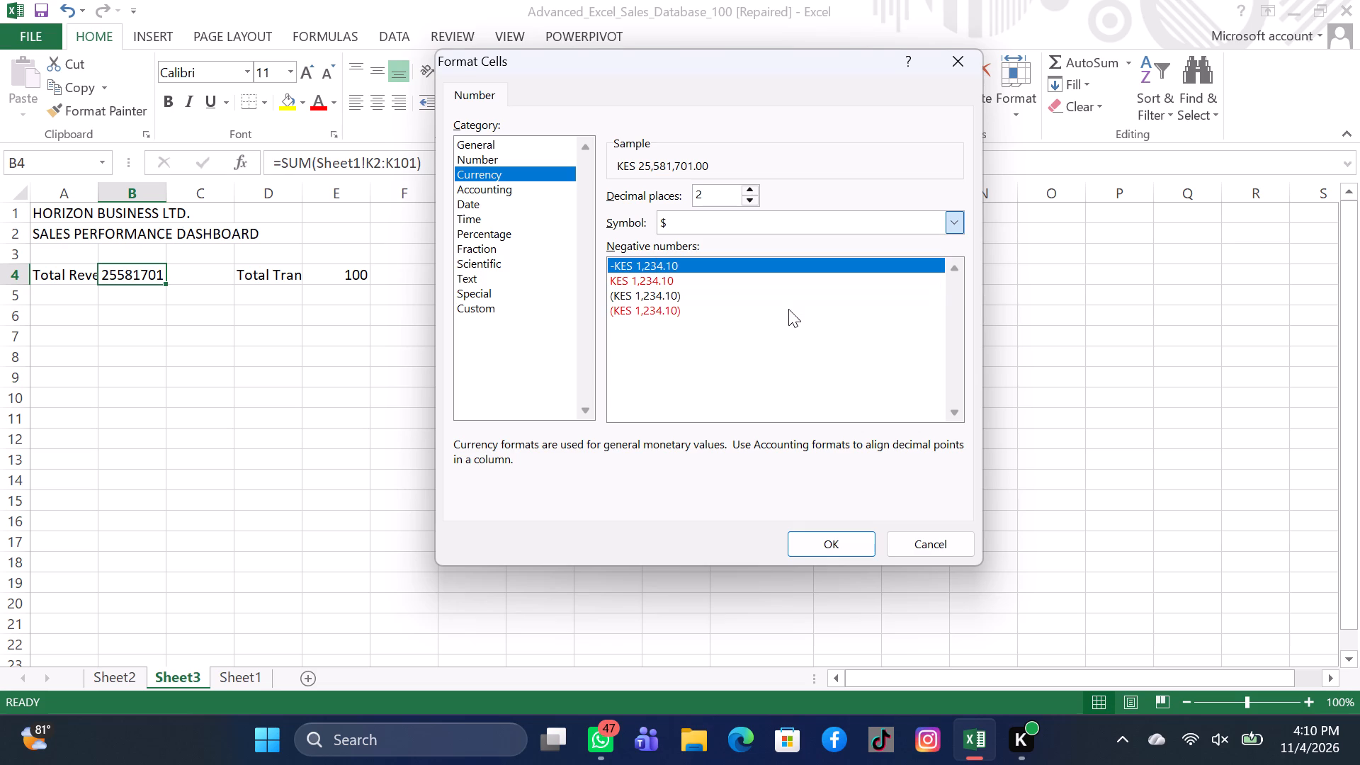
click(836, 537)
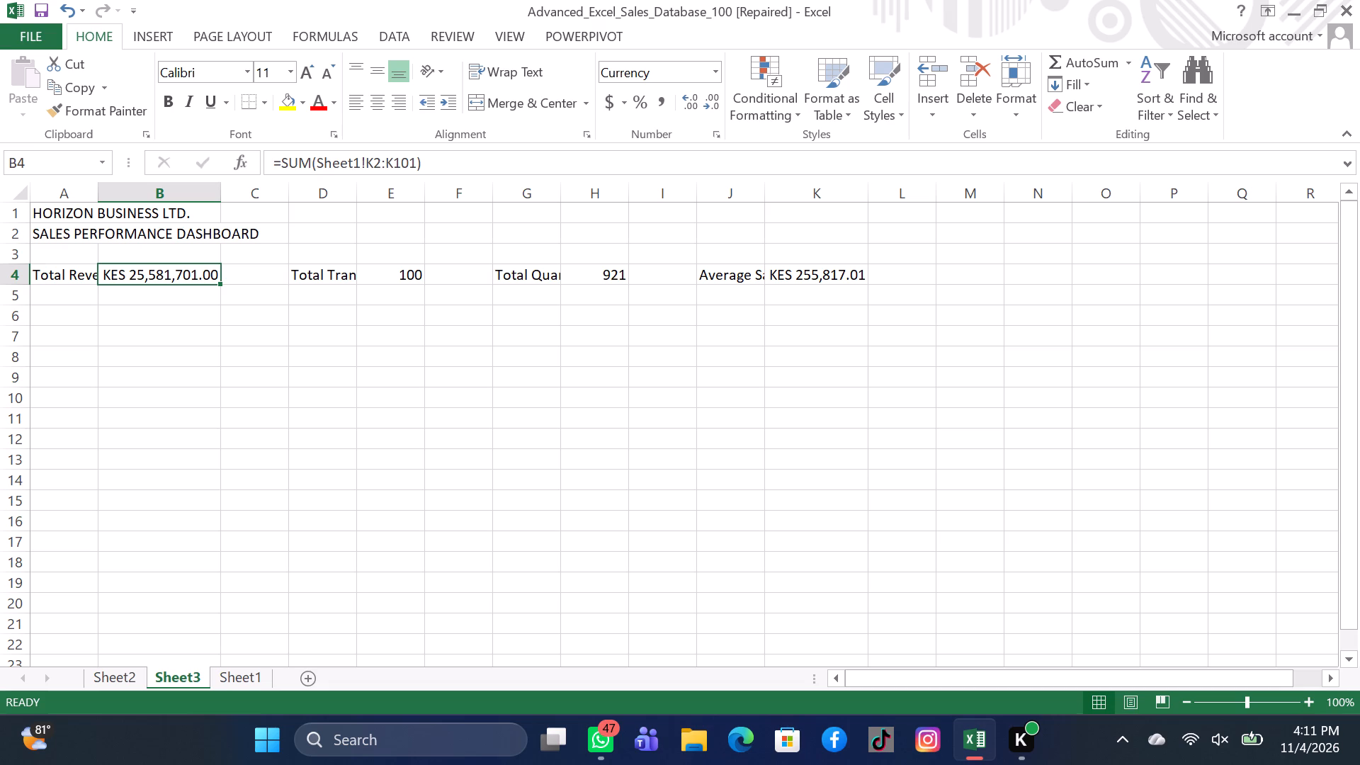
Merge and center the HORIZON BUSINESS LTD. title across cells A1 to K1.
click(728, 280)
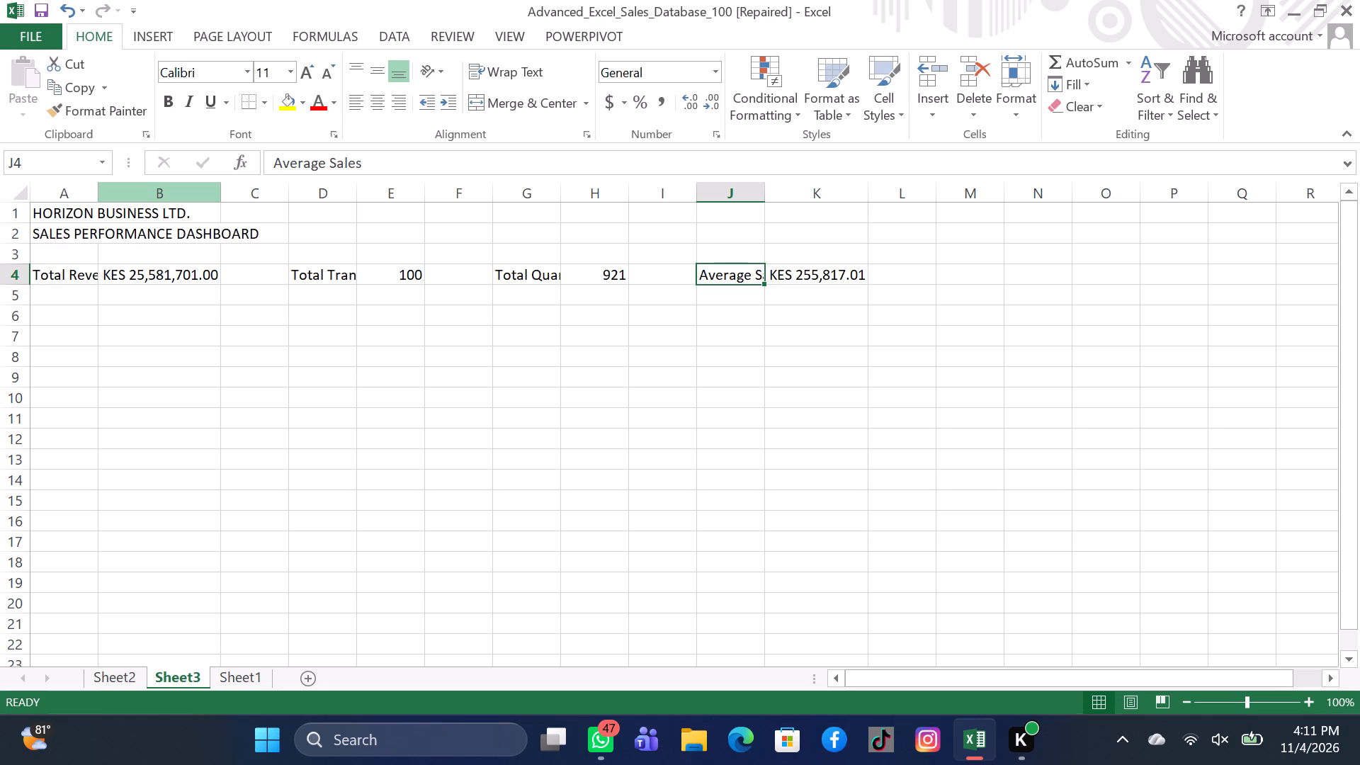
drag(74, 216, 100, 216)
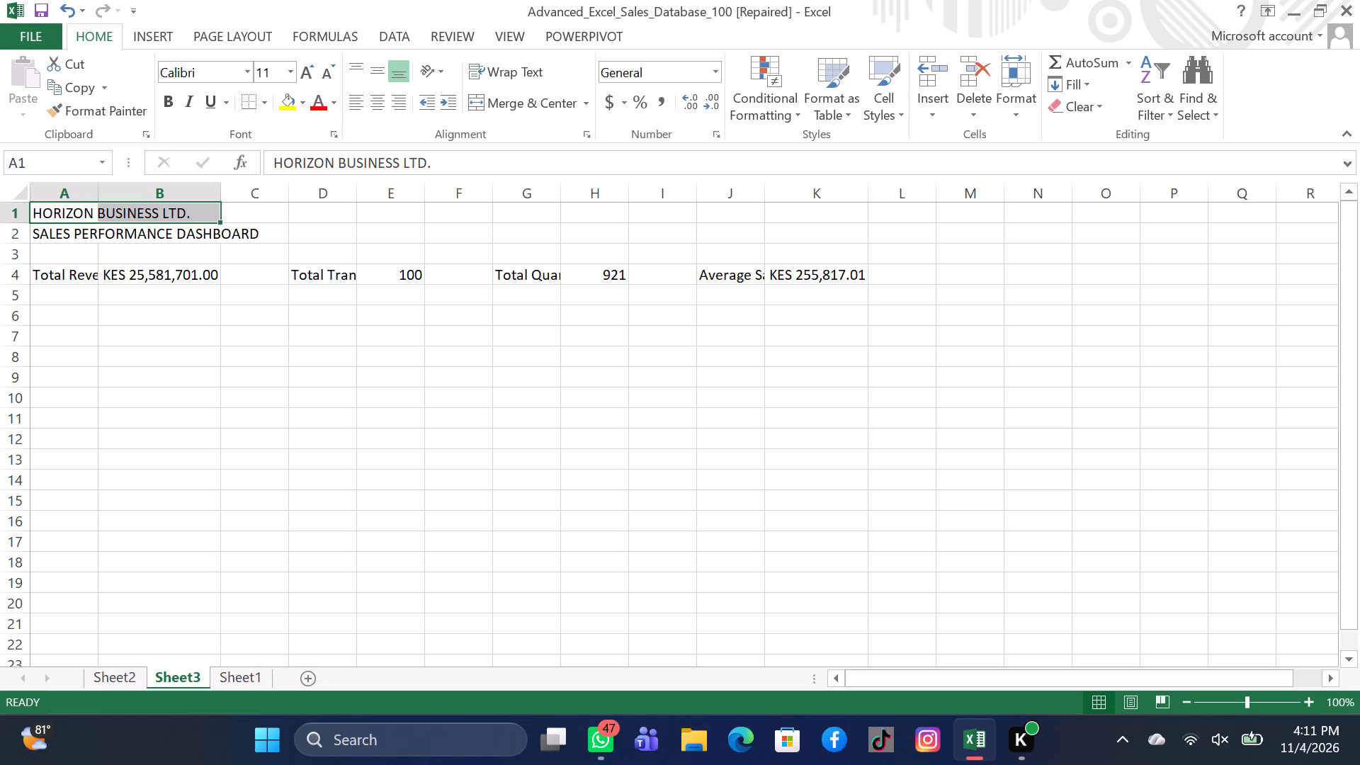
drag(87, 215, 144, 211)
drag(56, 215, 283, 215)
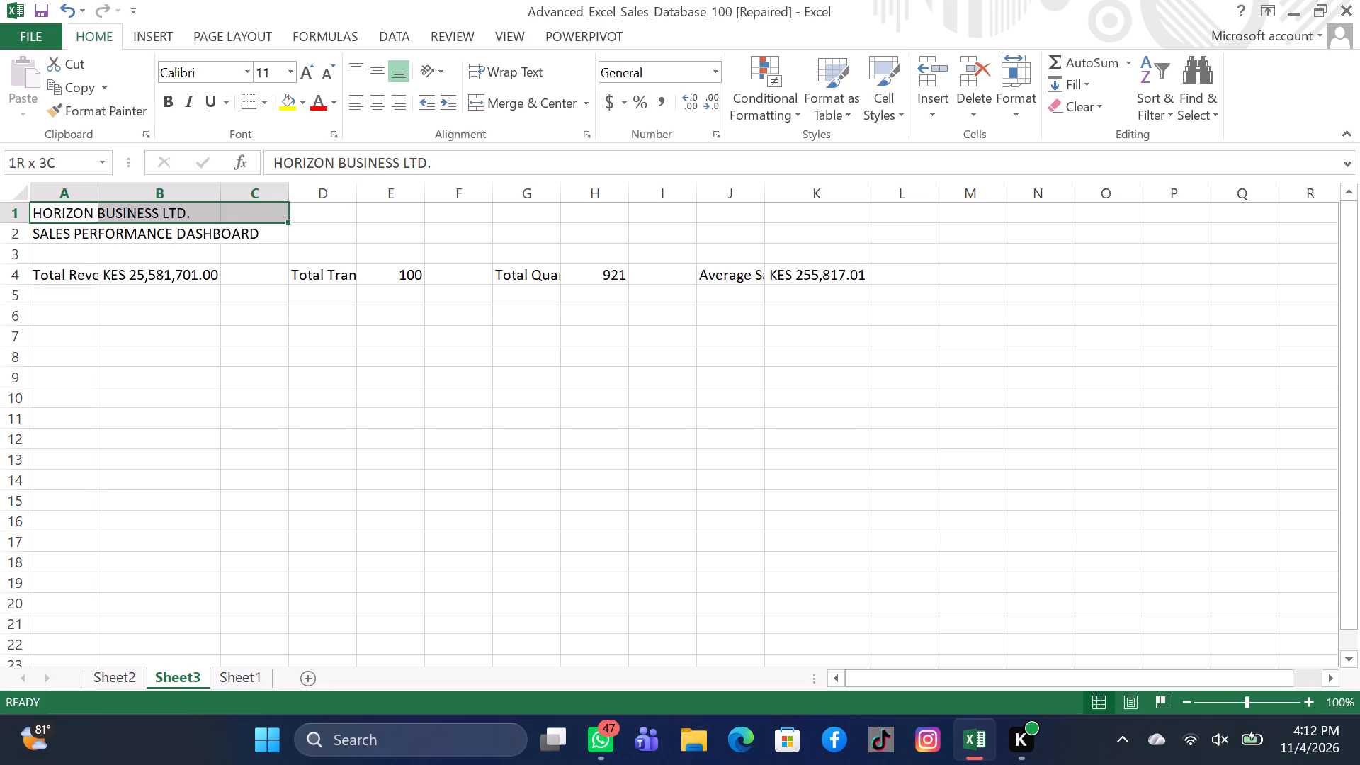
click(79, 214)
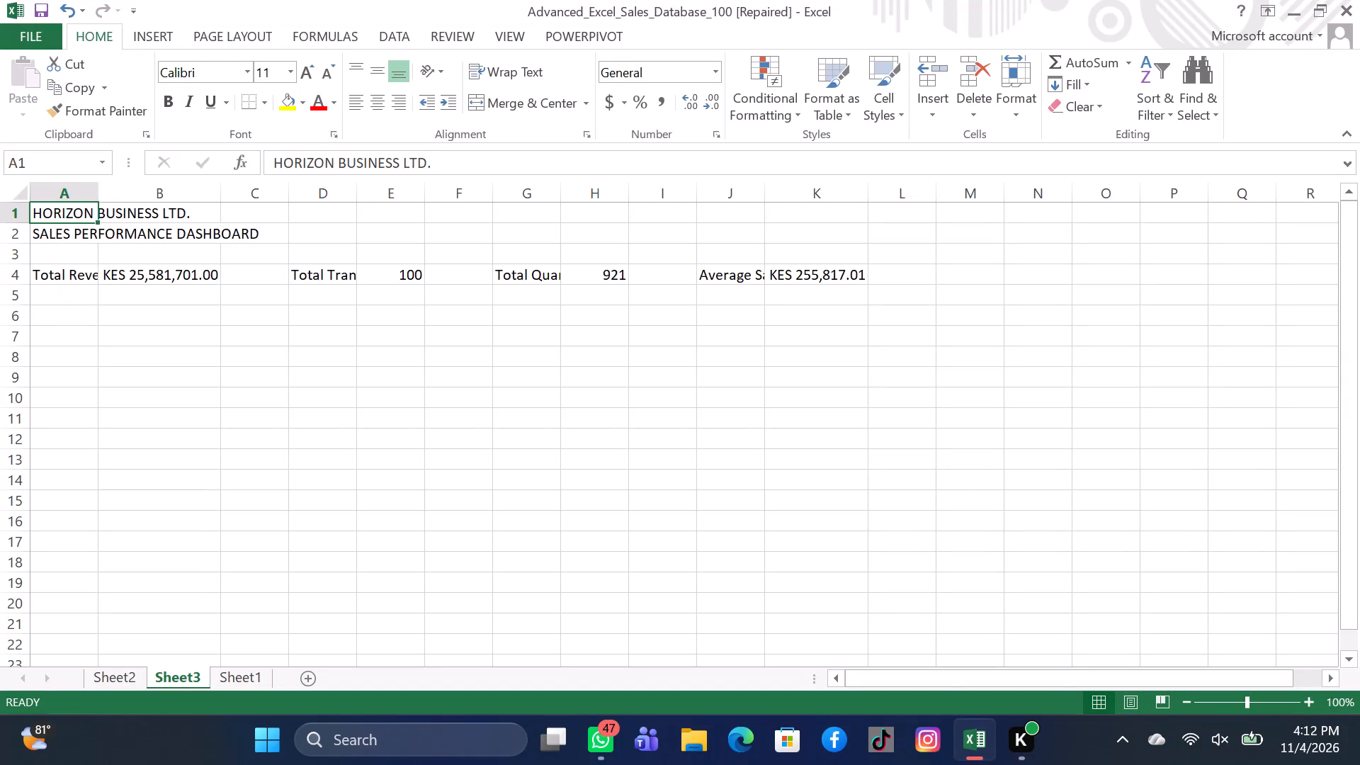
drag(50, 210, 311, 227)
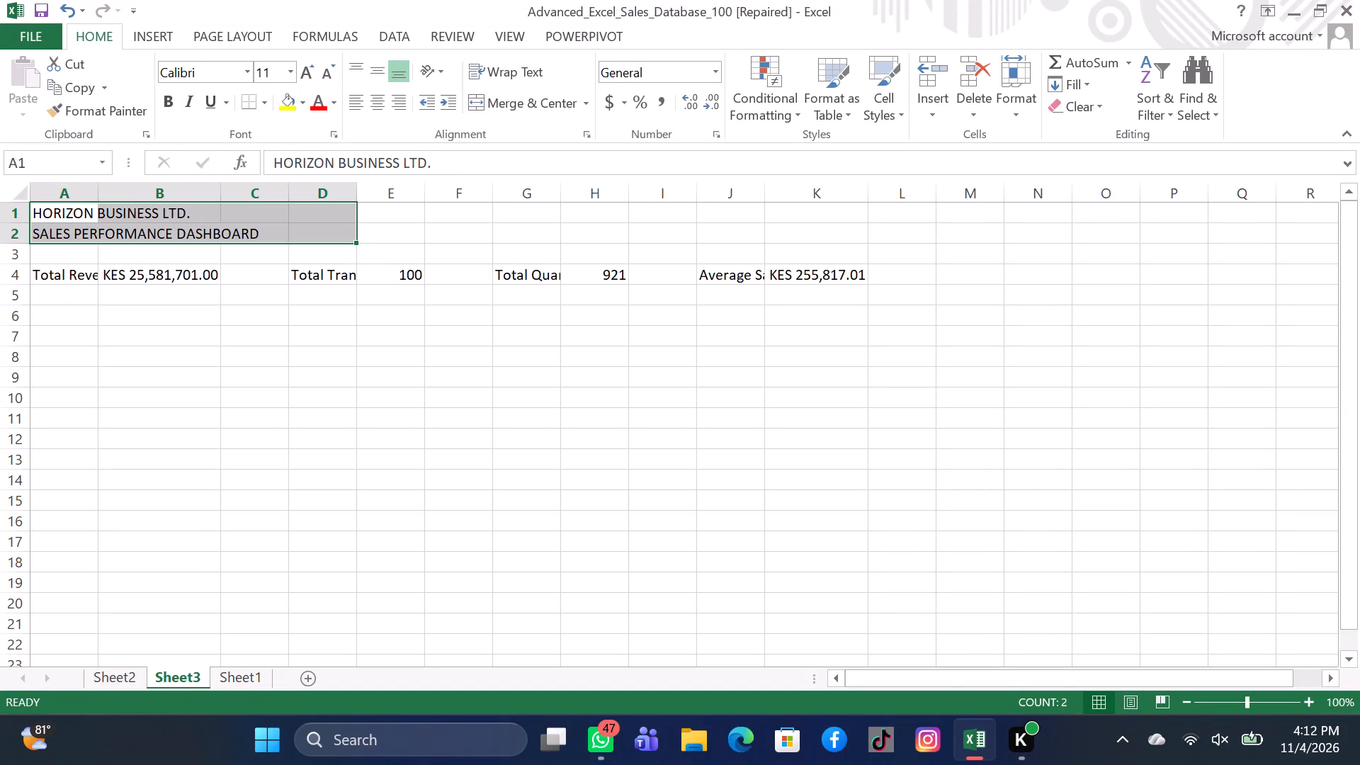
drag(86, 212, 759, 212)
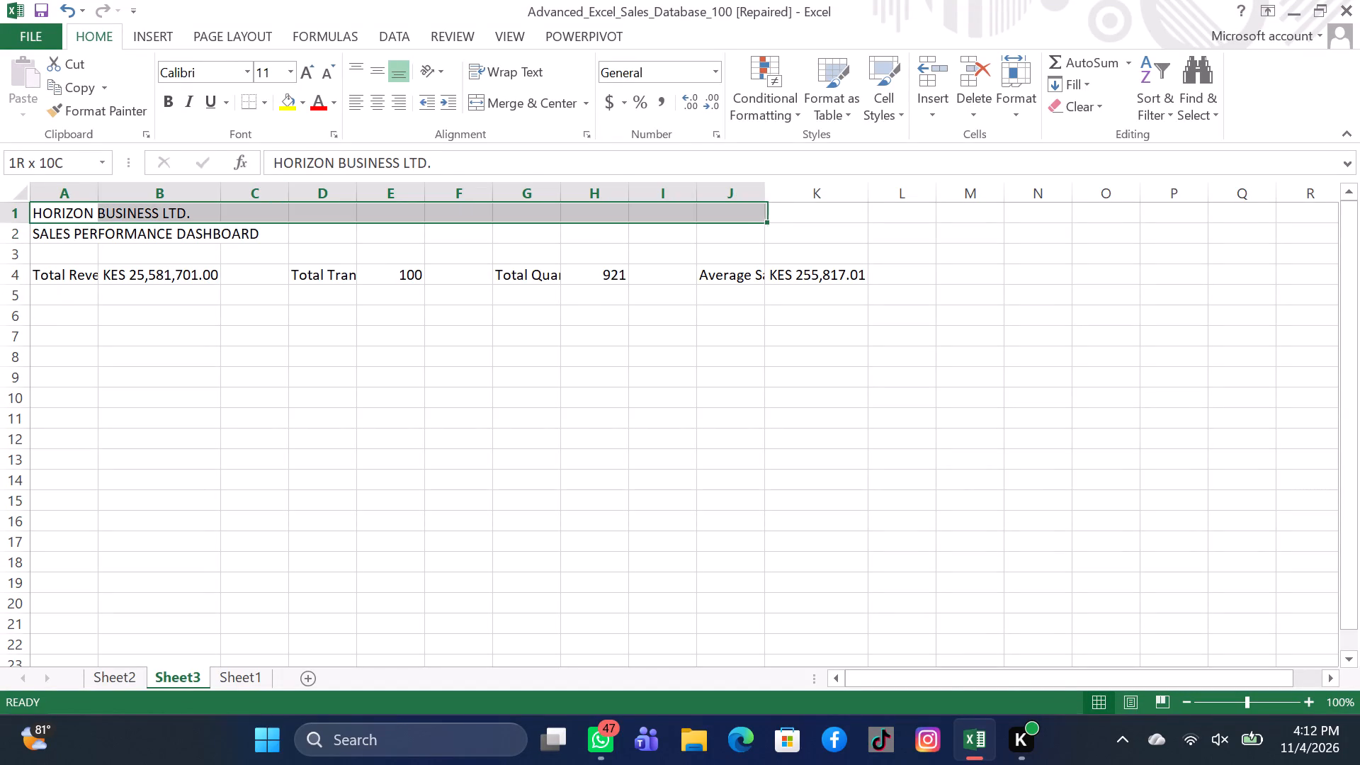
drag(759, 212, 786, 208)
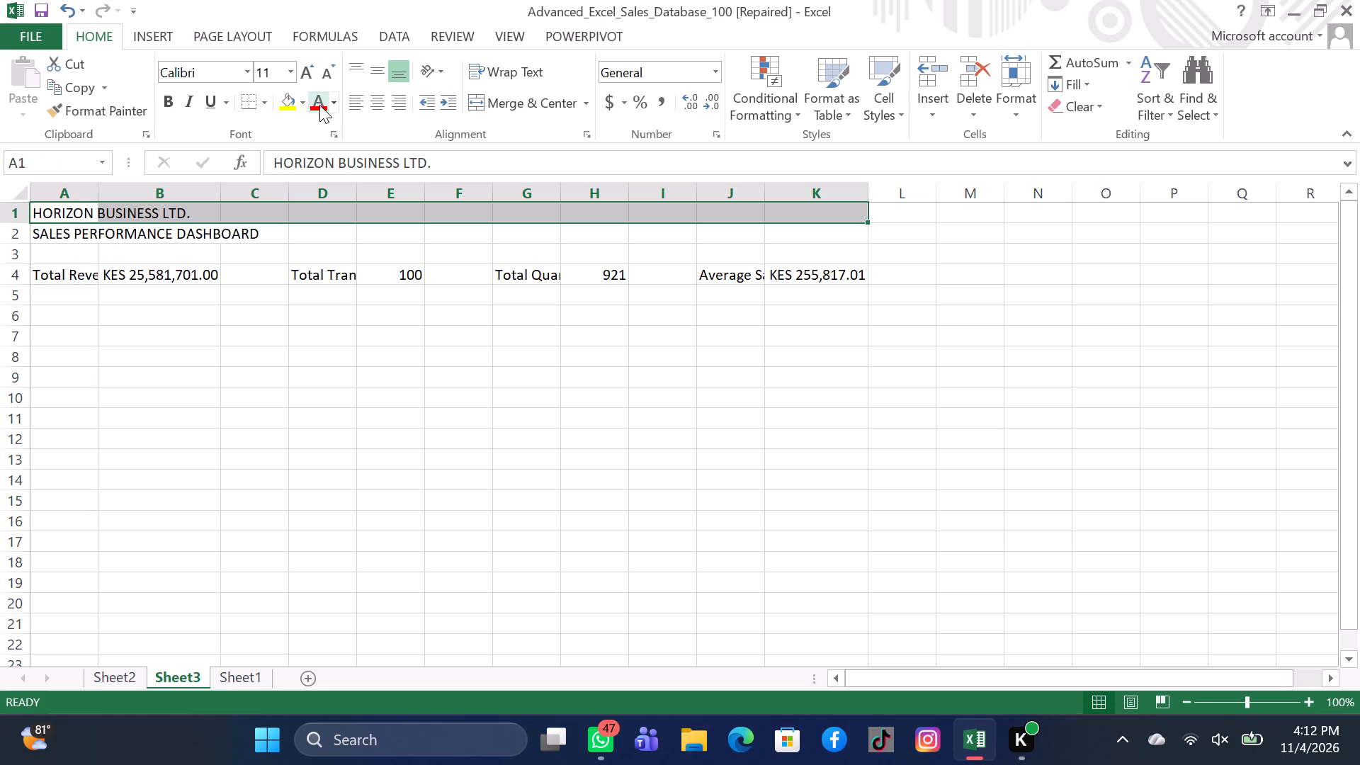
click(538, 93)
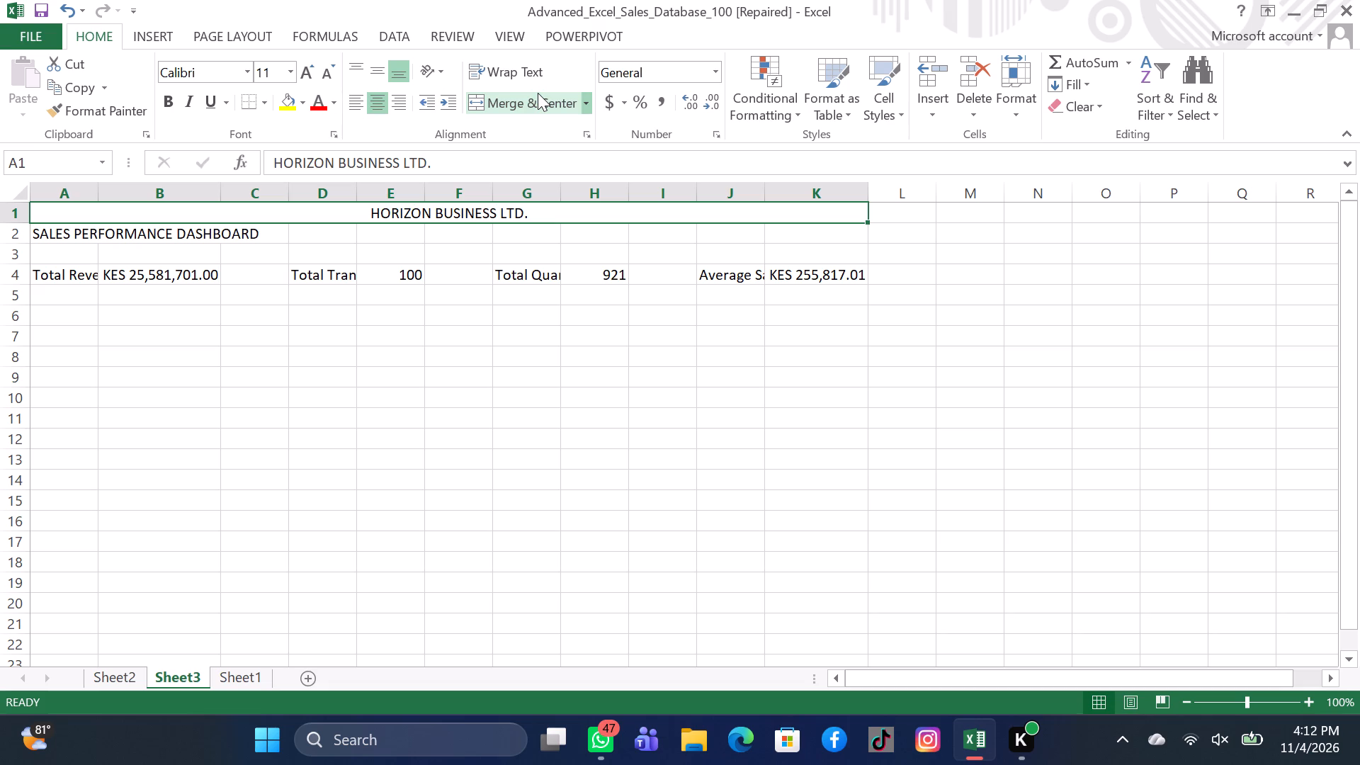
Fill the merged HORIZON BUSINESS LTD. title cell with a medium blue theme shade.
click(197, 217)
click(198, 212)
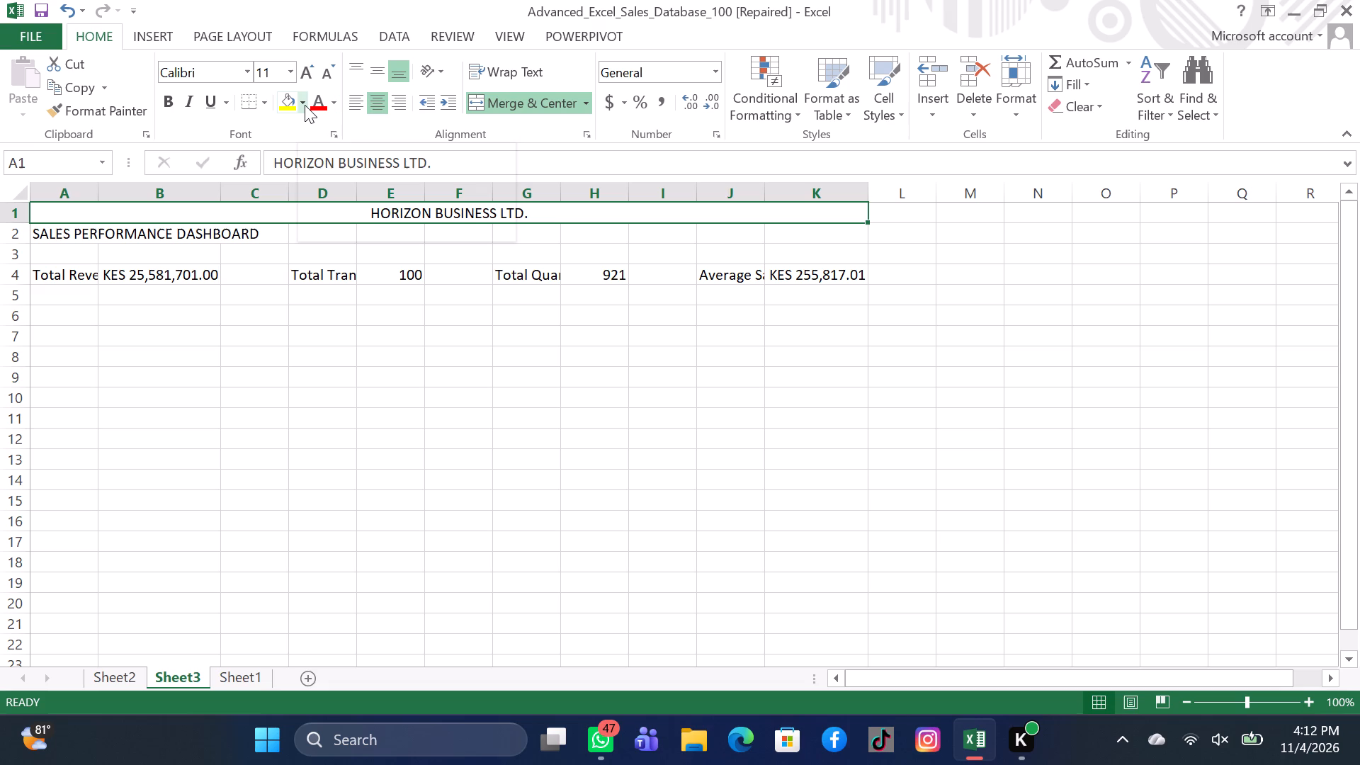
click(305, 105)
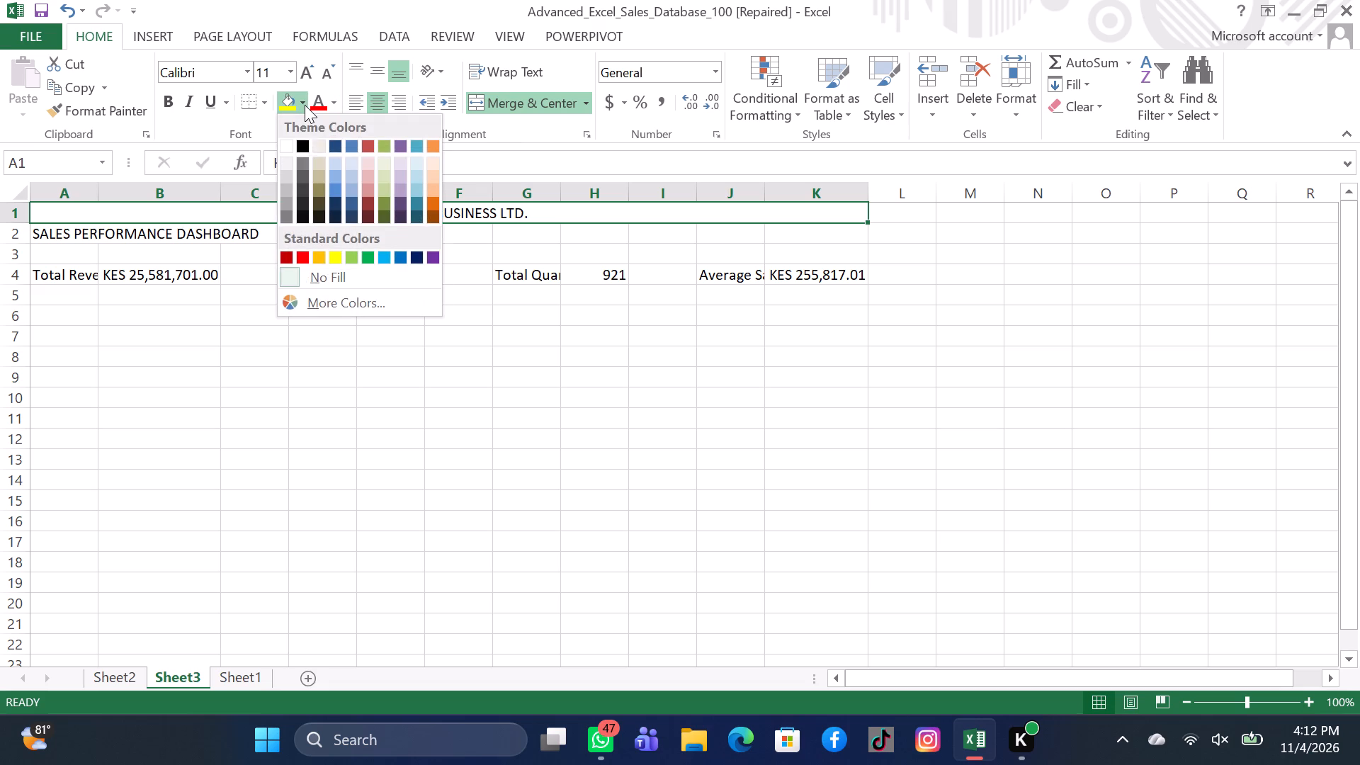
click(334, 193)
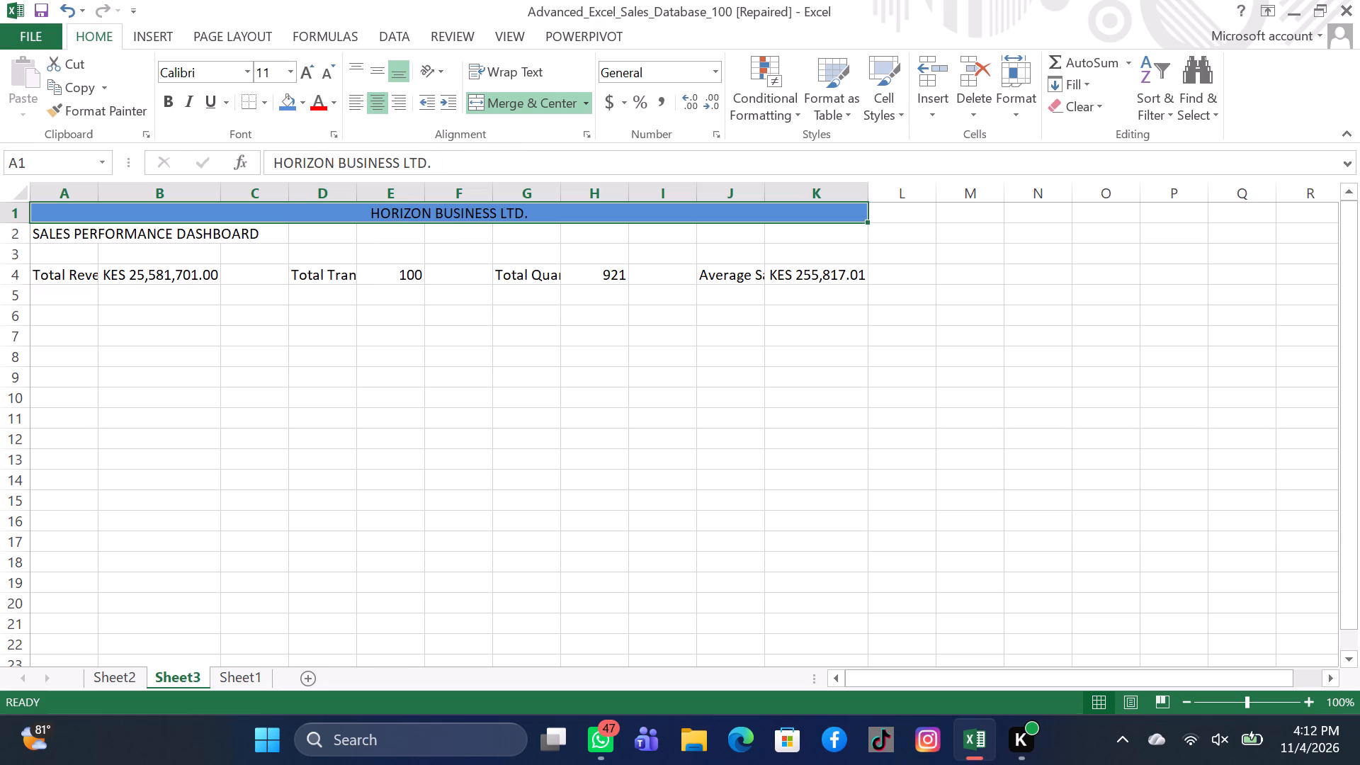
Set the HORIZON BUSINESS LTD. title's font color to the very light grey theme shade just below white.
click(333, 103)
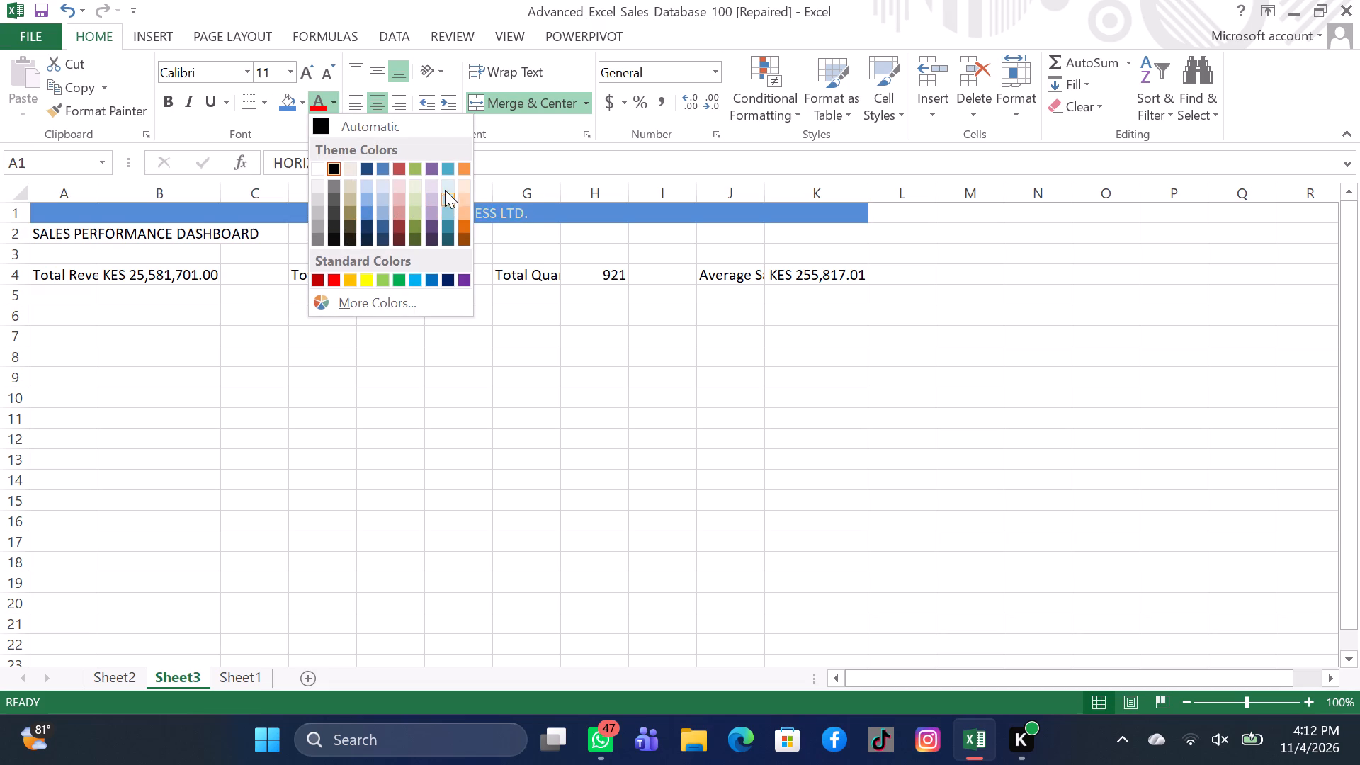
click(321, 189)
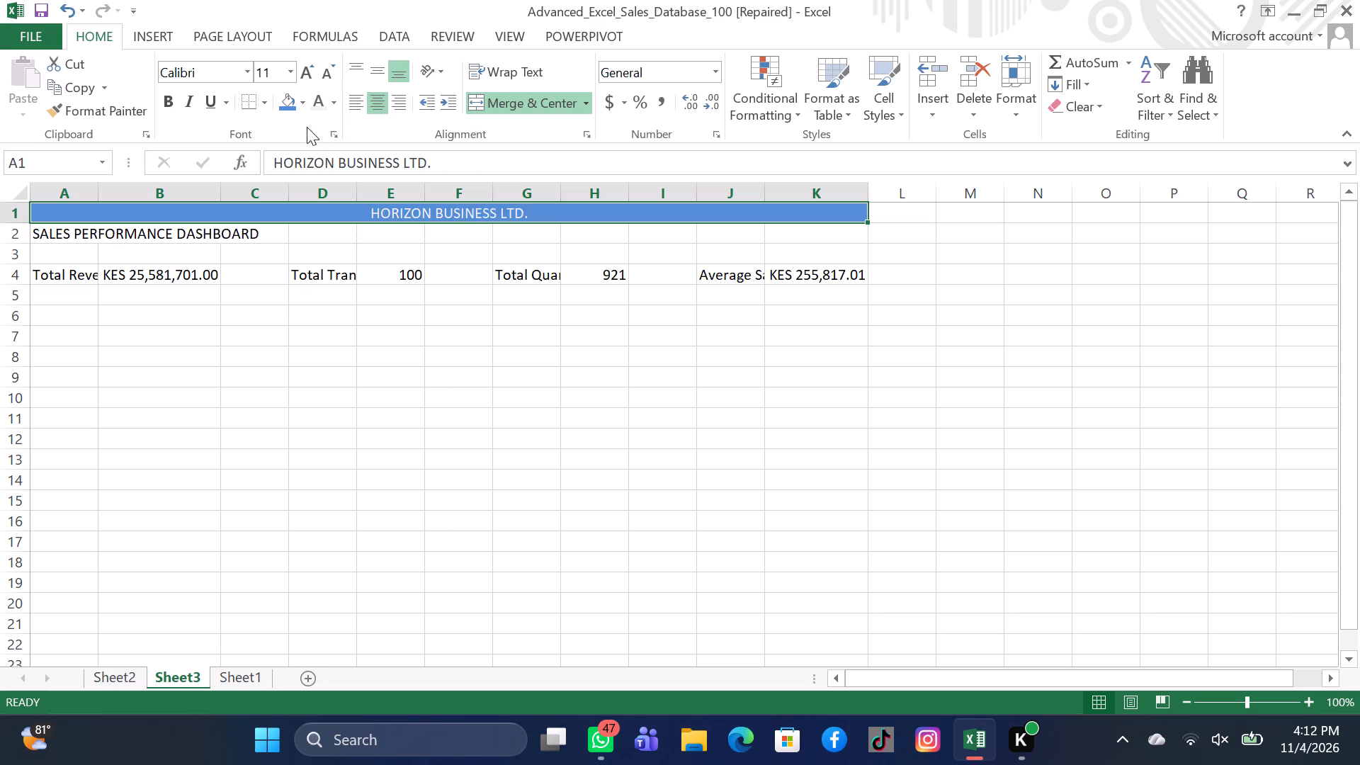
Fill the merged HORIZON BUSINESS LTD. title cell with a dark navy blue theme shade.
click(303, 105)
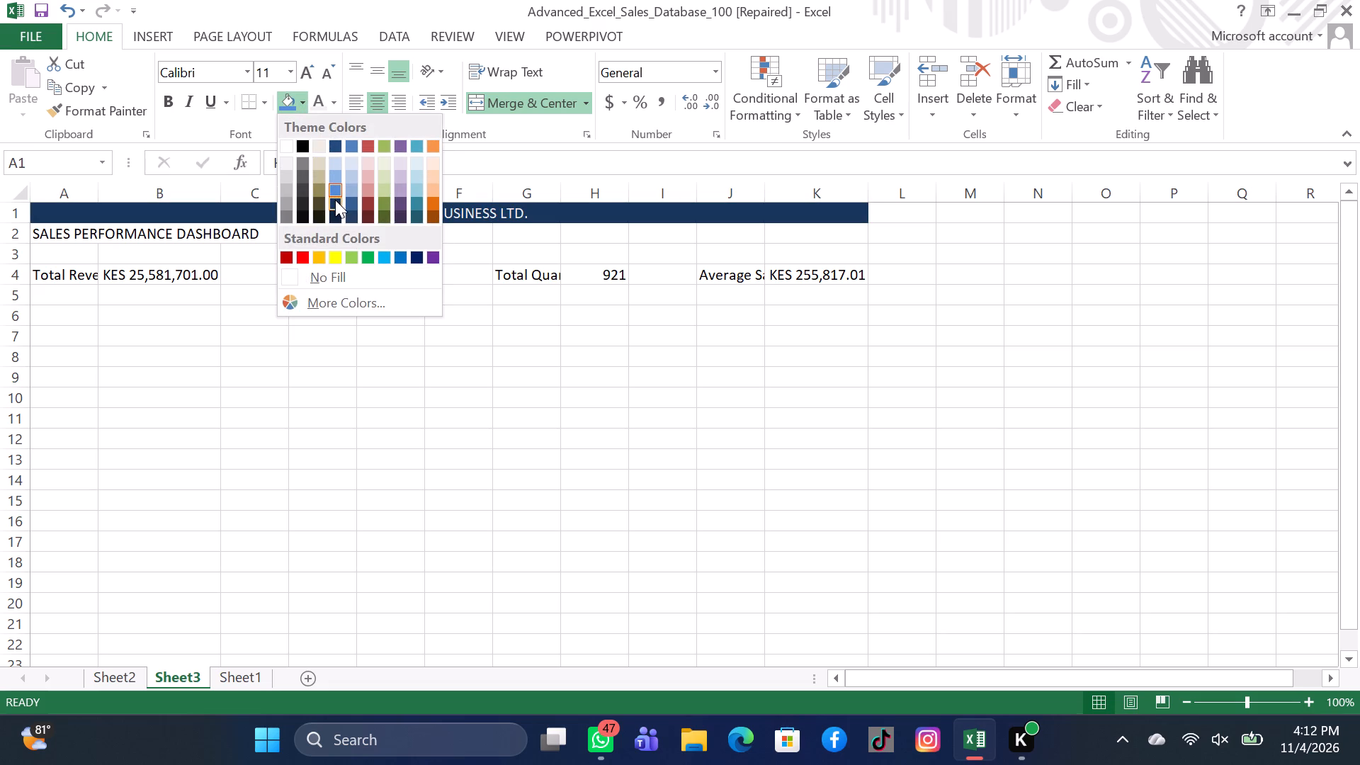
click(335, 200)
click(349, 321)
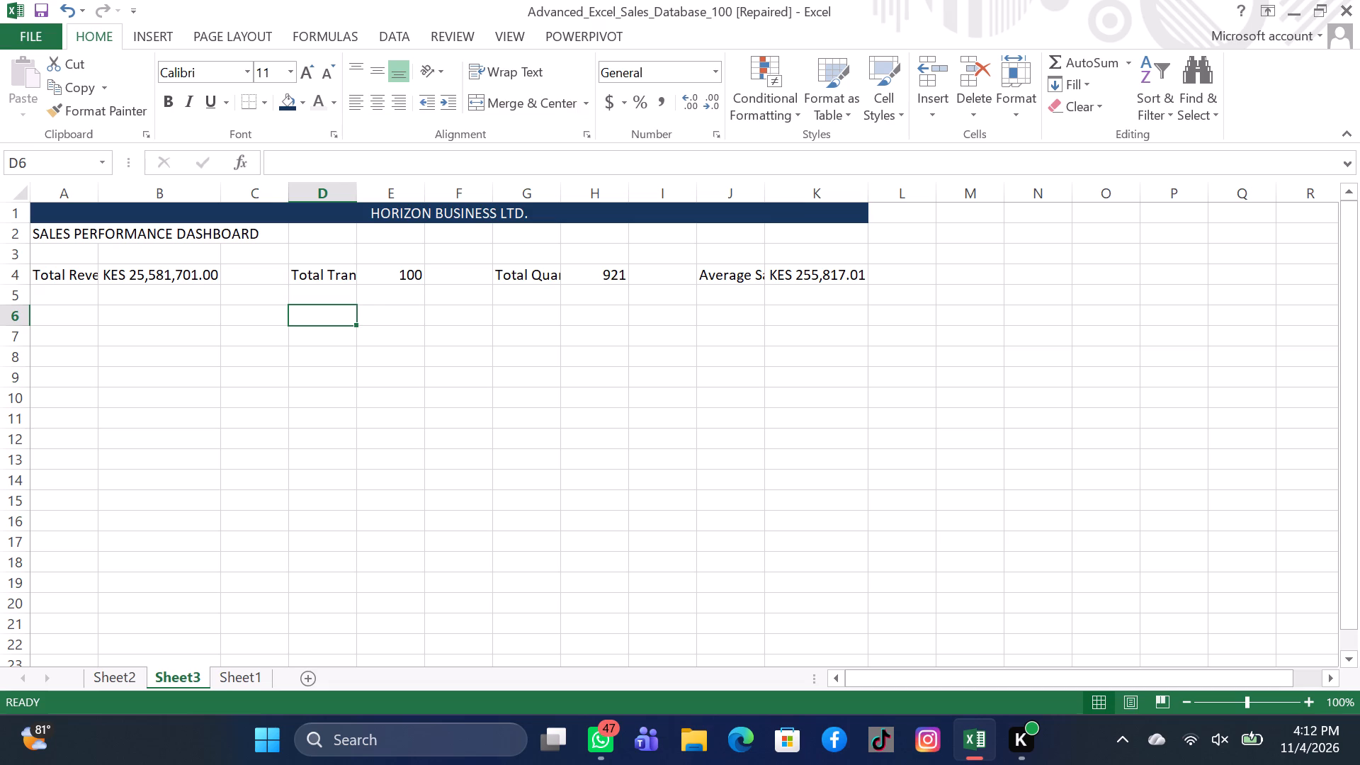
Merge and center the SALES PERFORMANCE DASHBOARD subtitle across cells A2 to K2.
drag(56, 236, 686, 229)
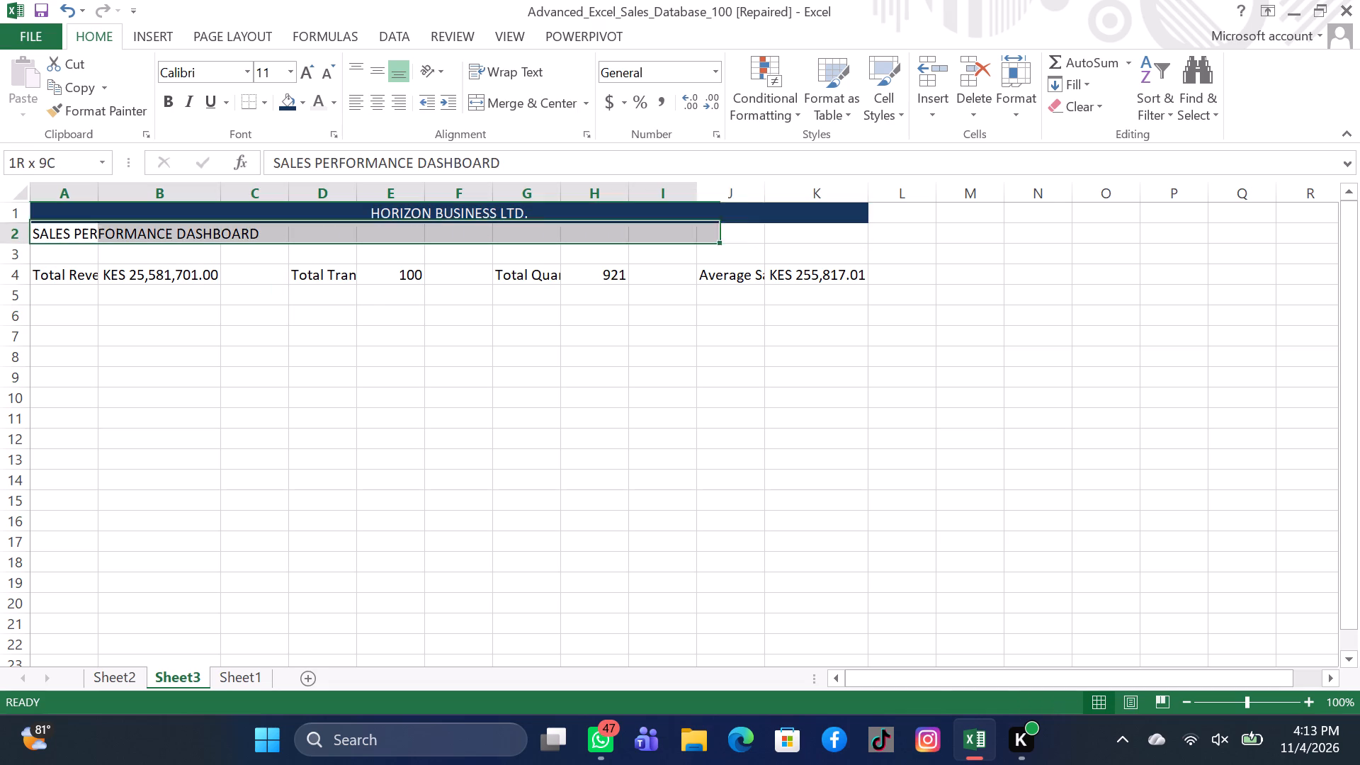
drag(686, 229, 856, 247)
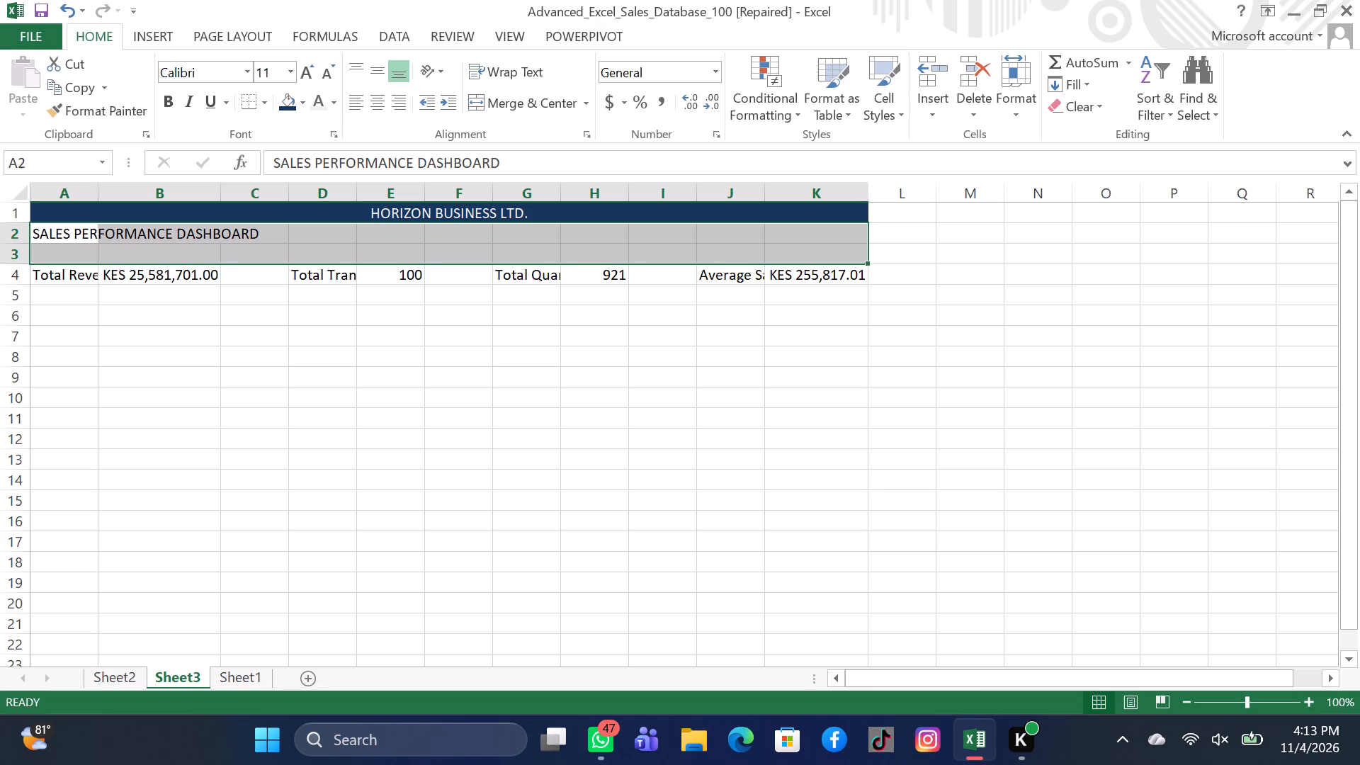
drag(74, 232, 227, 234)
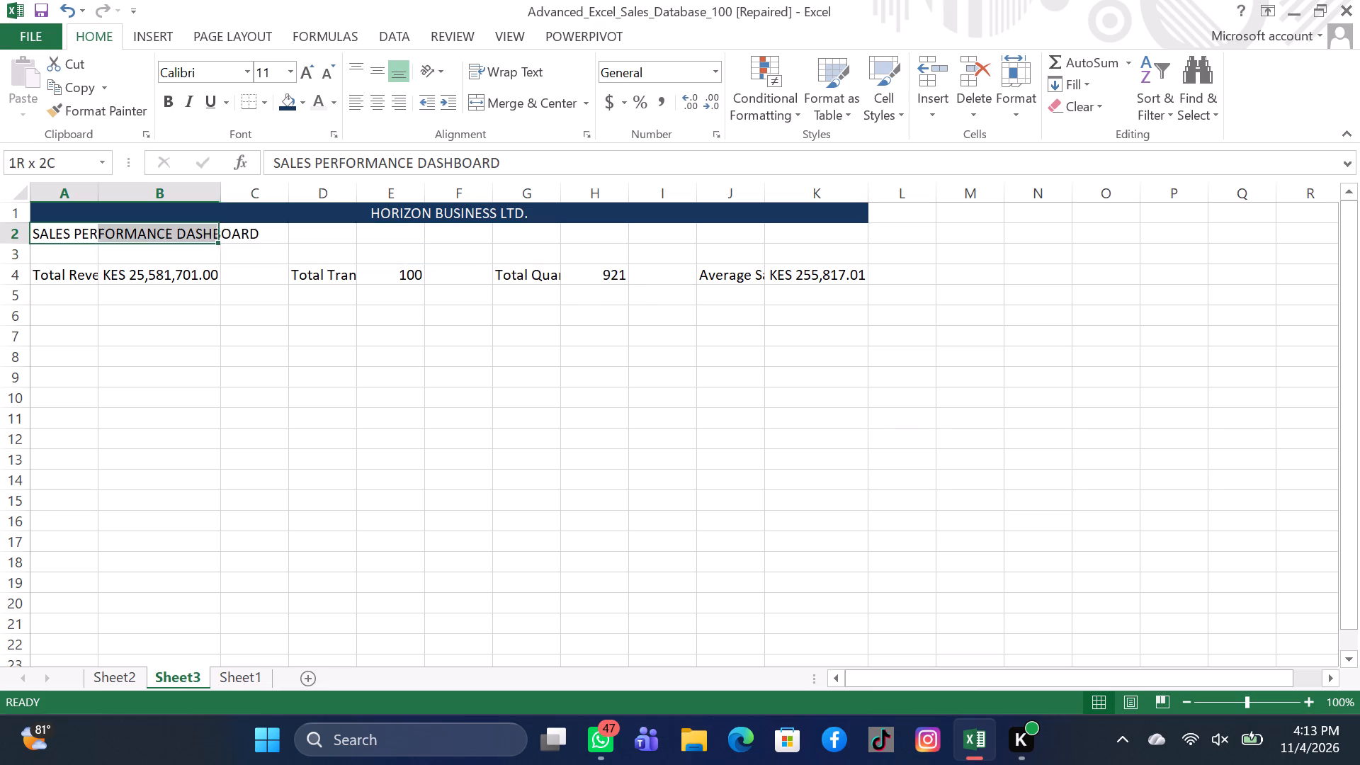
drag(227, 234, 548, 236)
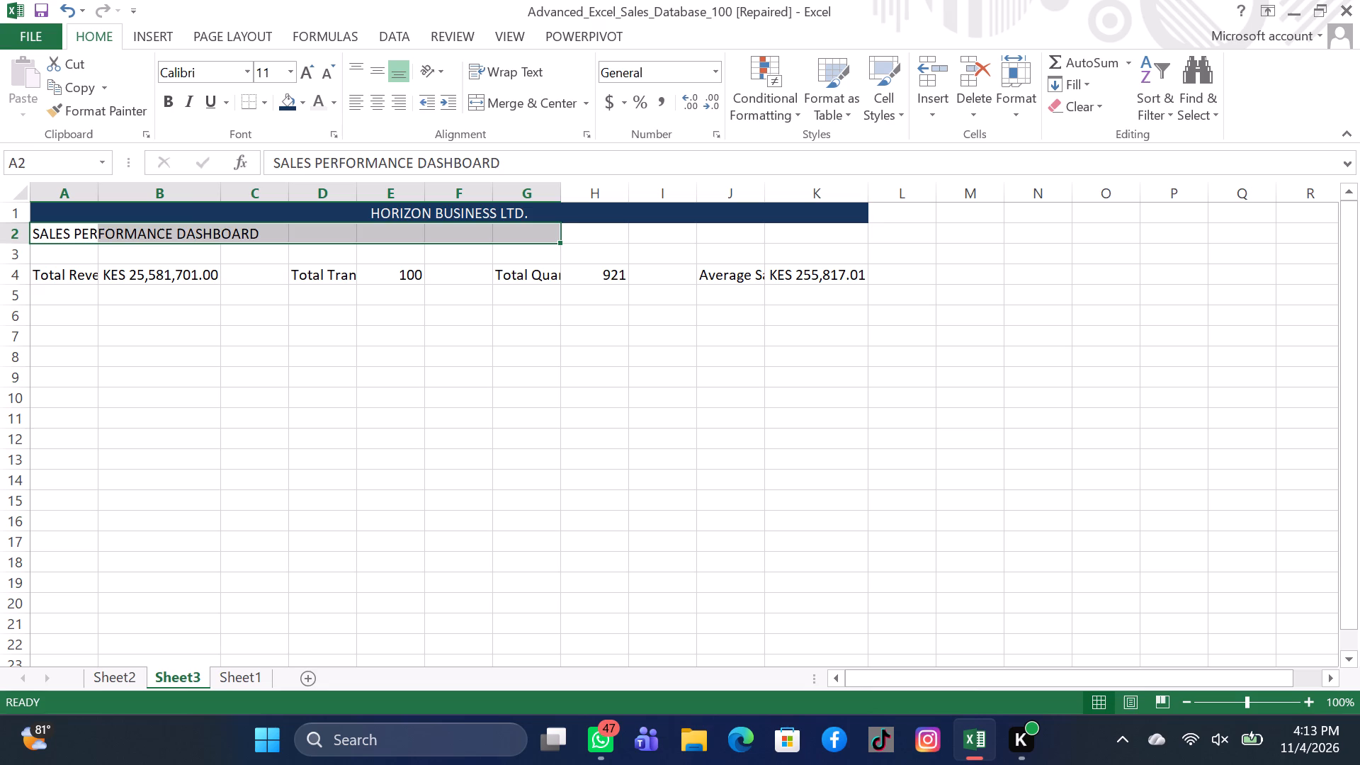
drag(84, 237, 325, 241)
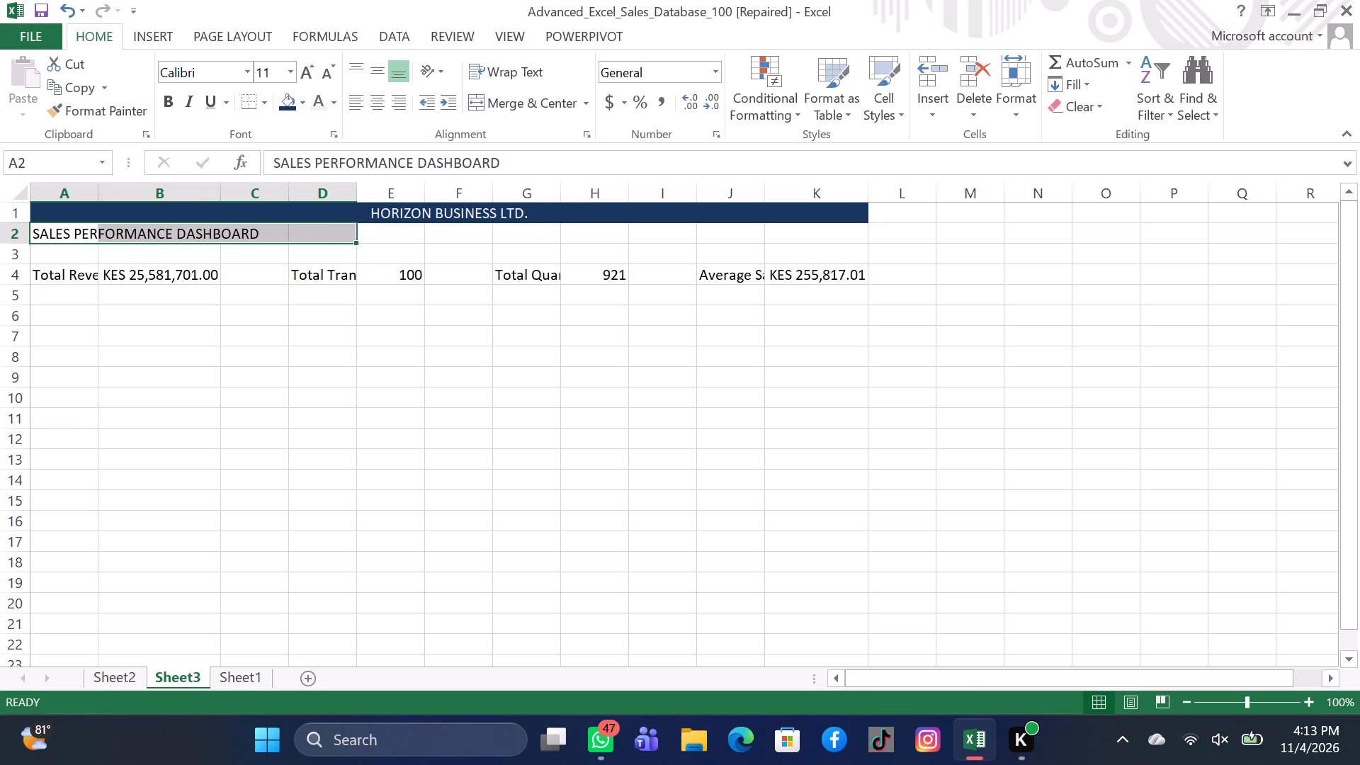
drag(68, 234, 102, 237)
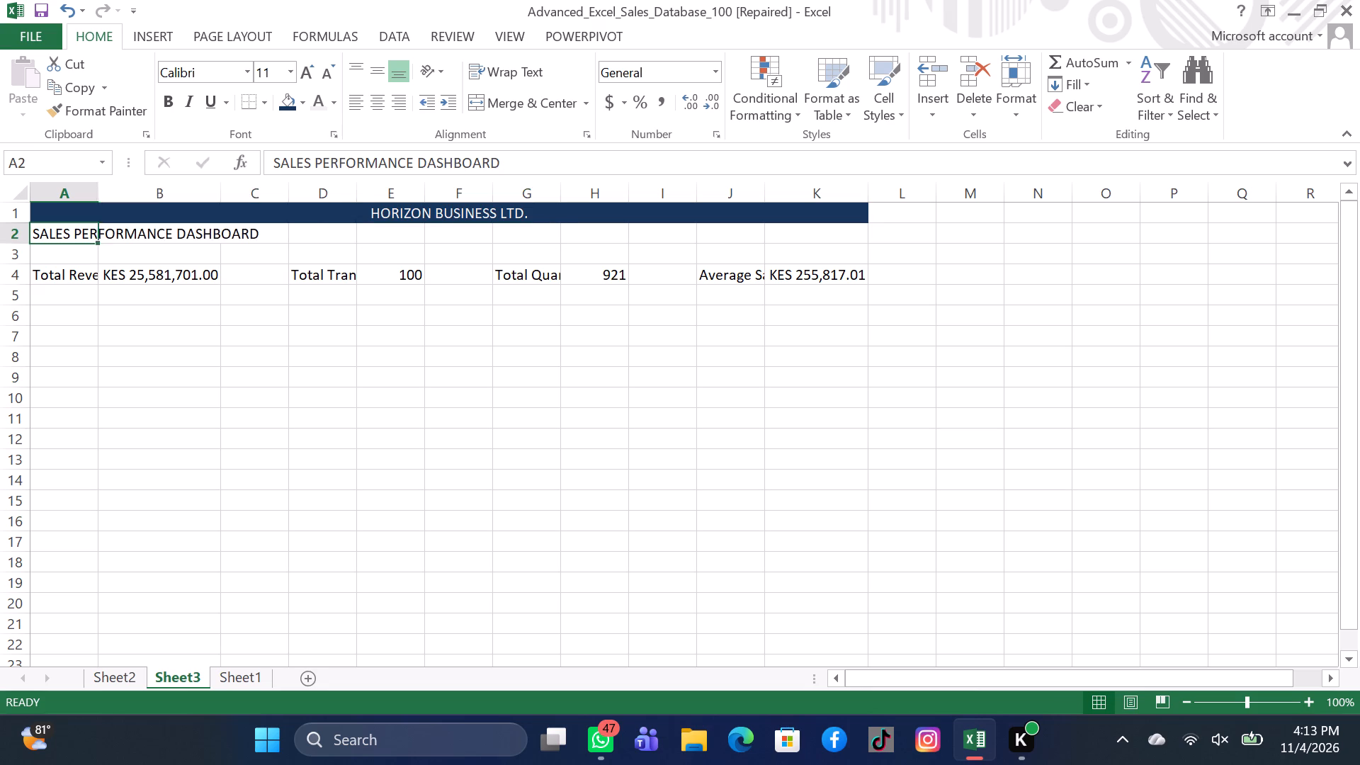
drag(102, 237, 313, 222)
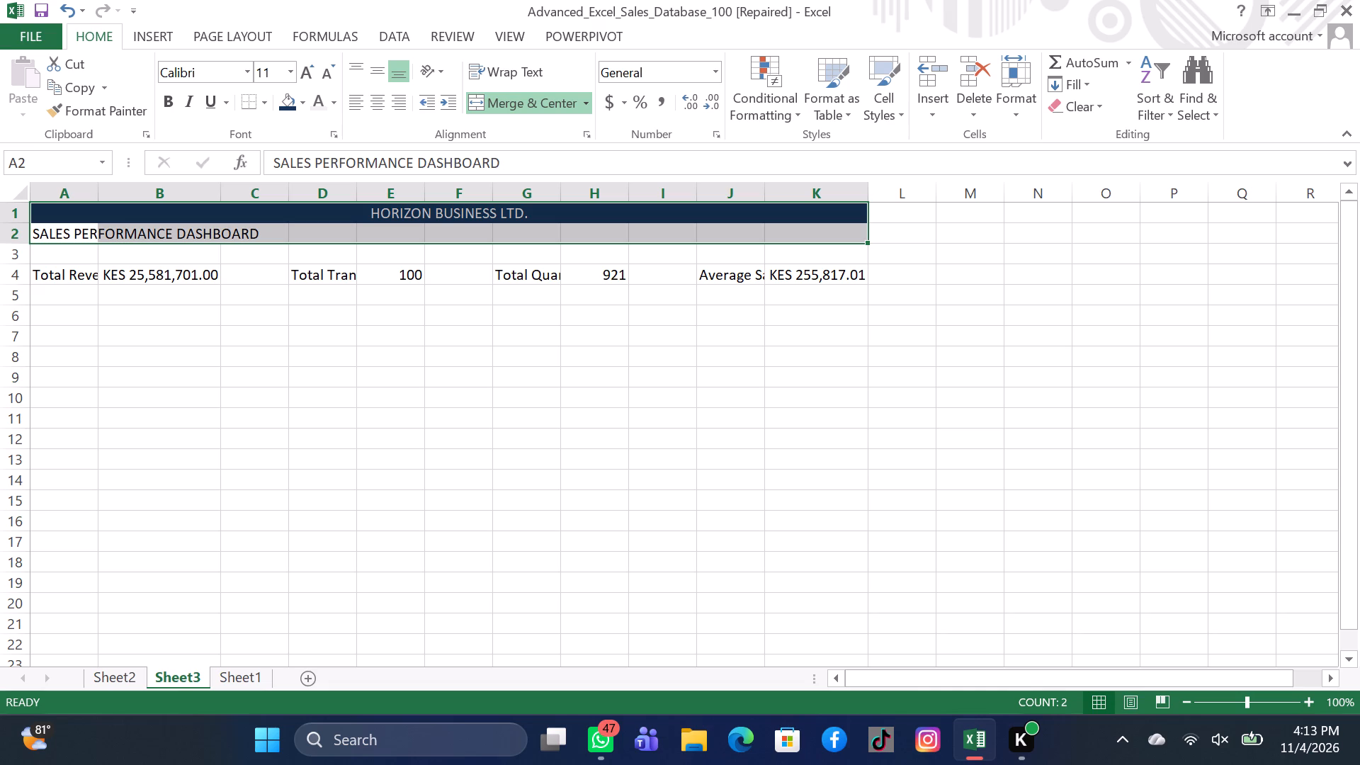
click(86, 232)
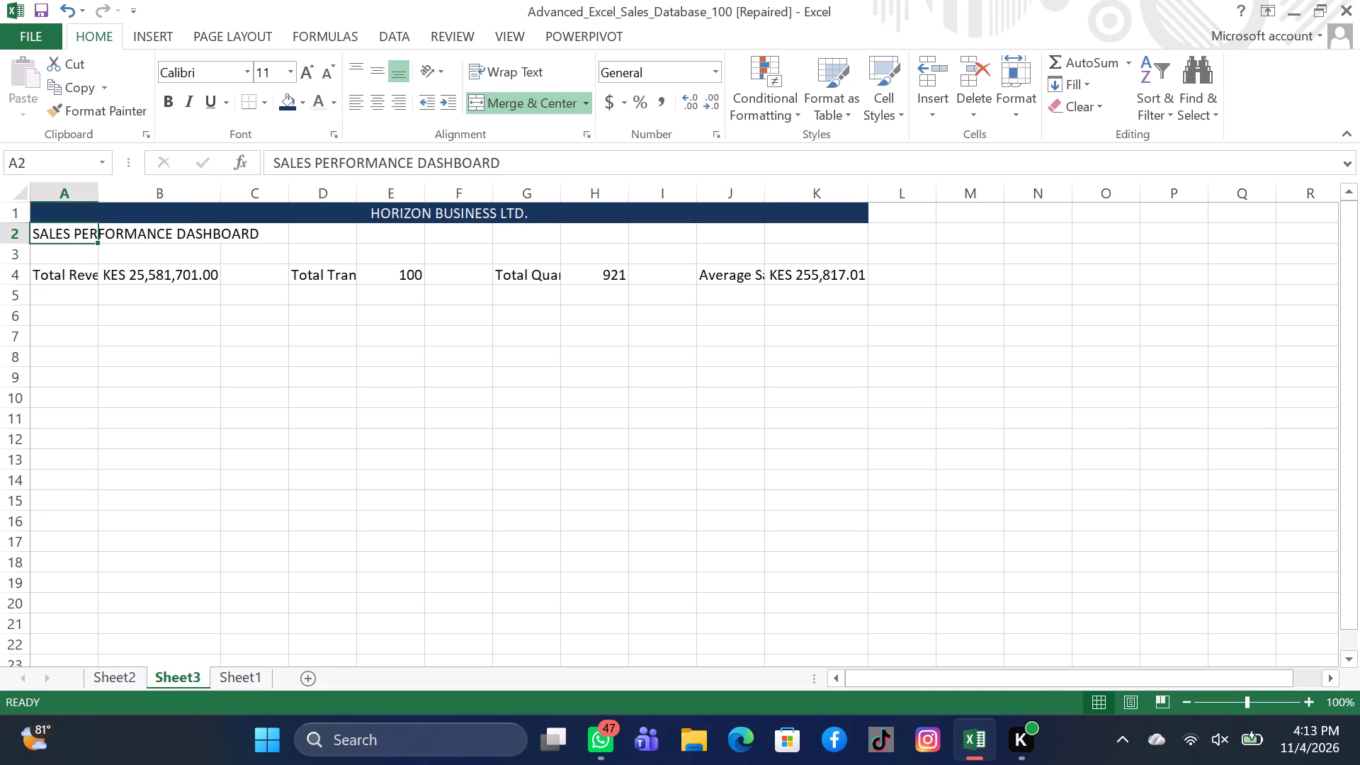
drag(76, 232, 268, 242)
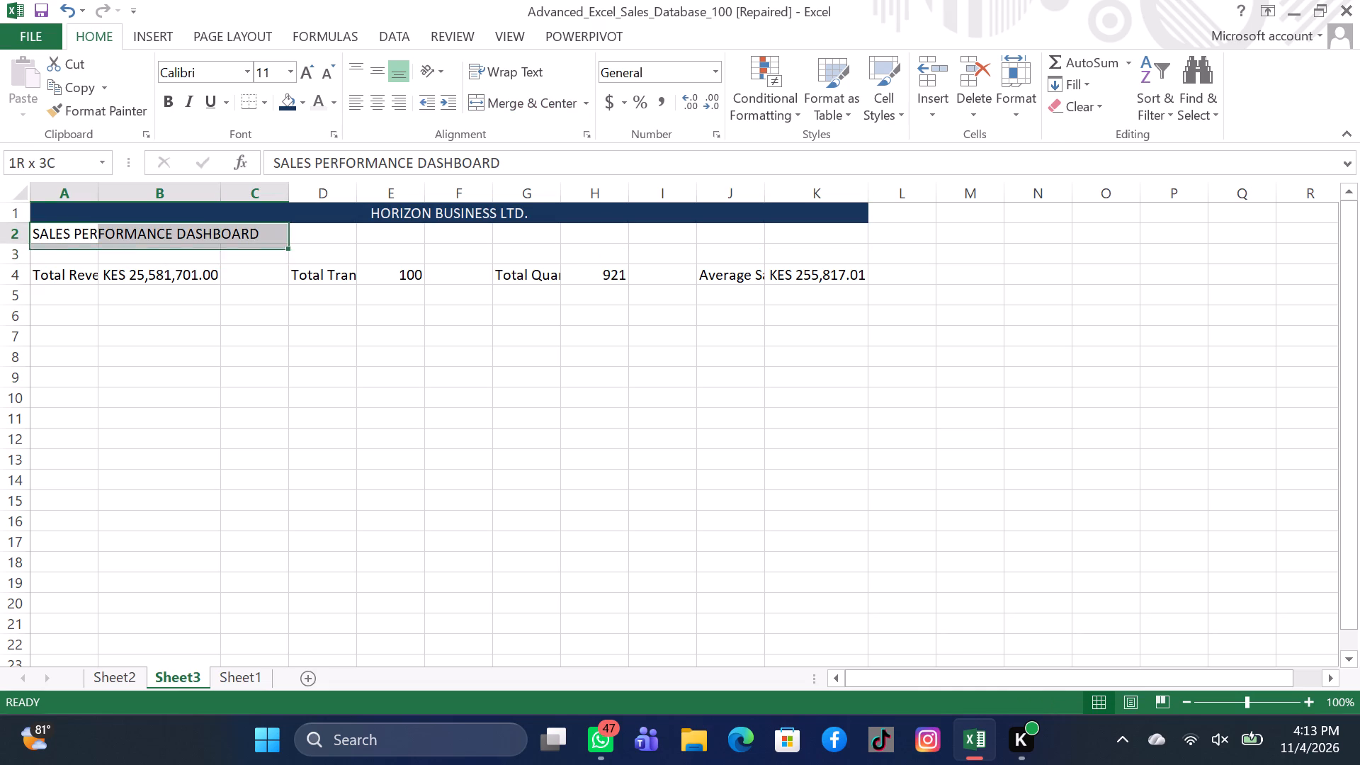
drag(268, 242, 482, 249)
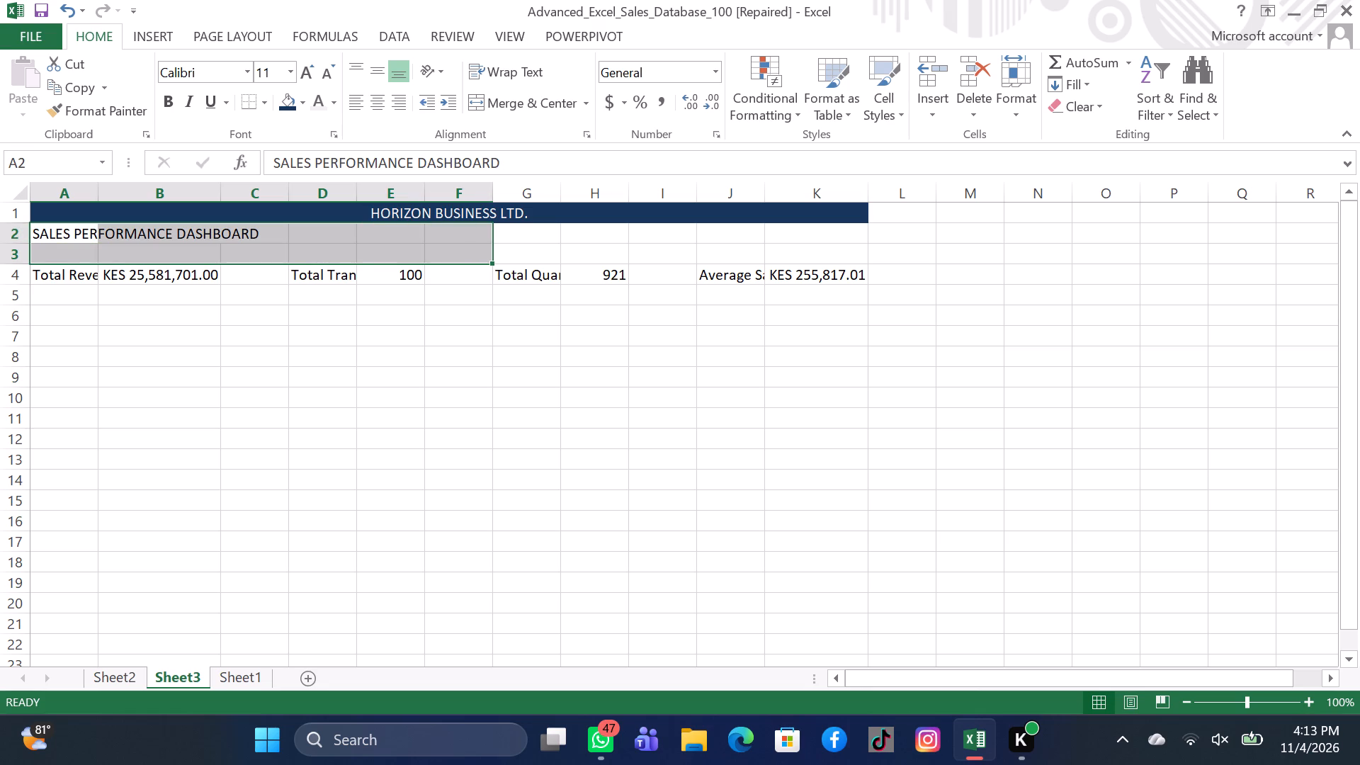
drag(52, 234, 401, 236)
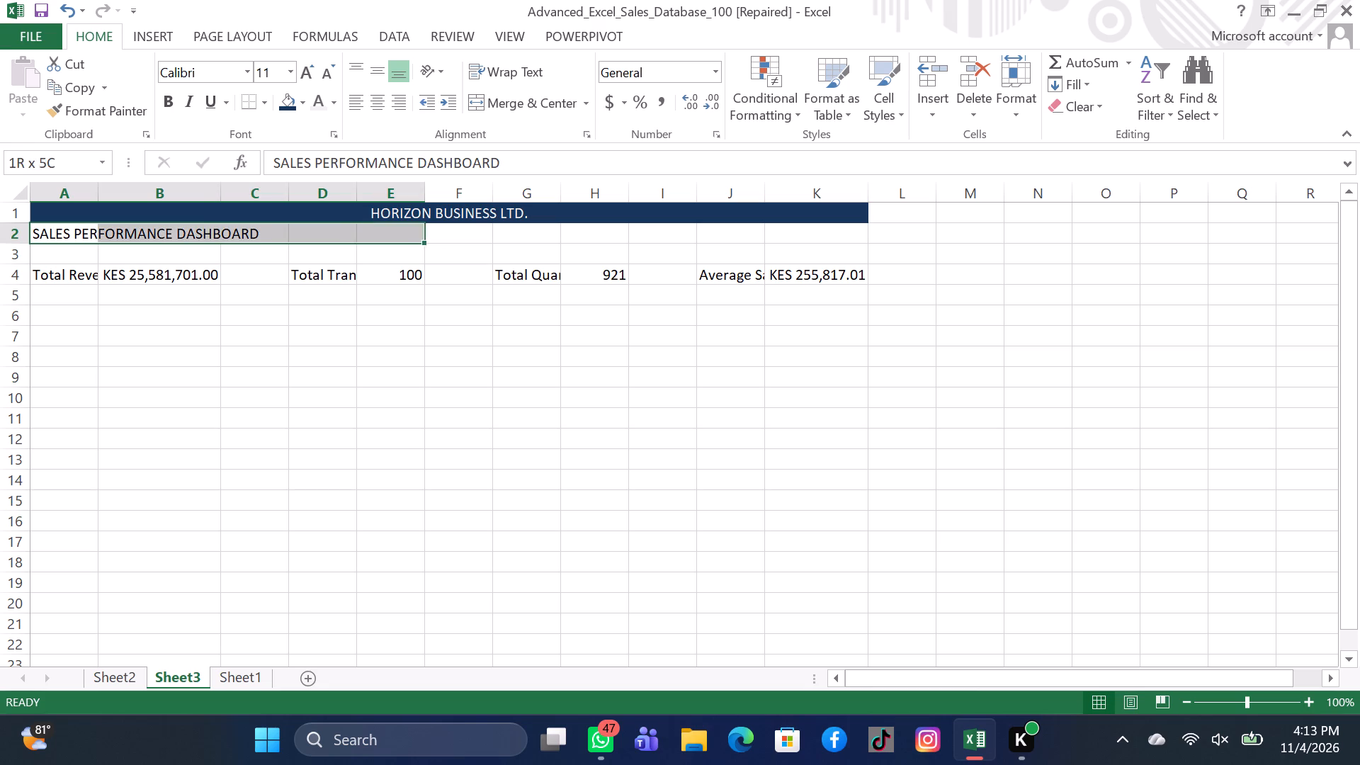
drag(401, 236, 822, 237)
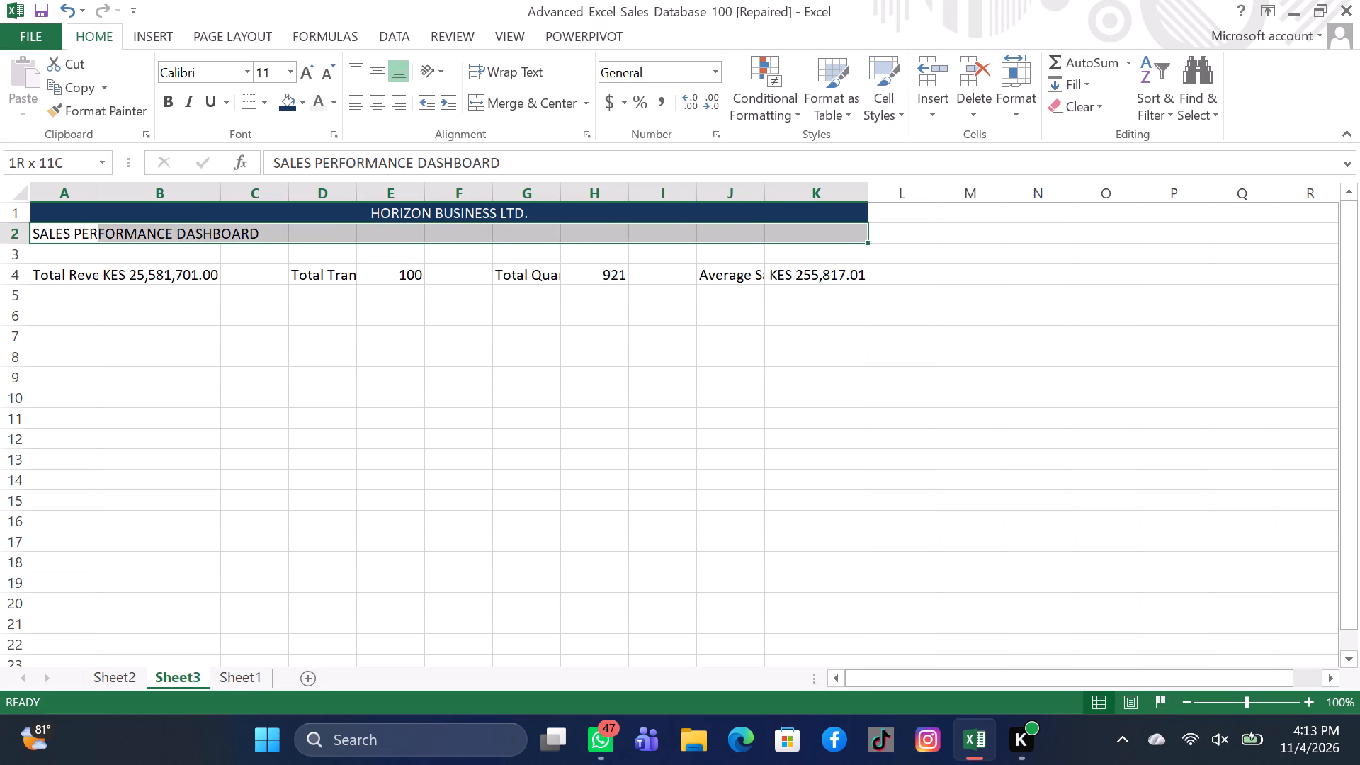
drag(822, 237, 862, 237)
click(555, 95)
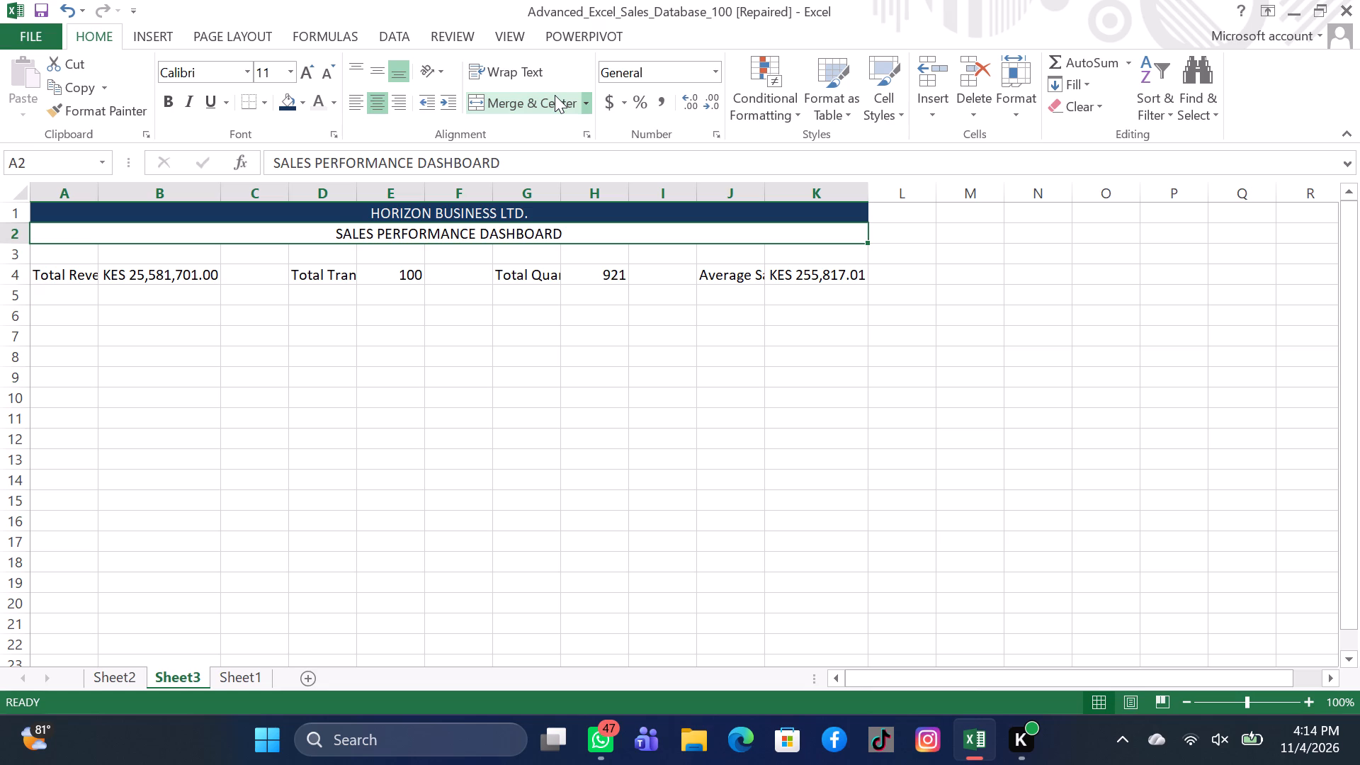
Make the HORIZON BUSINESS LTD. title in row 1 bold with font size 14.
click(387, 215)
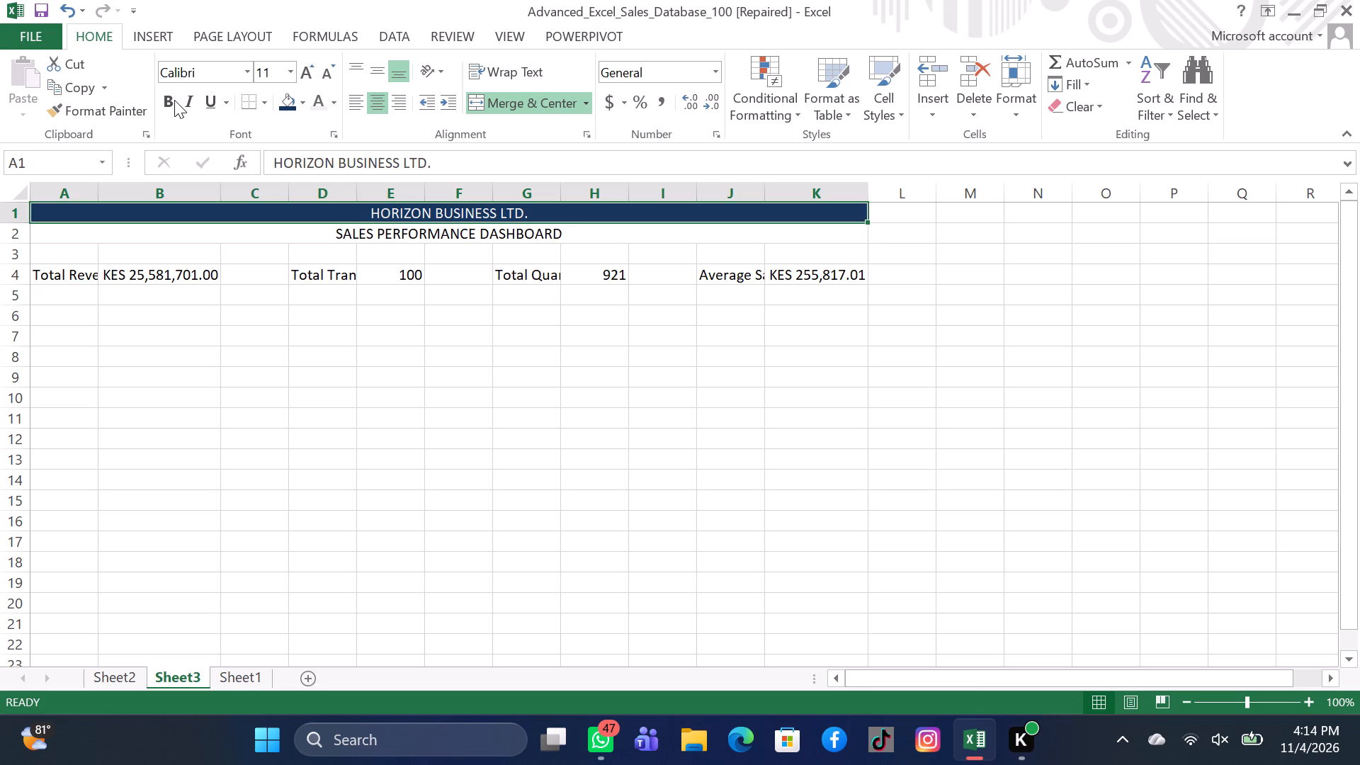
click(169, 98)
click(367, 232)
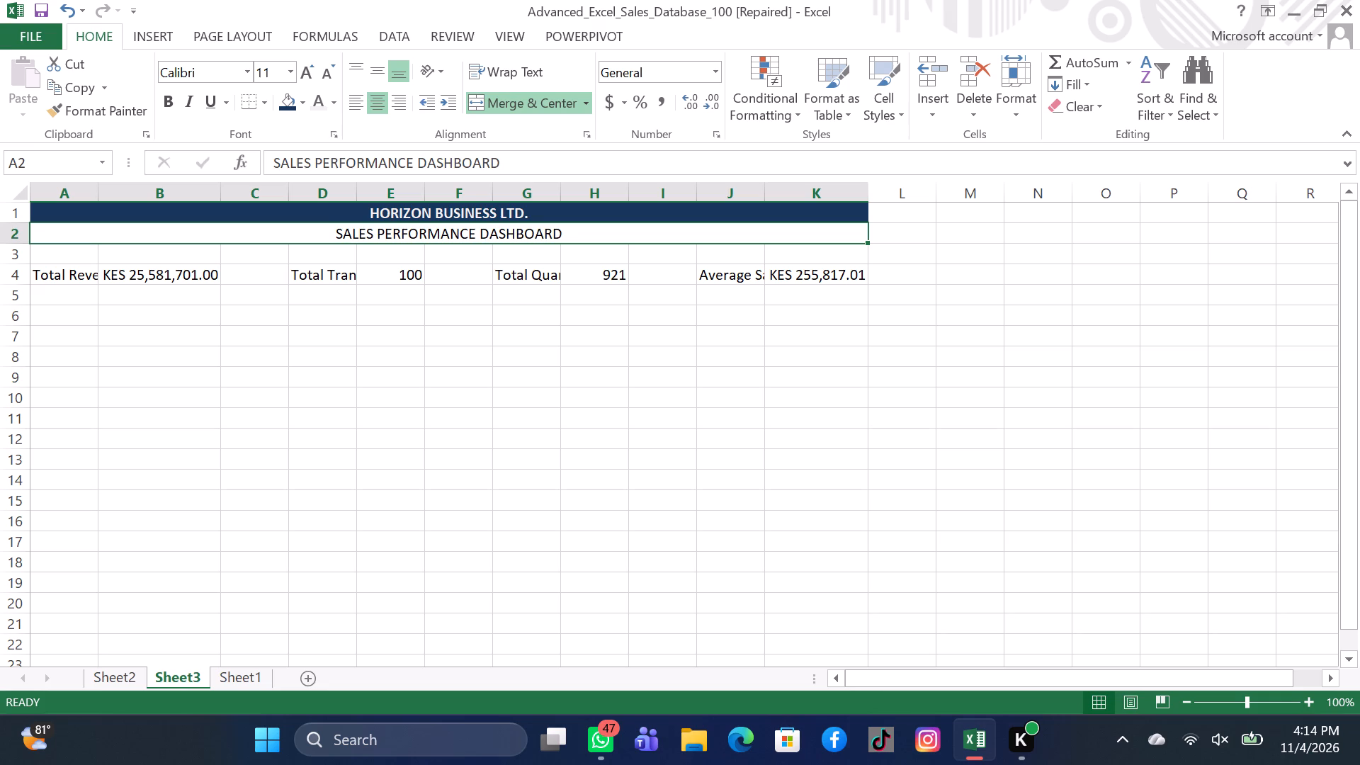
click(367, 208)
click(286, 76)
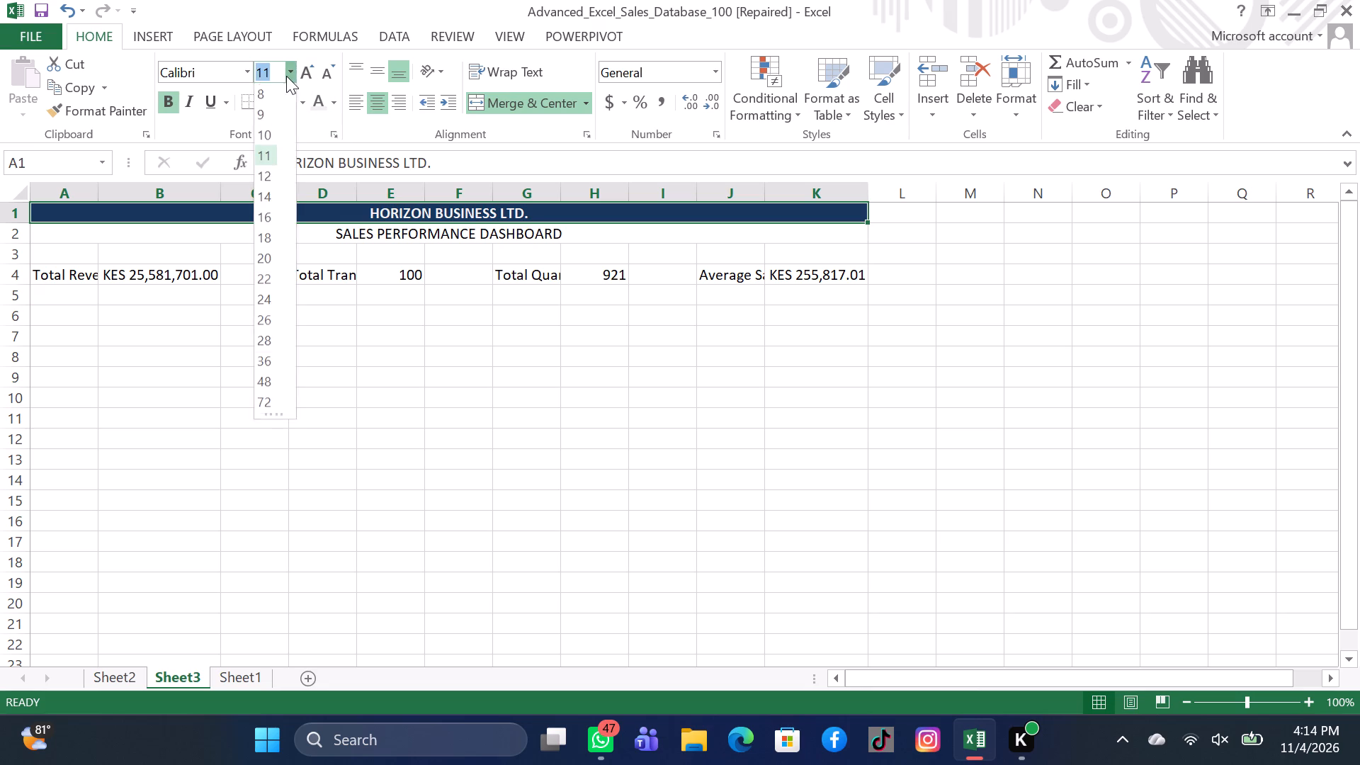
click(263, 195)
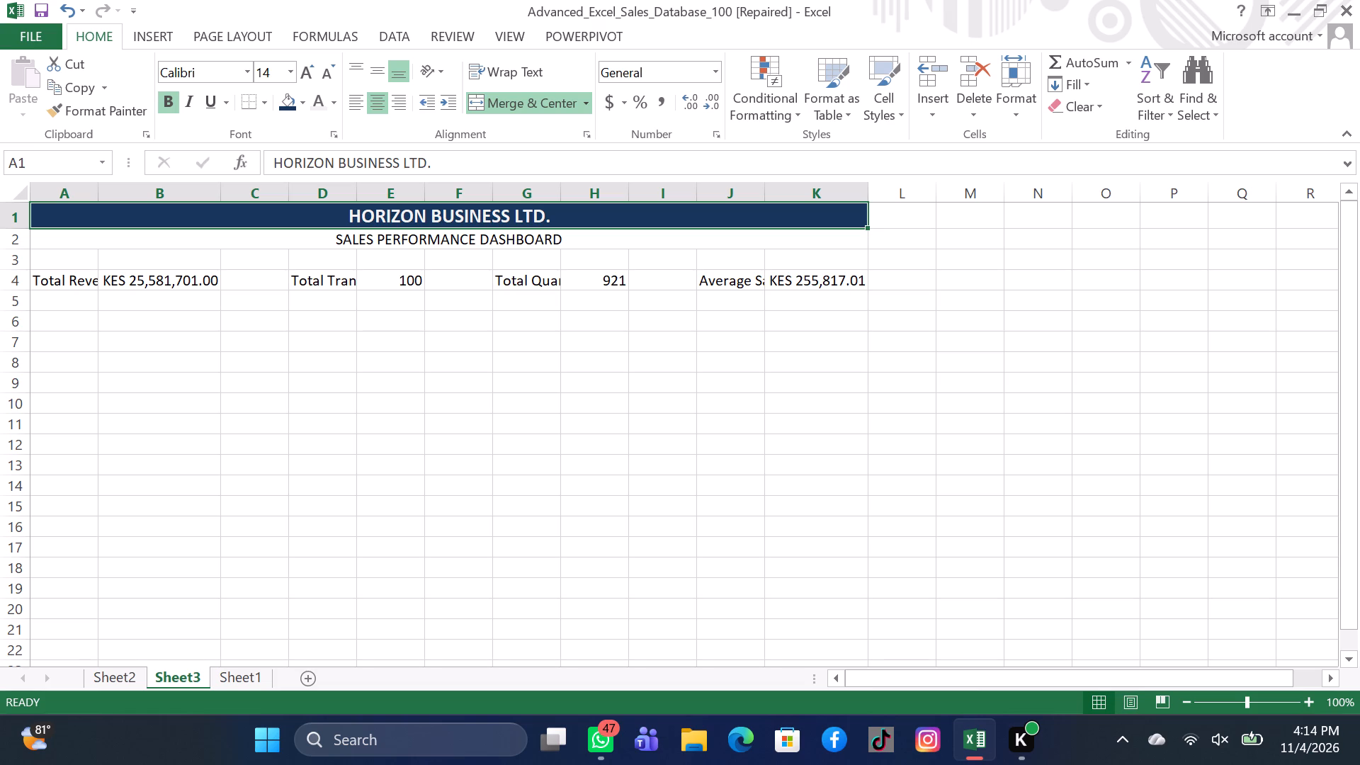
Make the SALES PERFORMANCE DASHBOARD subtitle in row 2 bold.
click(362, 244)
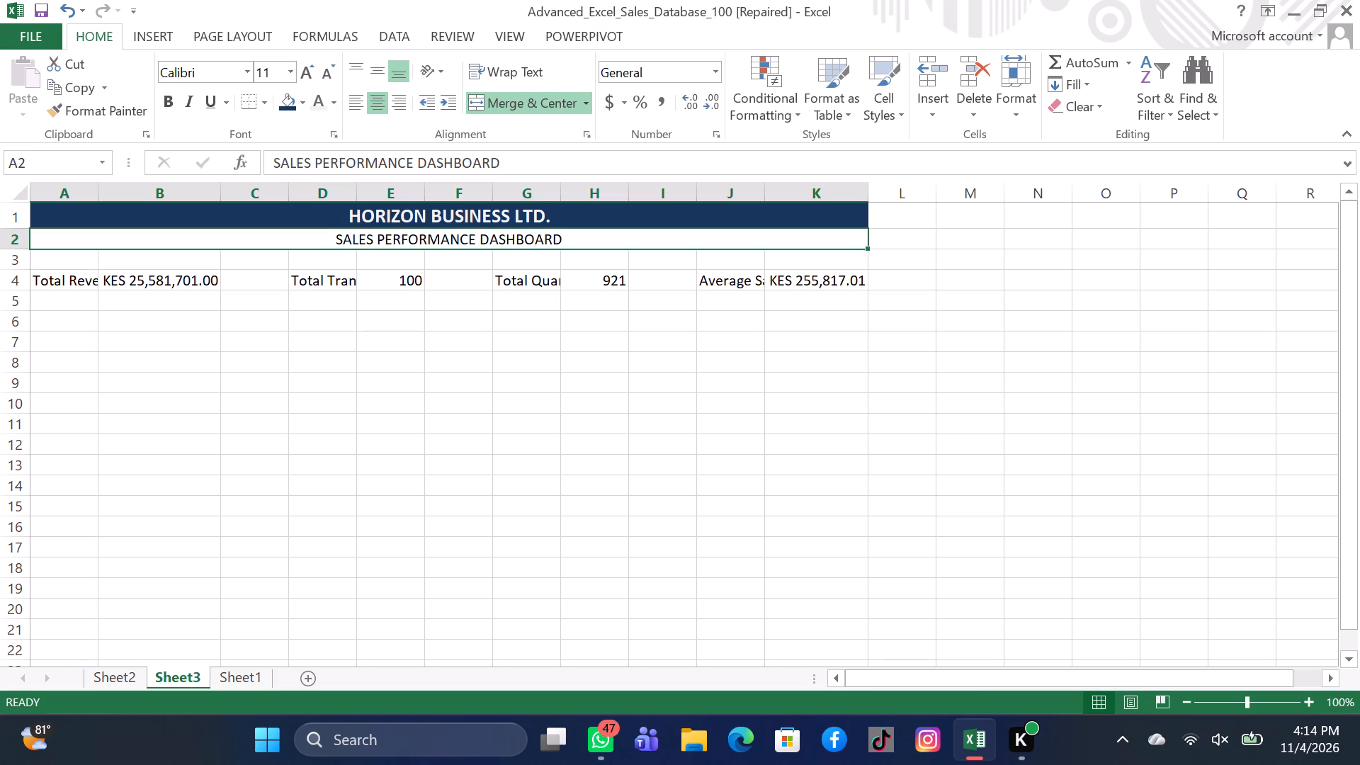
click(166, 106)
Bold the four metric labels in row 4: Total Revenue, Total Transactions, Total Quantity Sold and Average Sales.
click(77, 283)
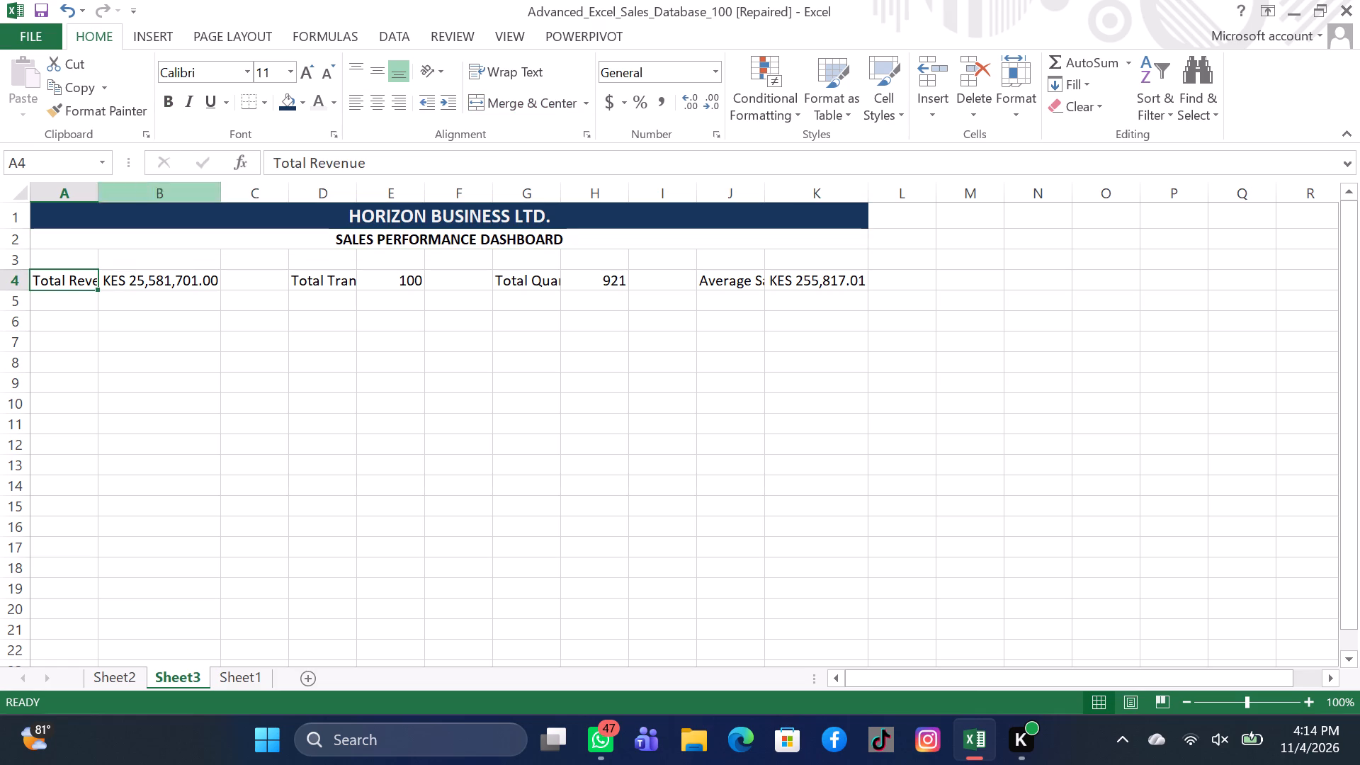
click(160, 101)
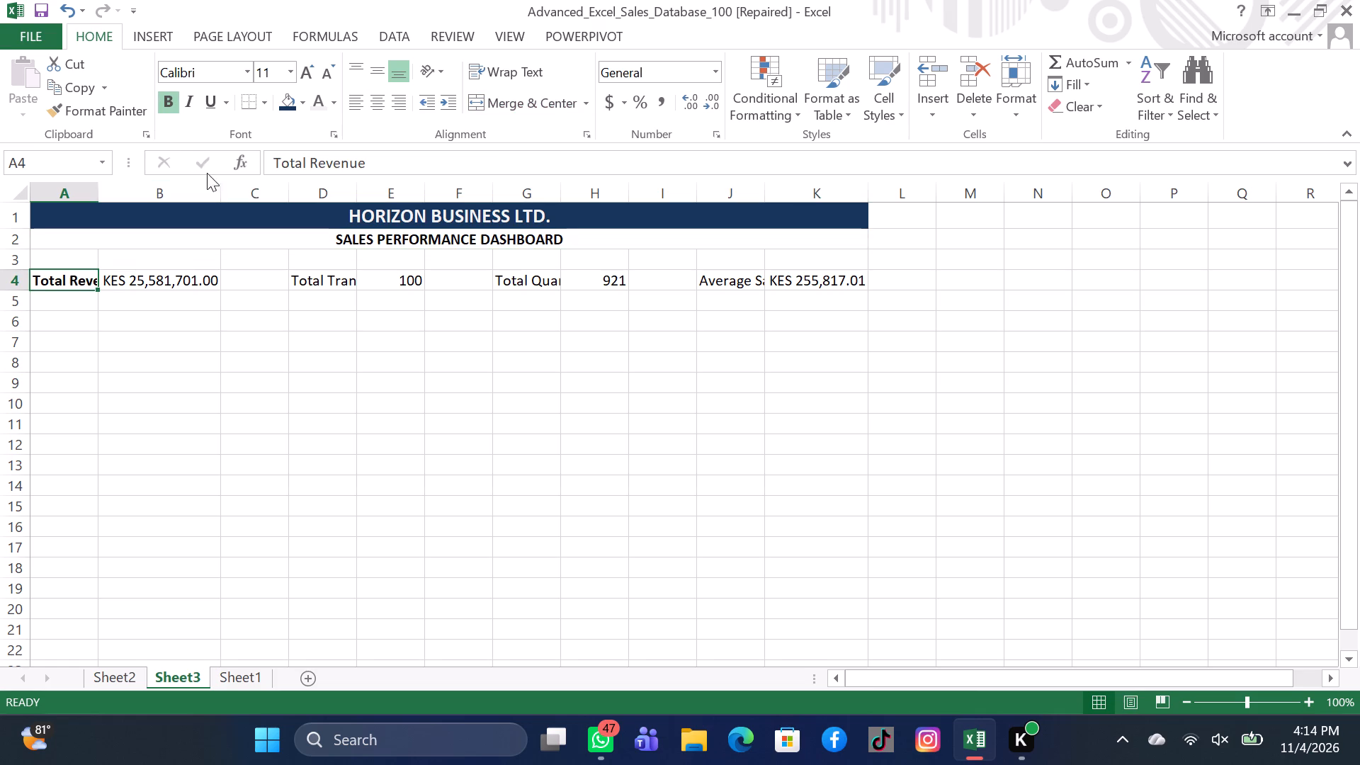
click(308, 282)
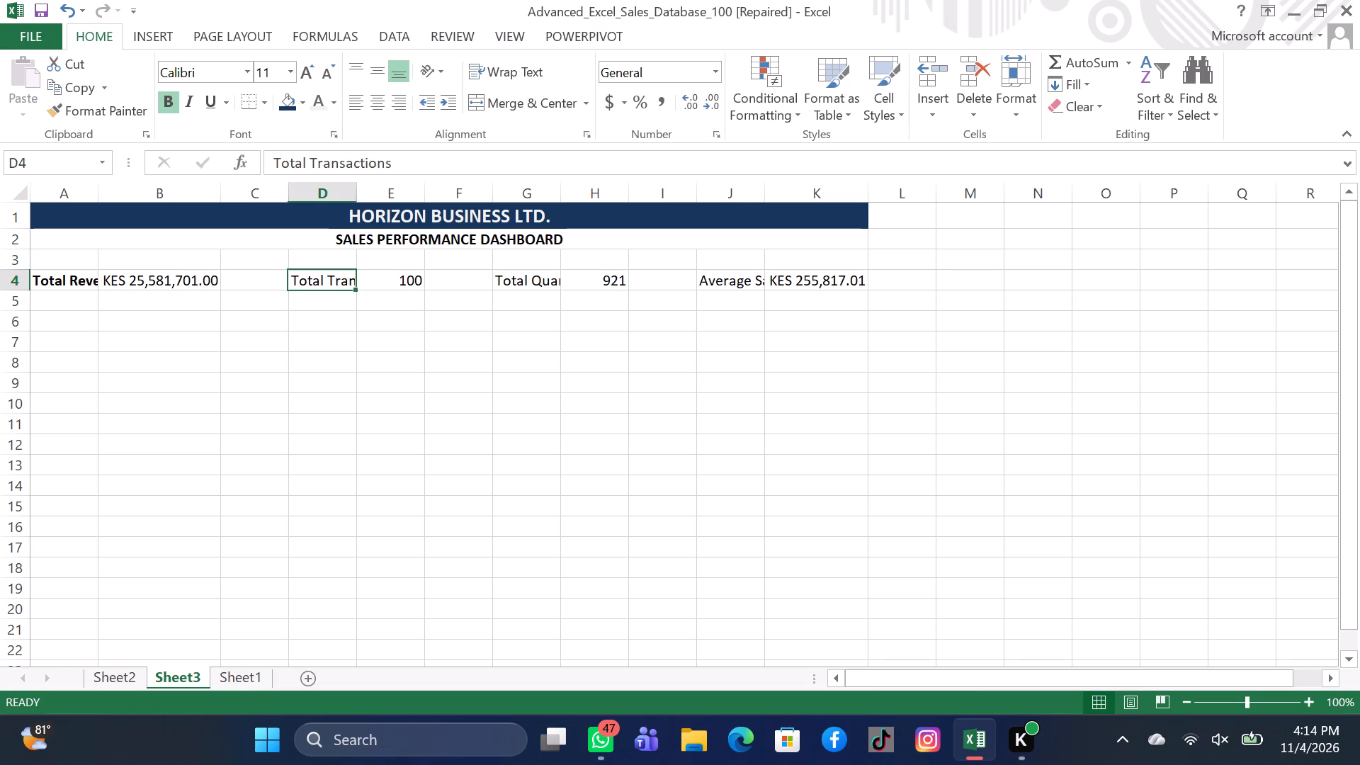
click(173, 96)
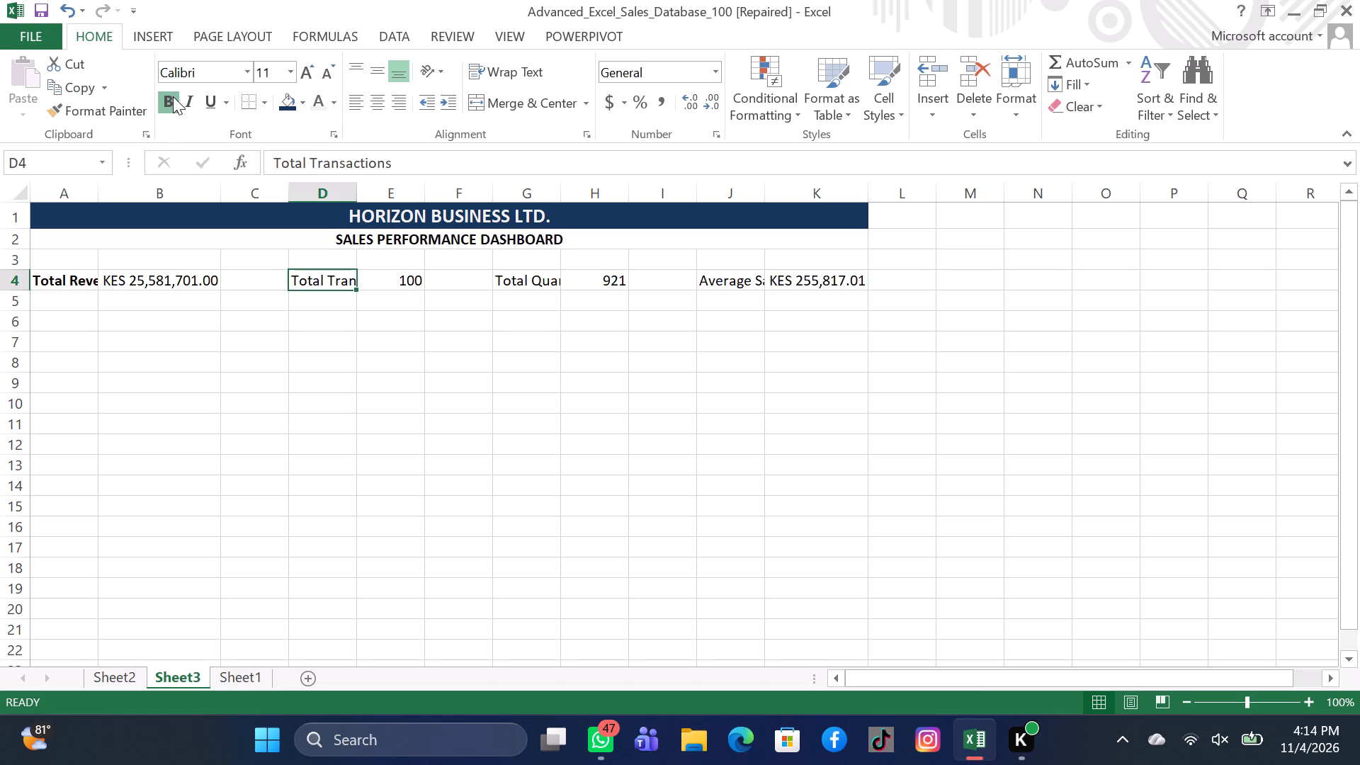
click(526, 282)
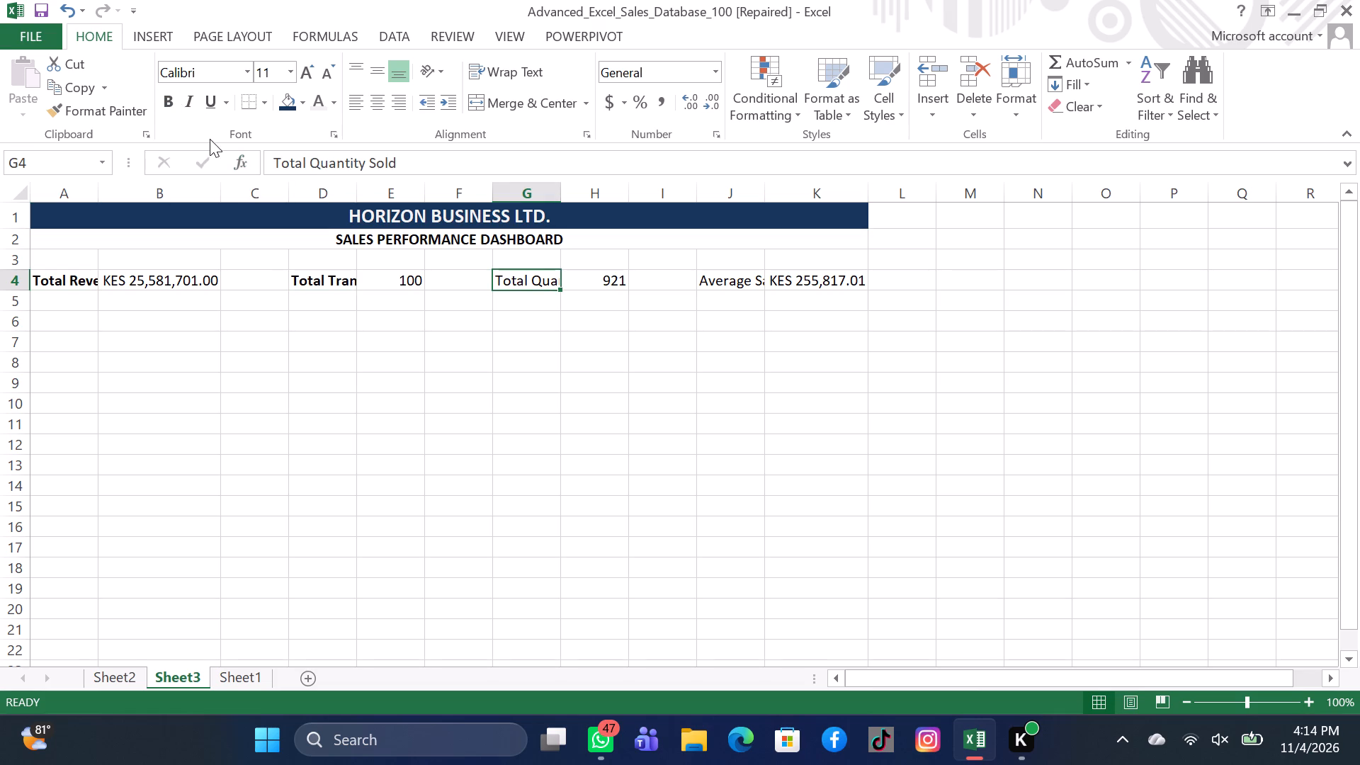
click(169, 102)
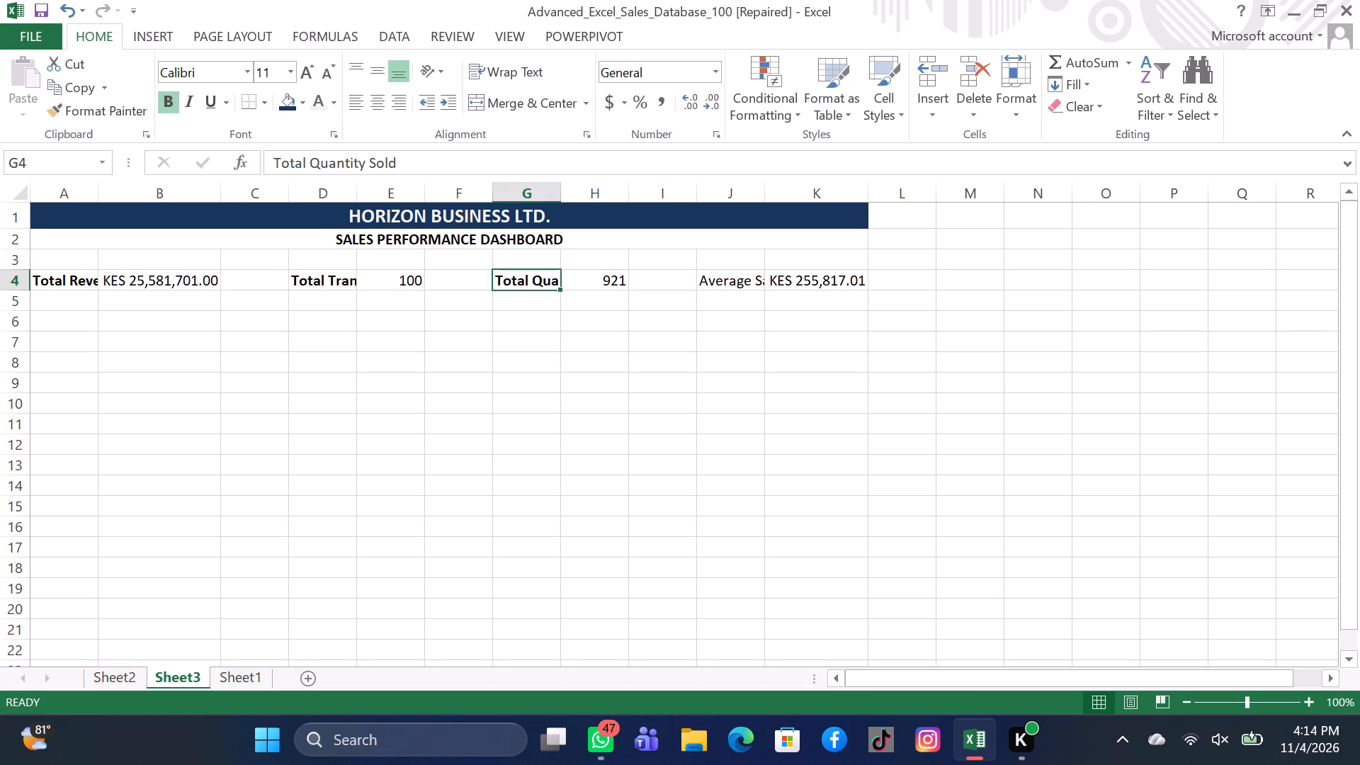
click(713, 284)
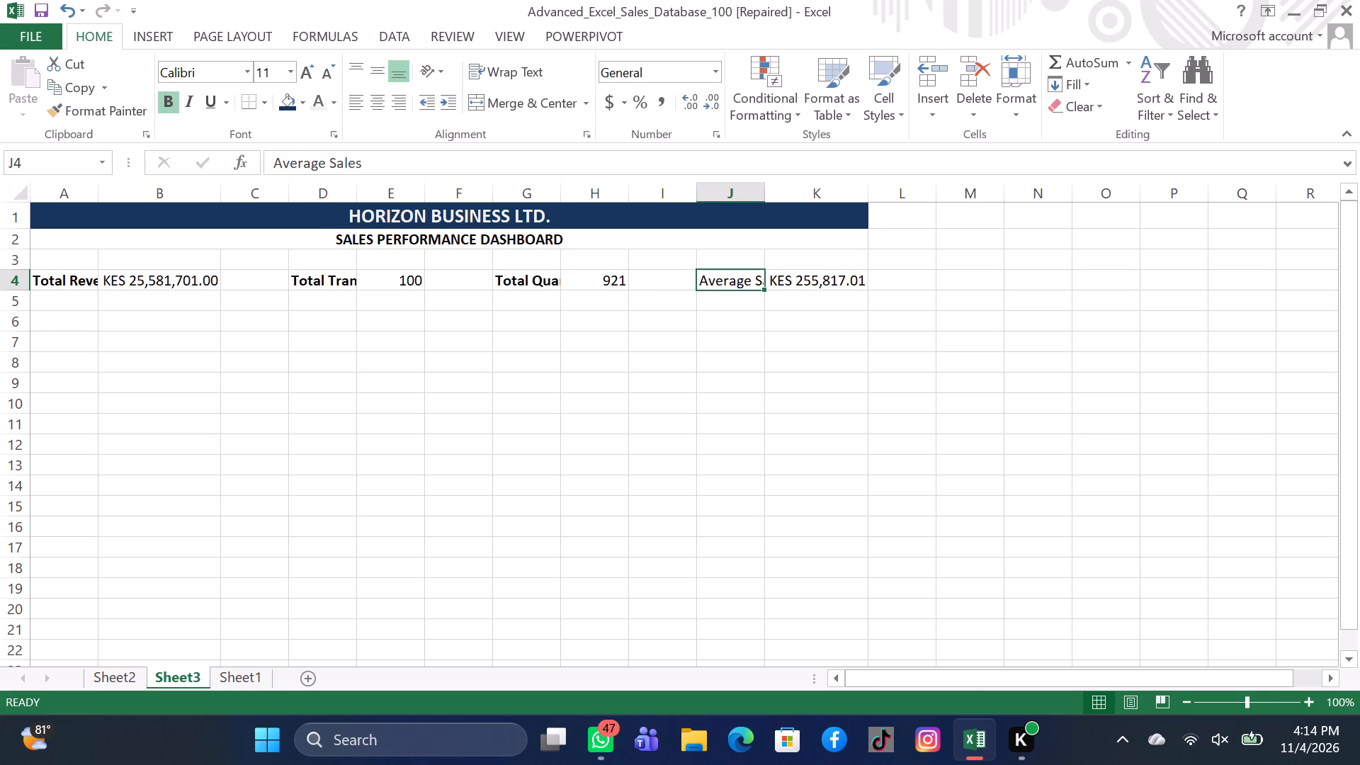
click(164, 108)
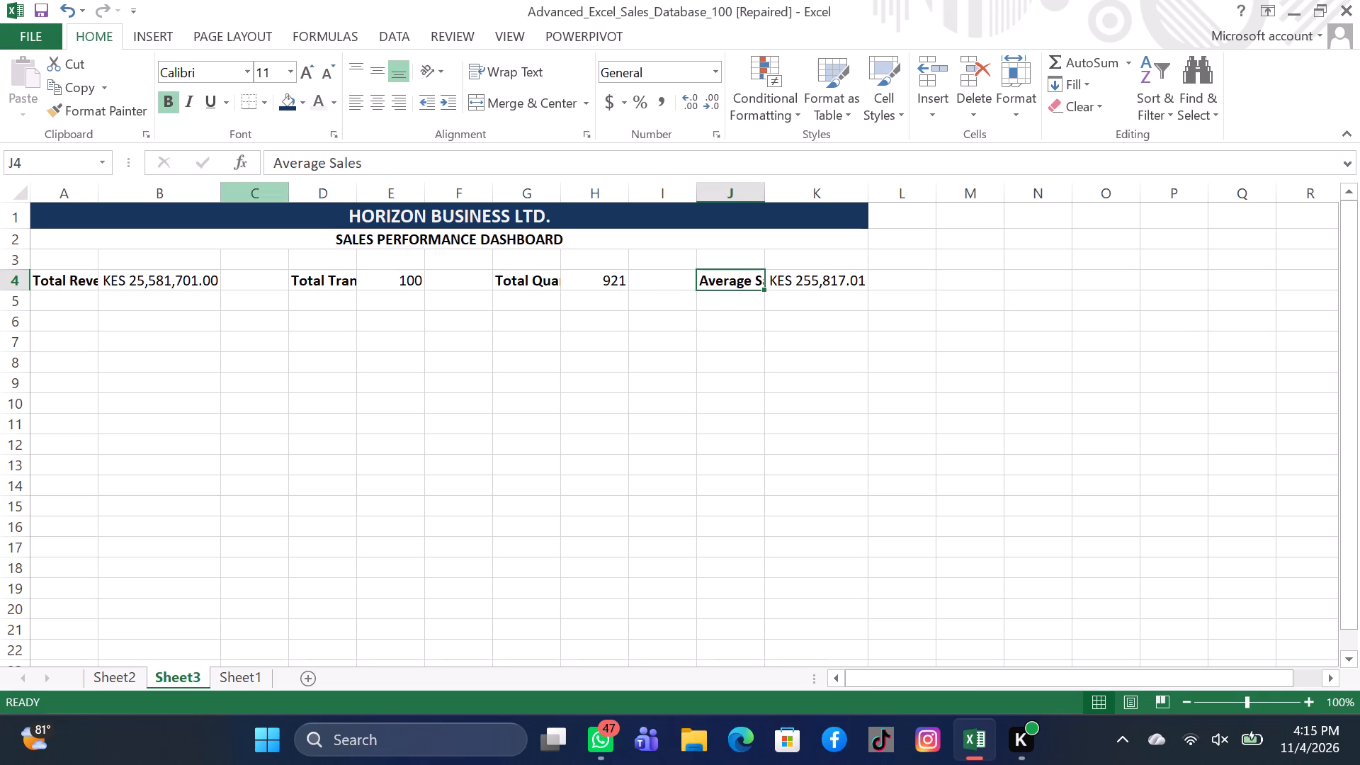
click(346, 388)
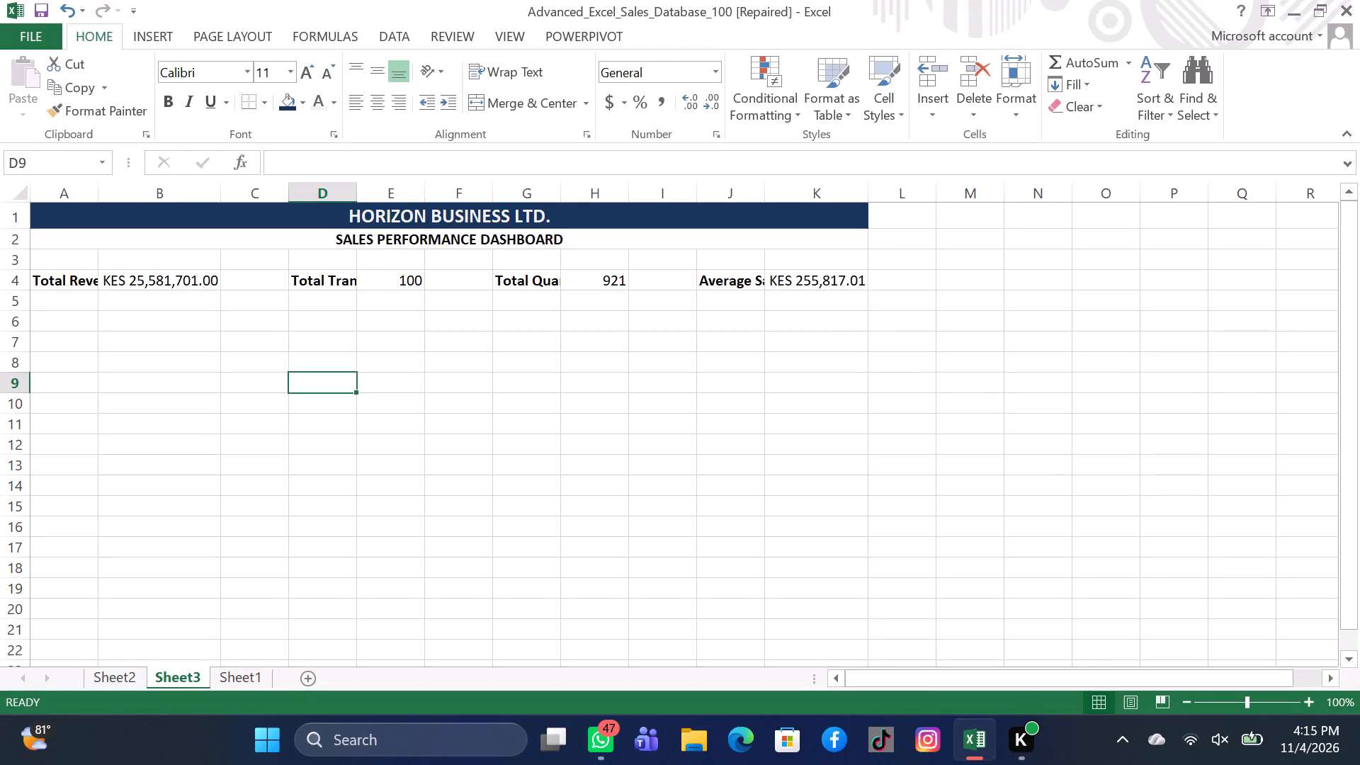
Return to Sheet2 and examine the net sales PivotTable, its PivotCharts and the Category and Region slicers.
click(125, 671)
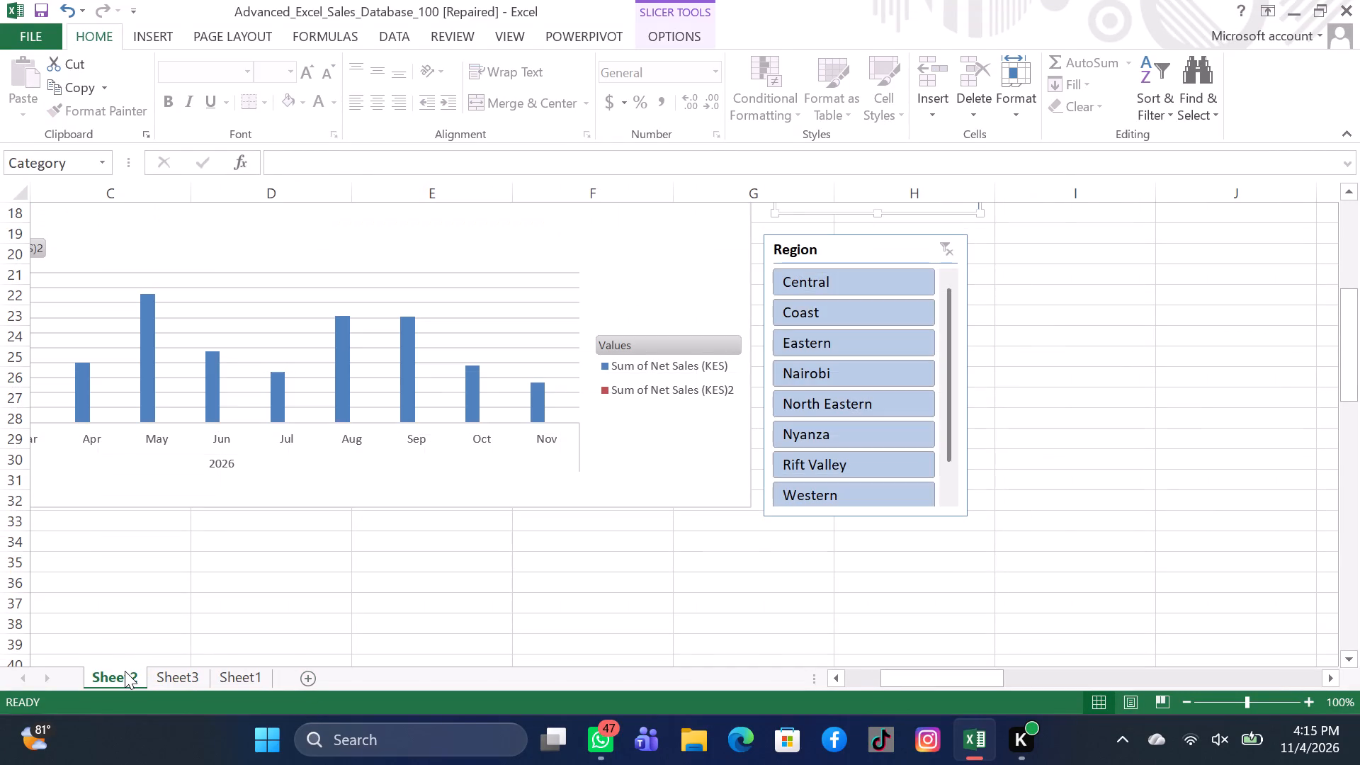
scroll(281, 538, right, 5)
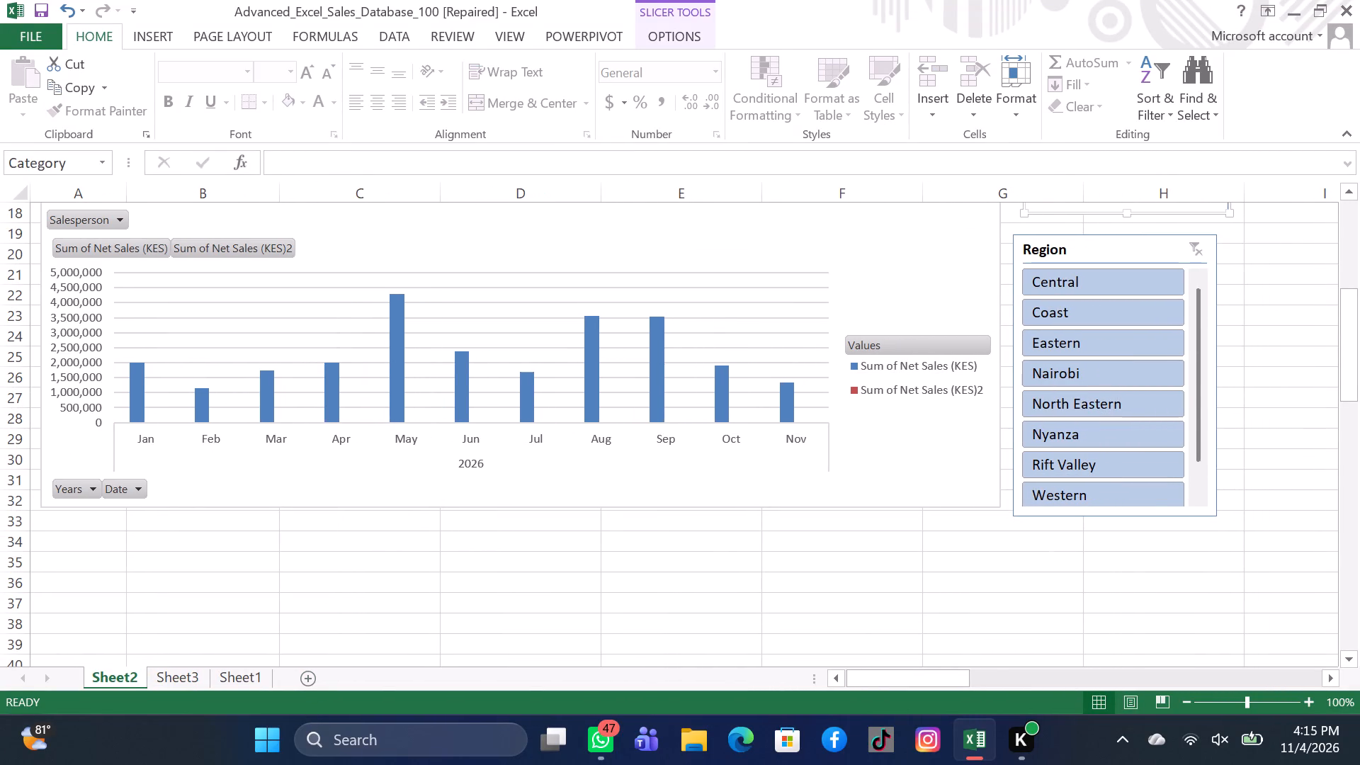
scroll(293, 436, up, 3)
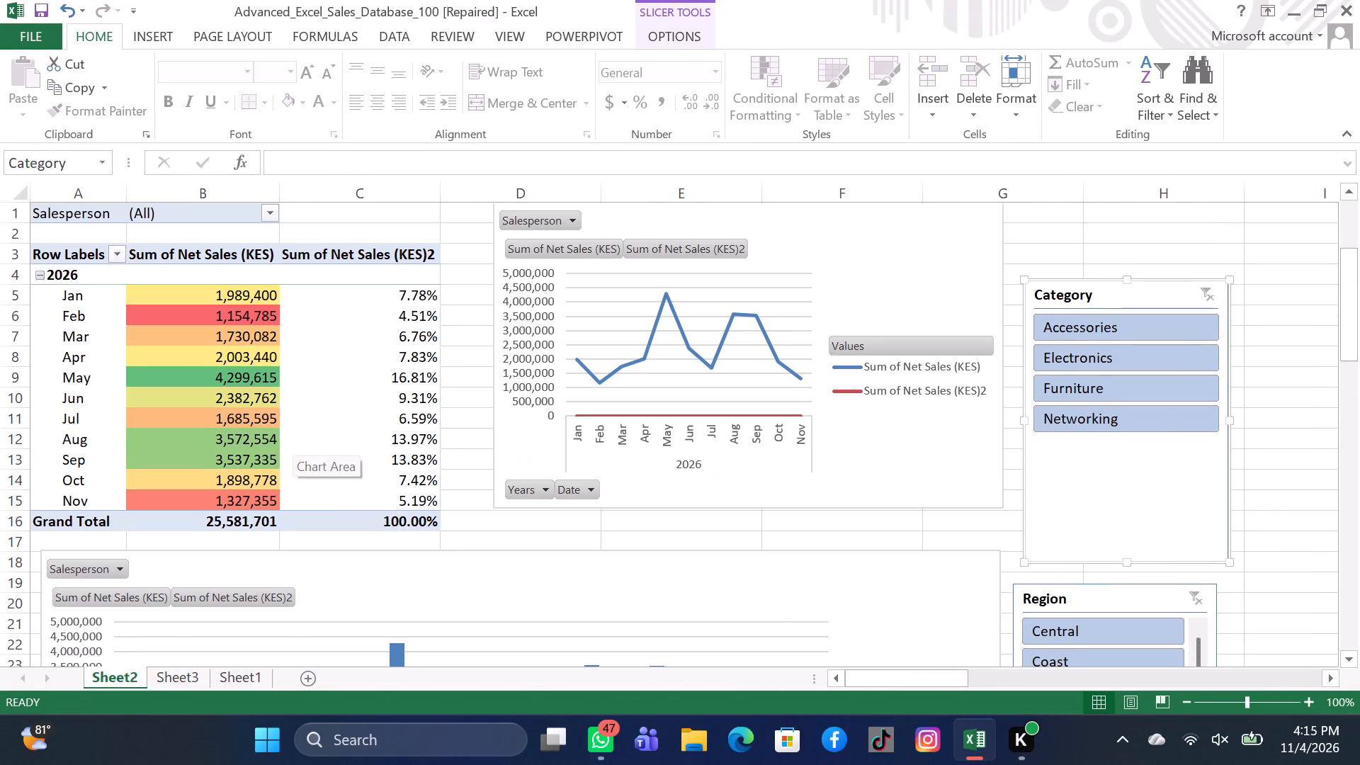
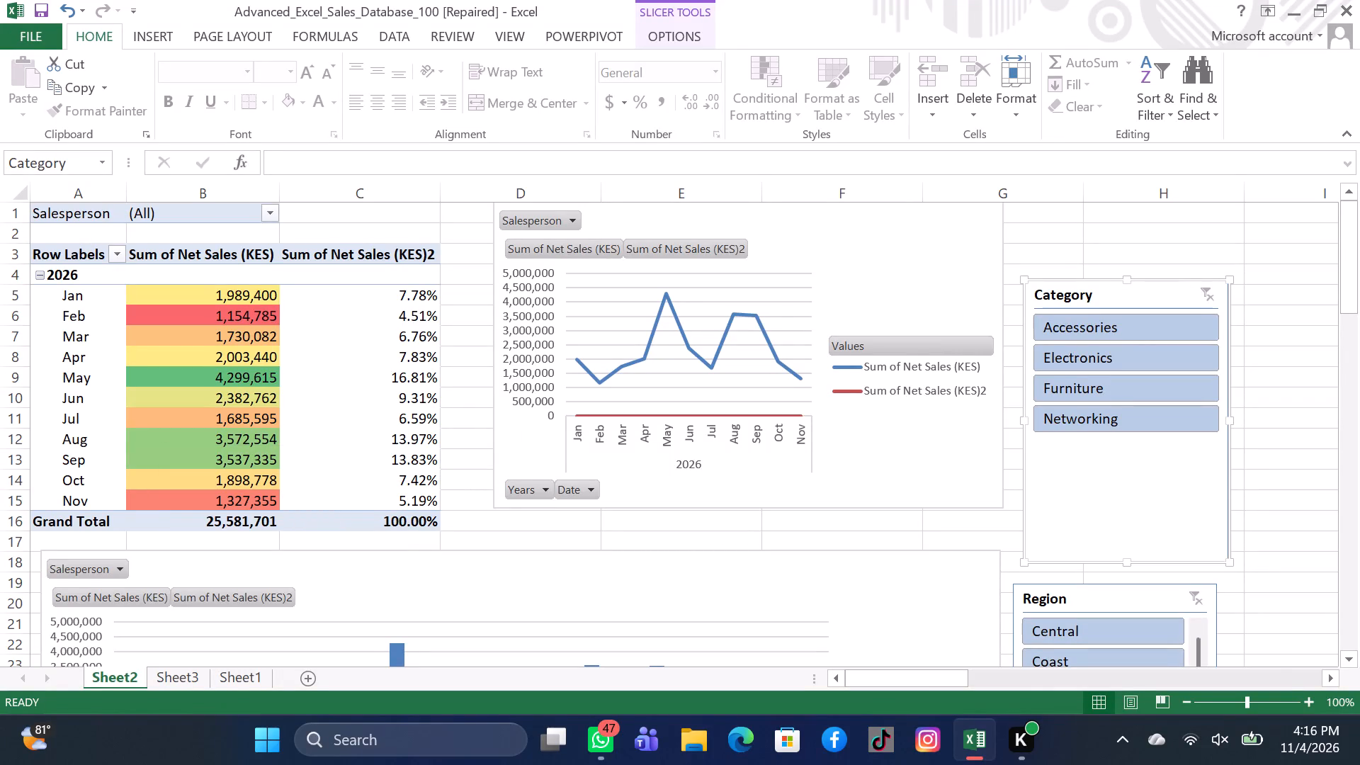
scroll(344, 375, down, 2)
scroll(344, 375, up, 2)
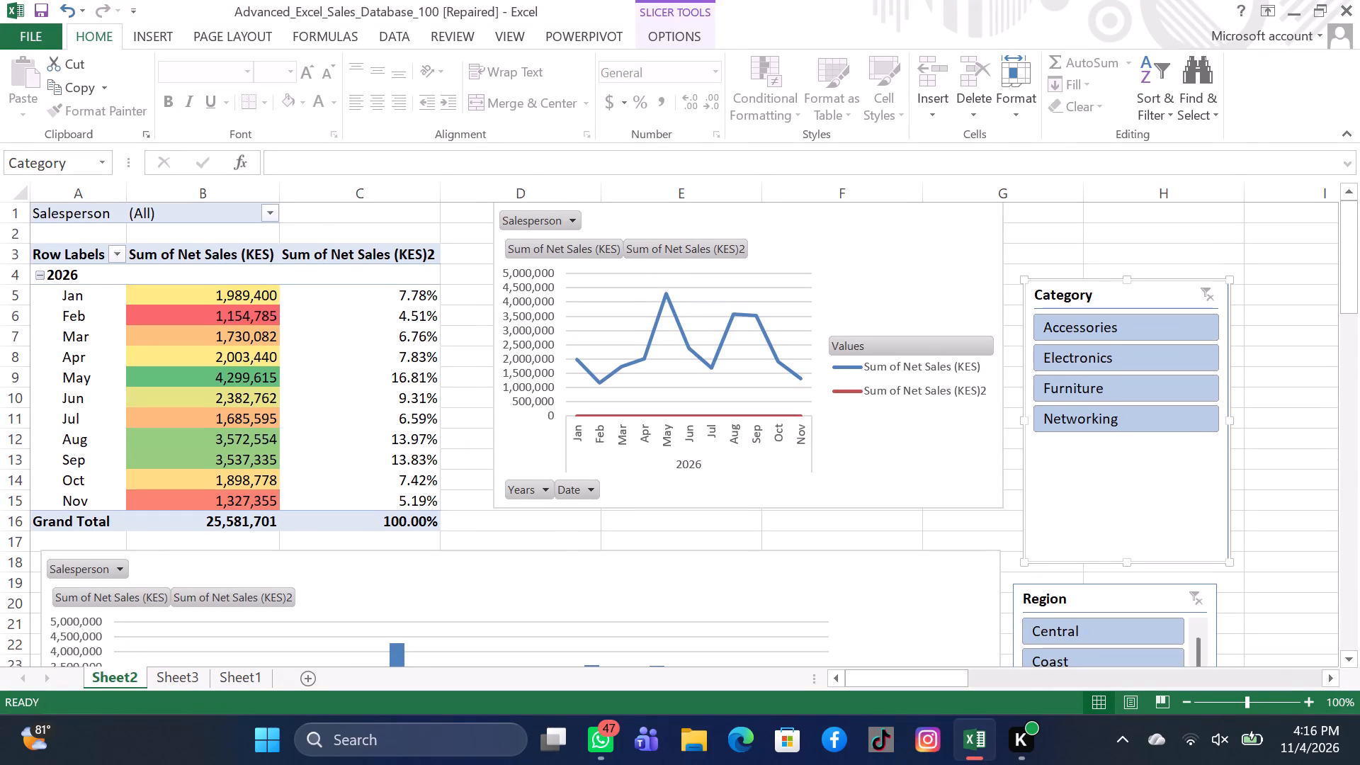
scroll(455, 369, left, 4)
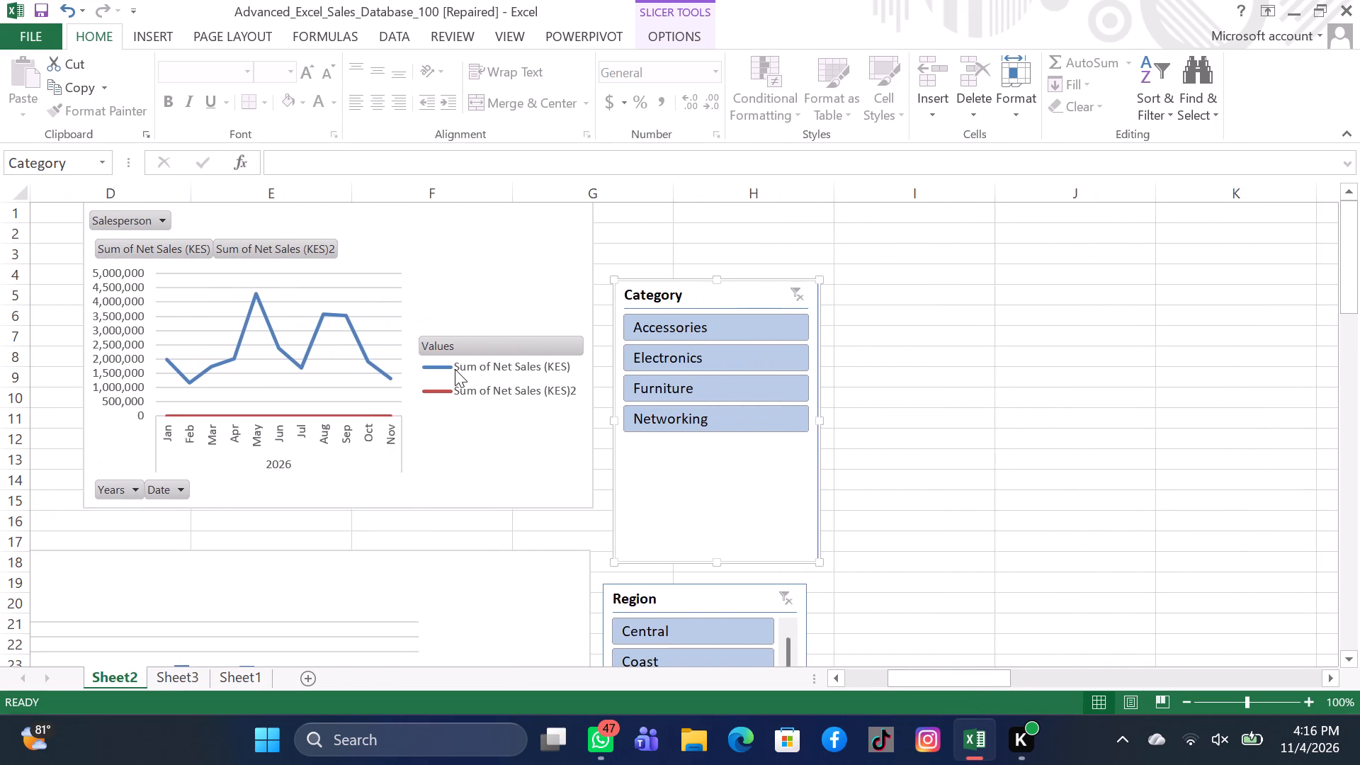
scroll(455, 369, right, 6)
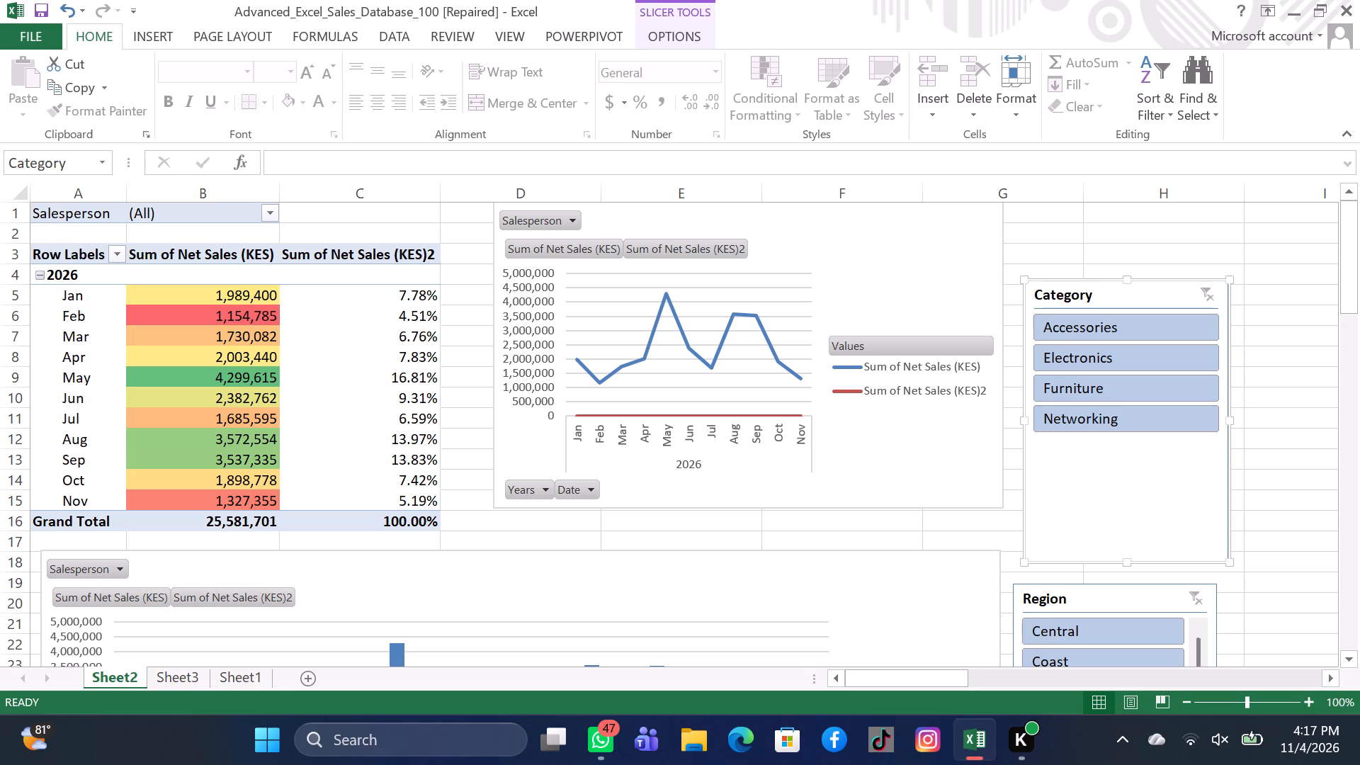
Start a new PivotTable from the sales data in Sheet1, range A1:K101.
click(85, 336)
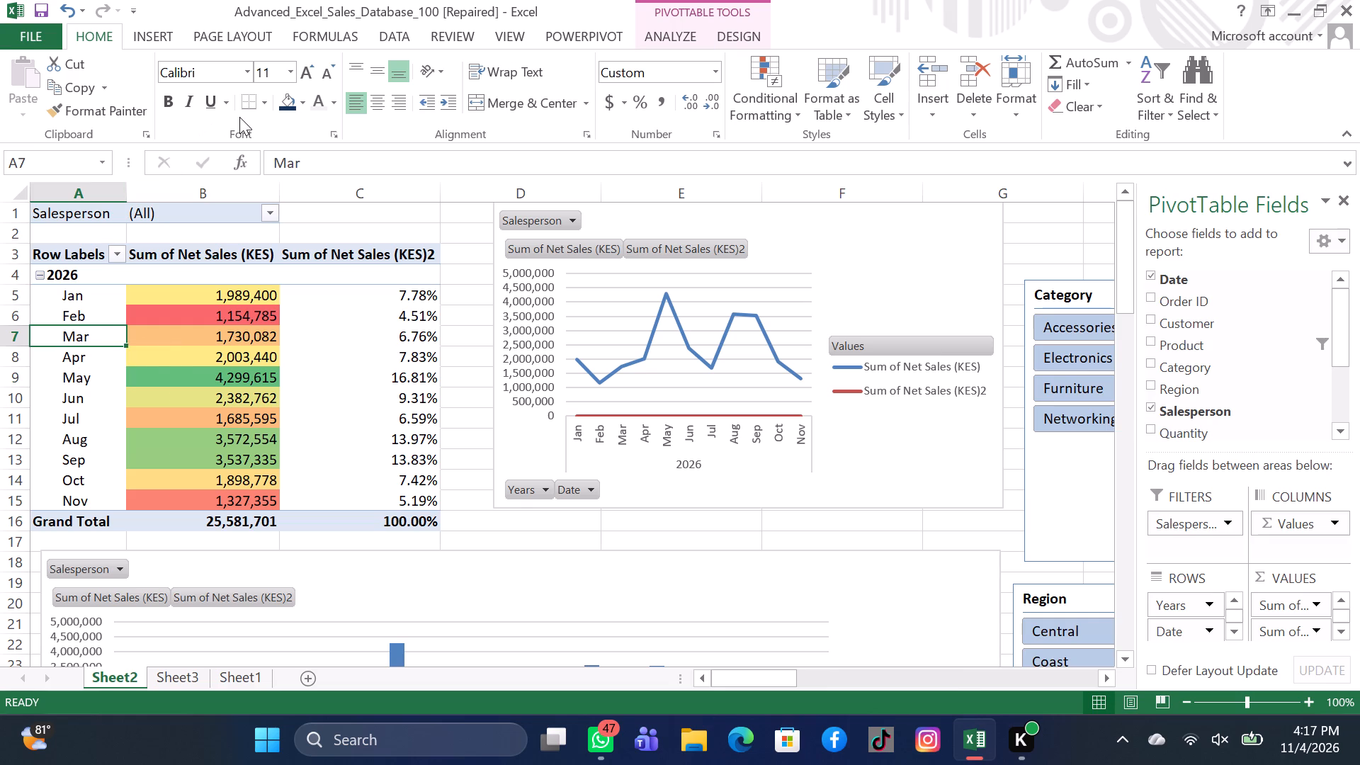
click(158, 35)
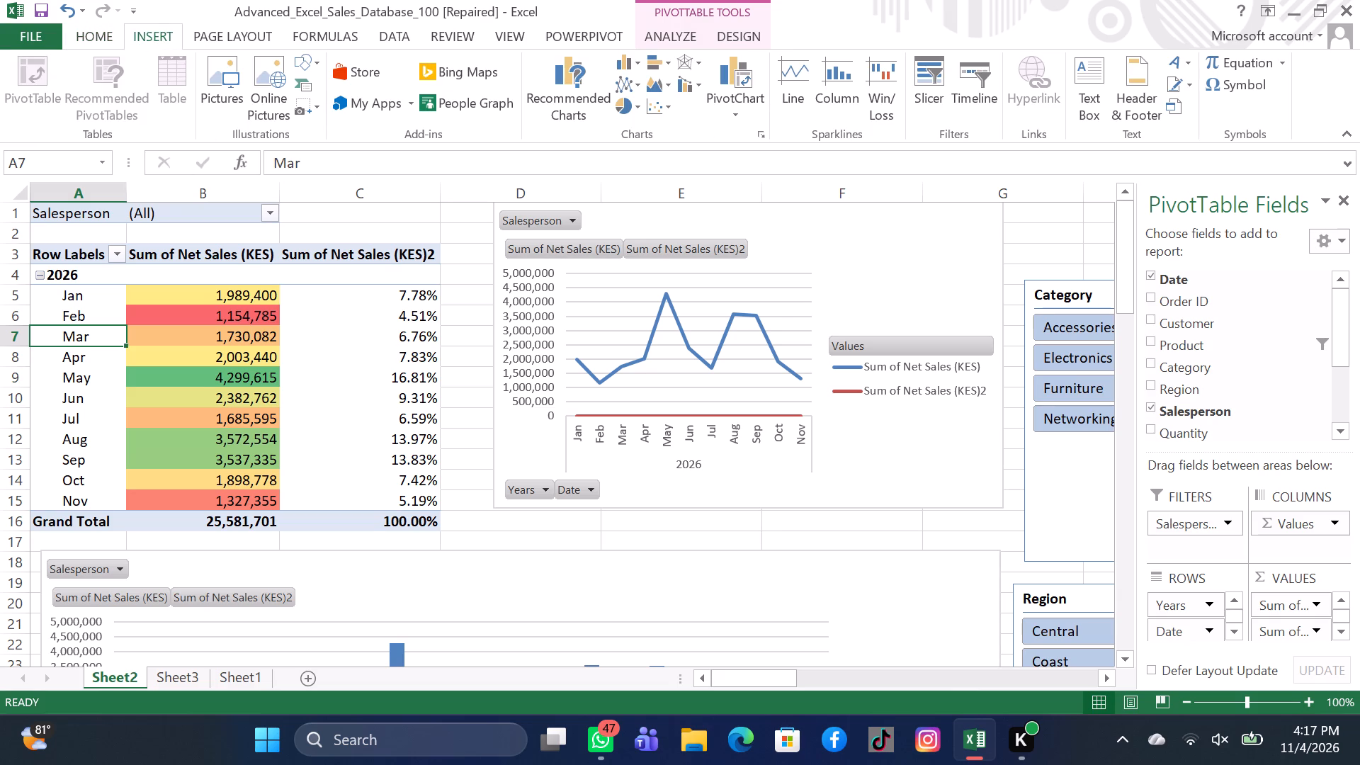
click(234, 674)
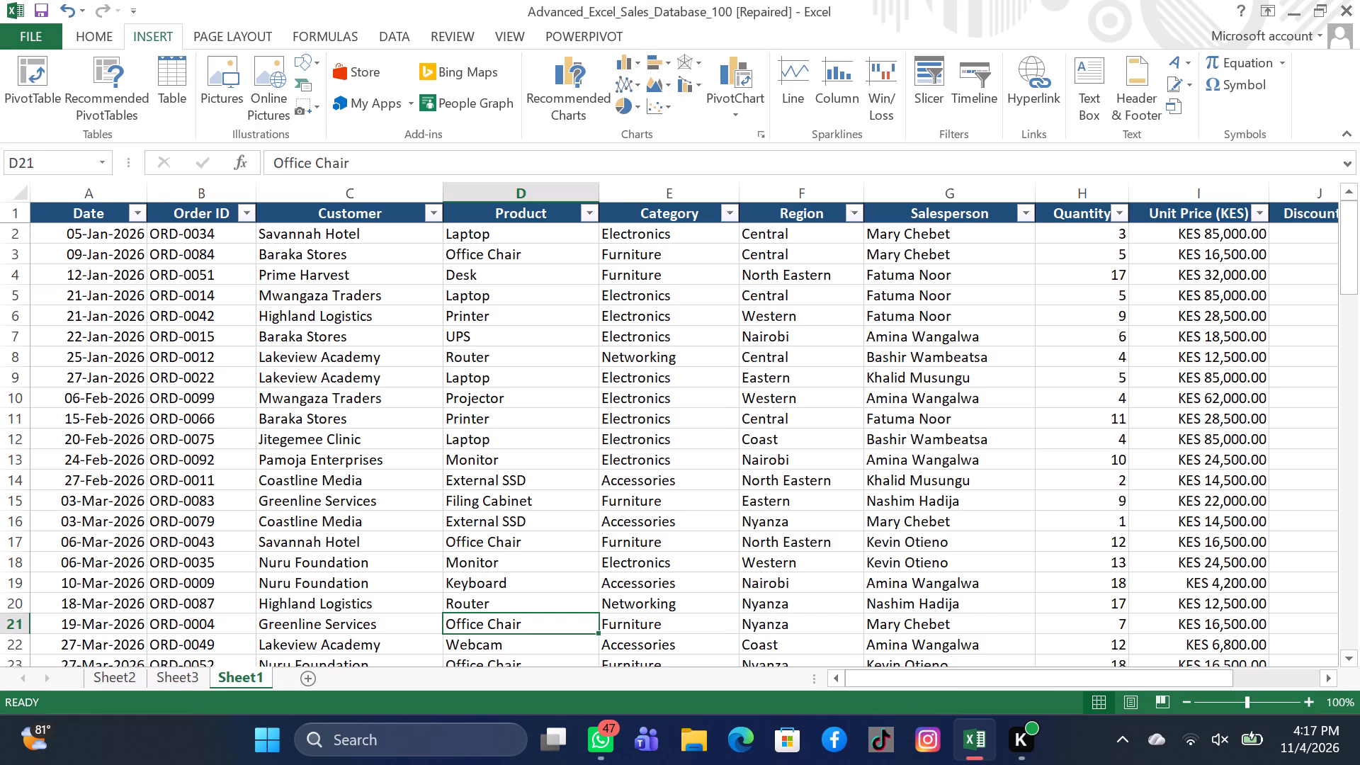
click(140, 472)
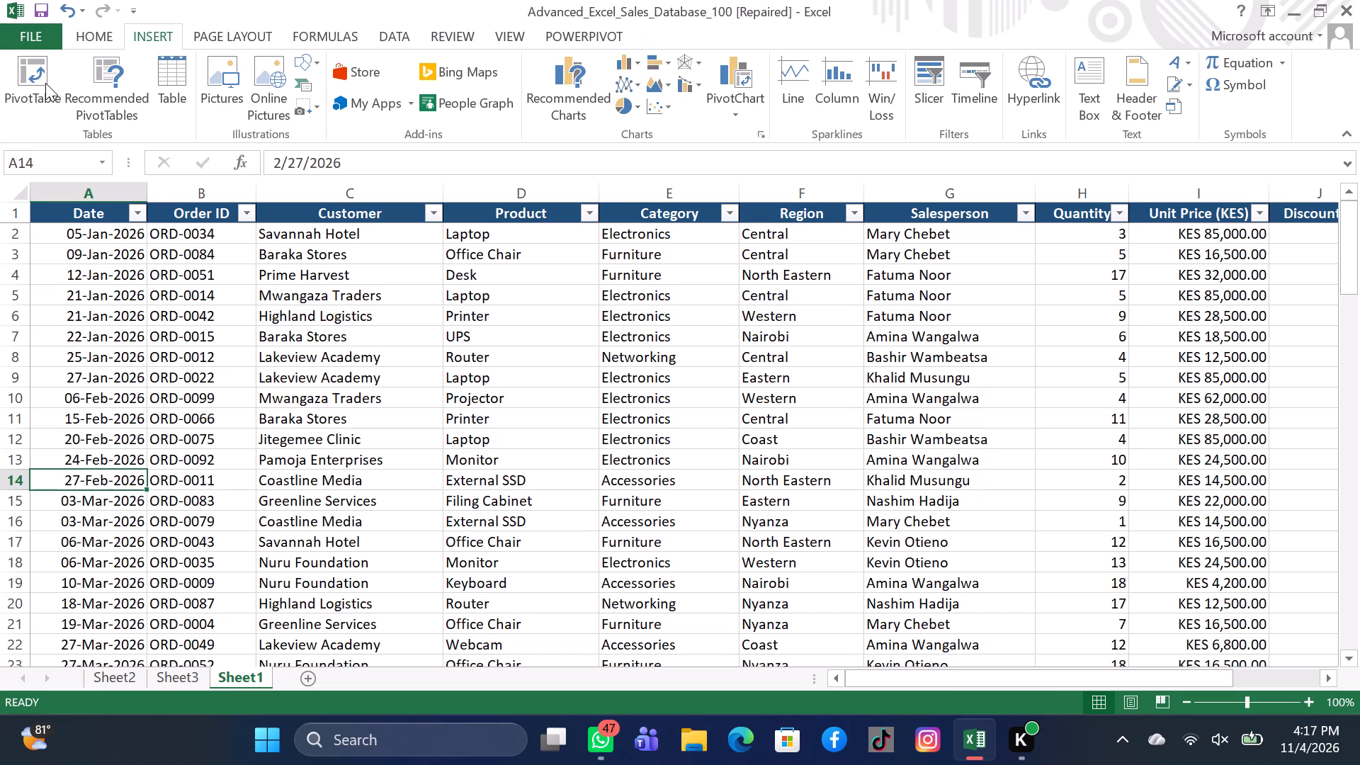
click(45, 83)
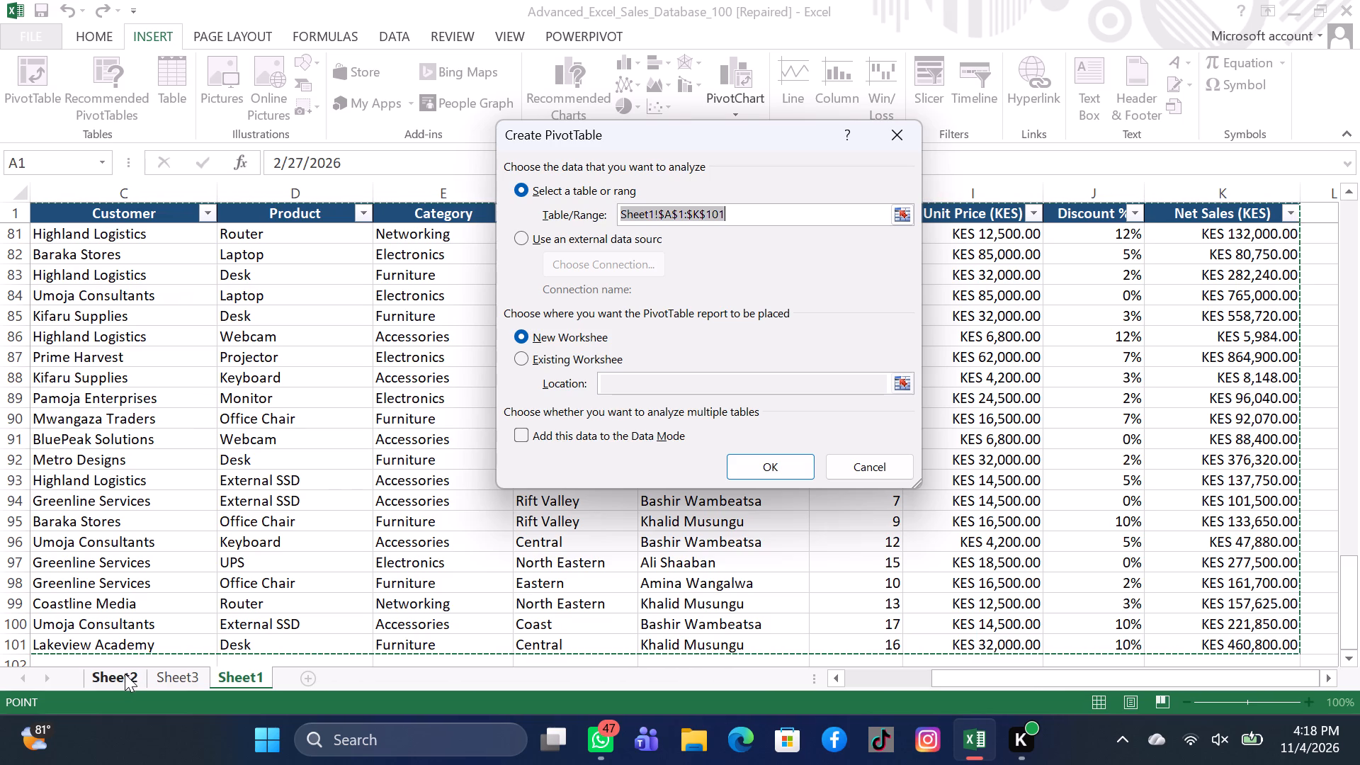
Examine Sheet2 around the charts, slicers and Date timeline for free space for the new PivotTable.
click(118, 676)
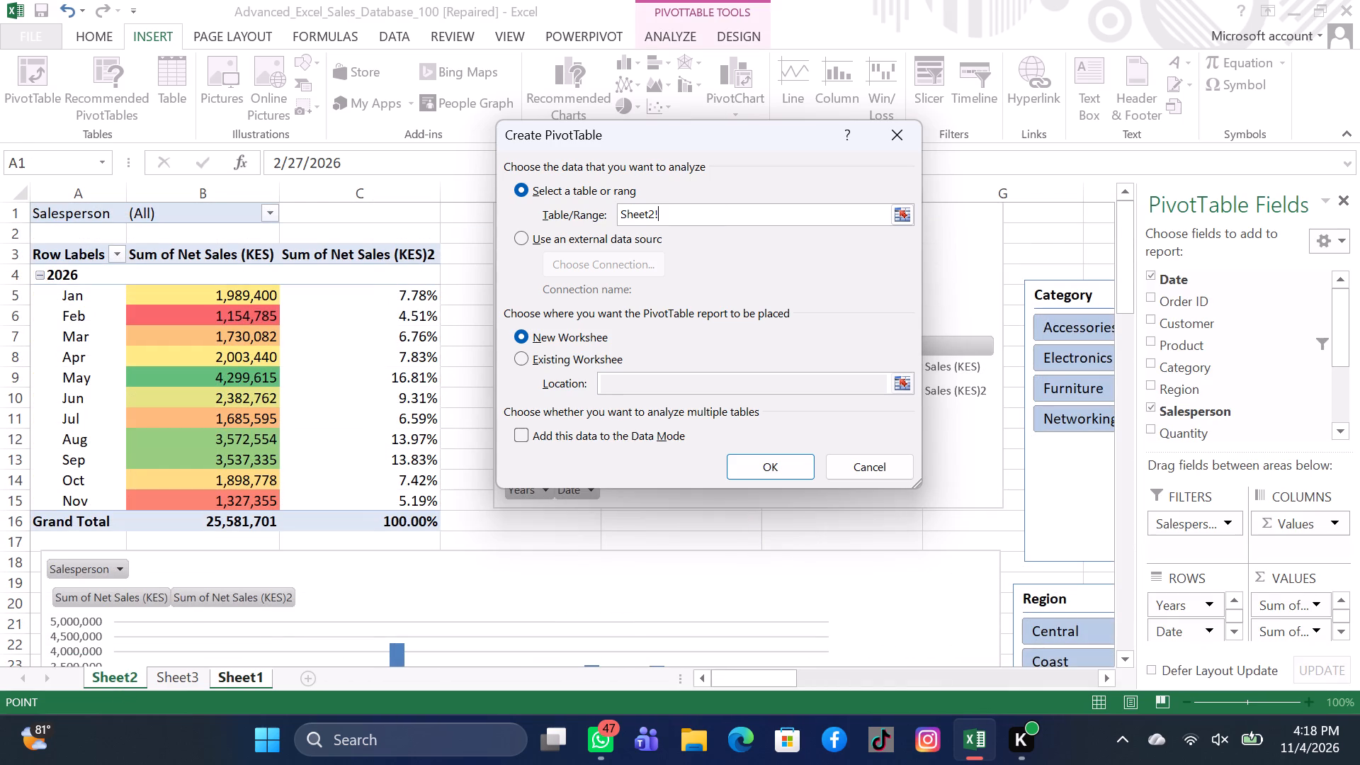
scroll(533, 523, left, 7)
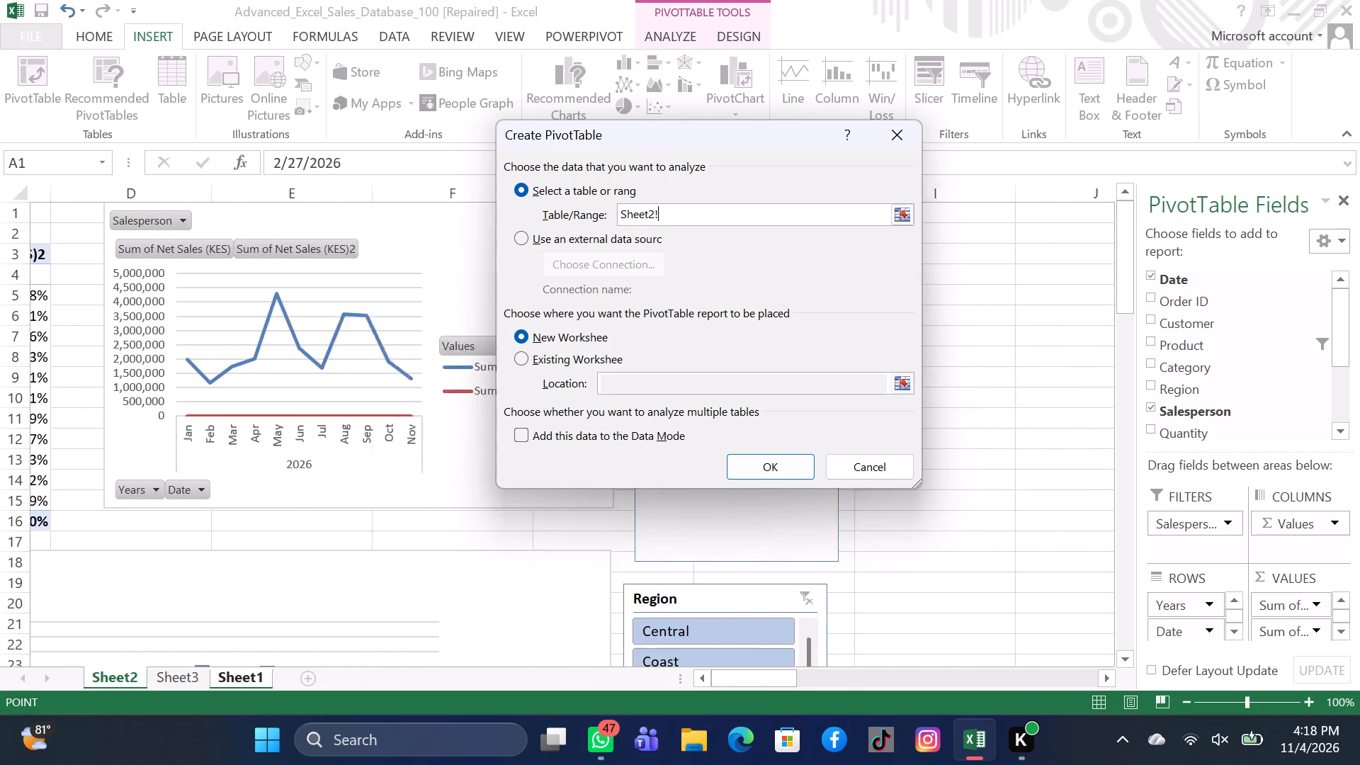
scroll(533, 523, left, 4)
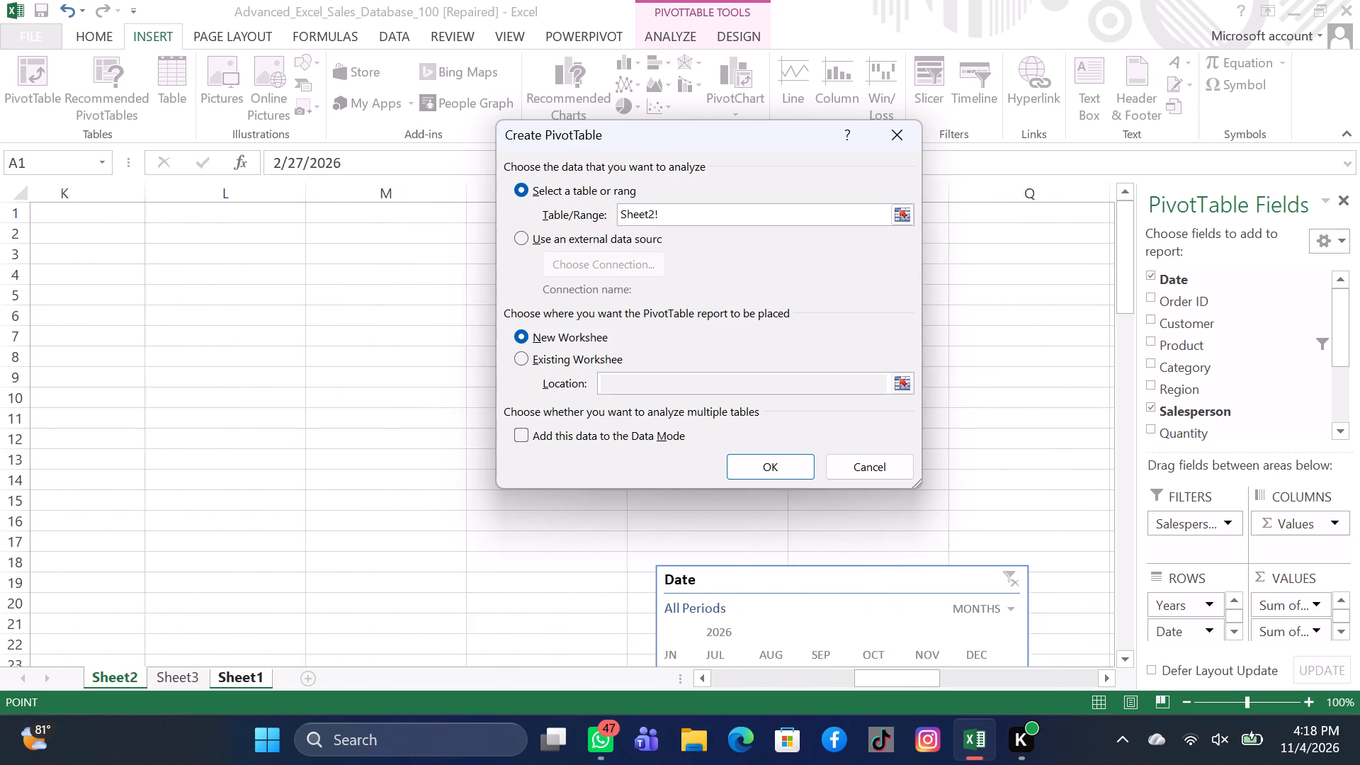
scroll(520, 523, down, 2)
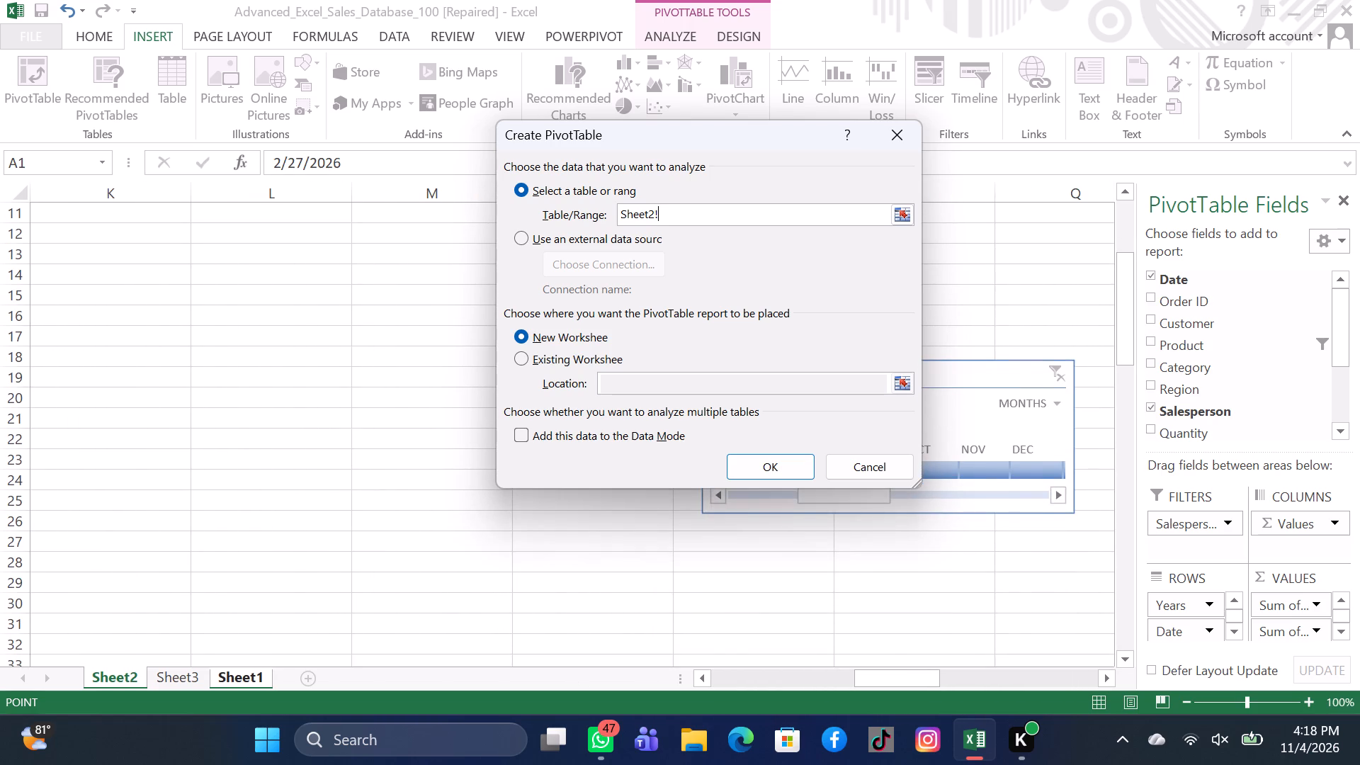
scroll(520, 523, right, 6)
scroll(520, 523, left, 1)
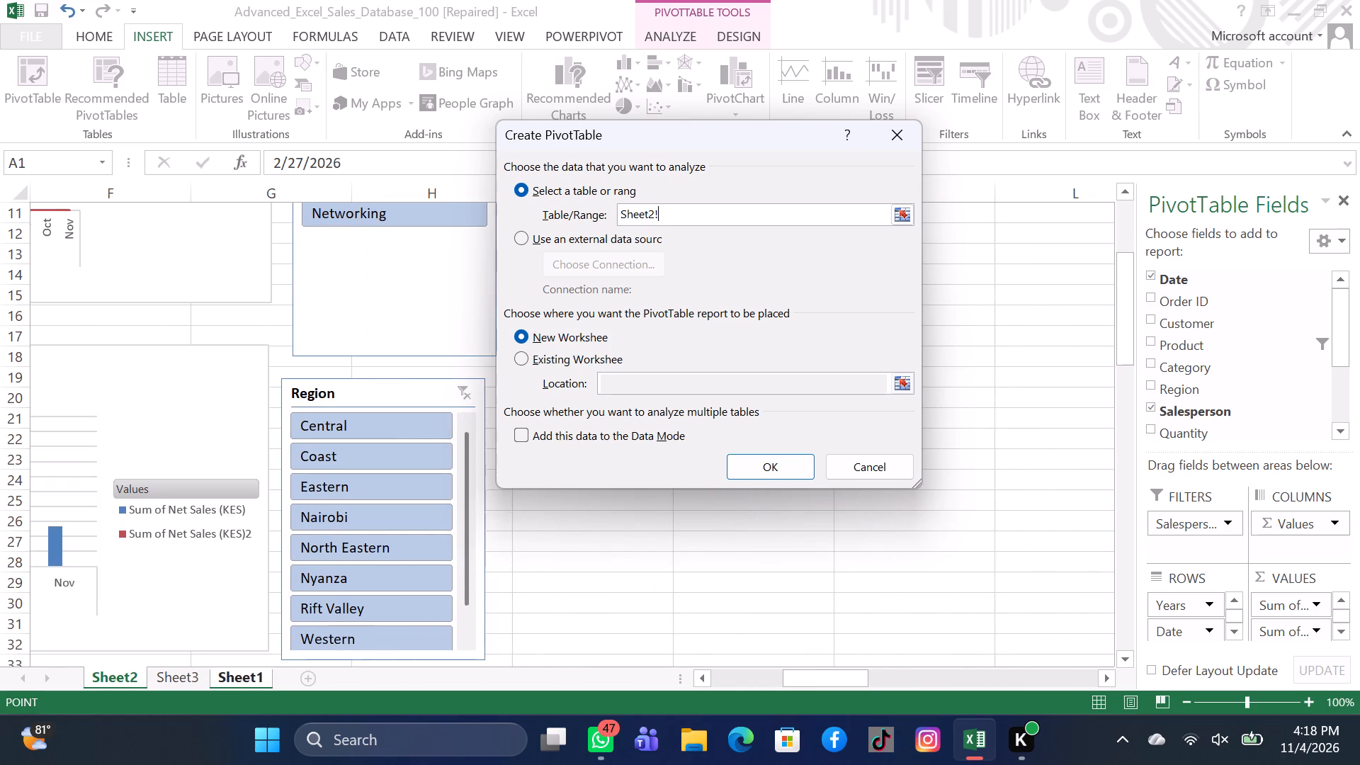
scroll(520, 523, left, 5)
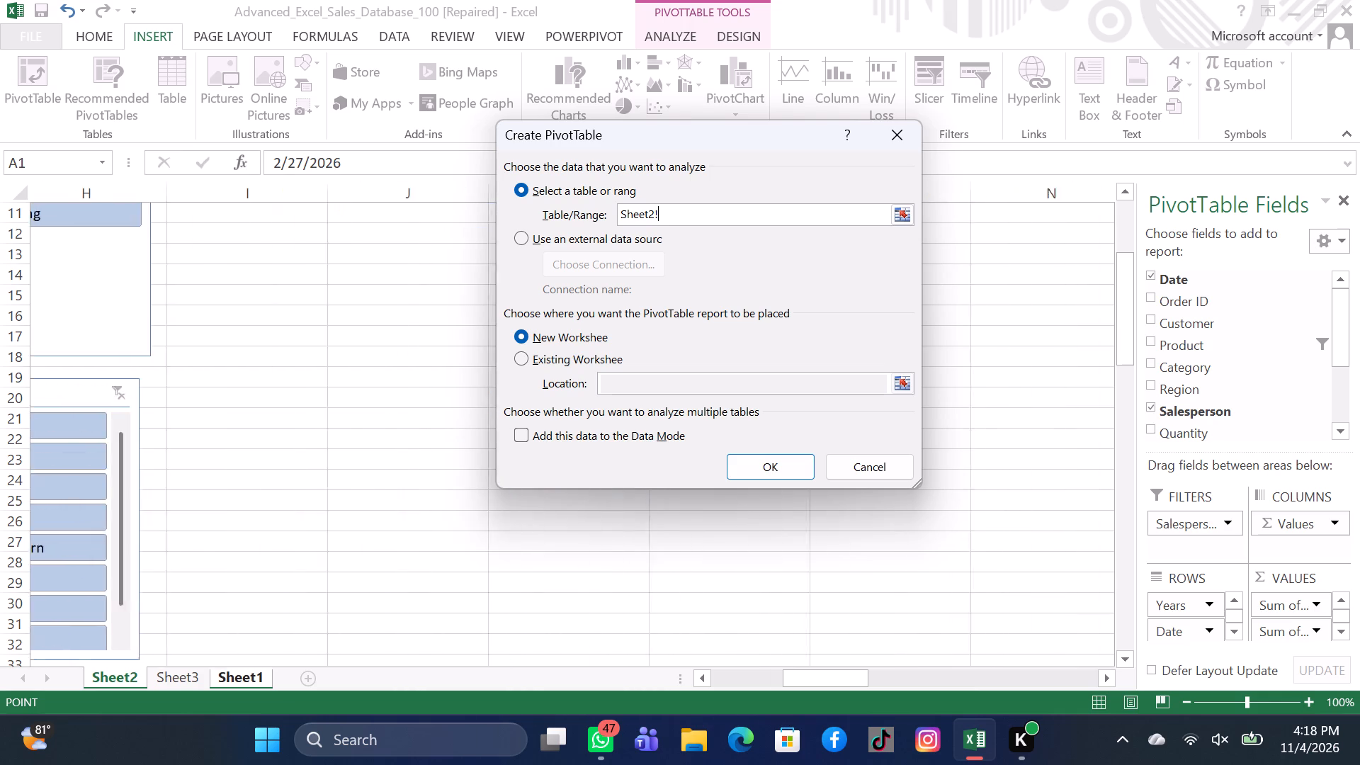
scroll(520, 523, left, 1)
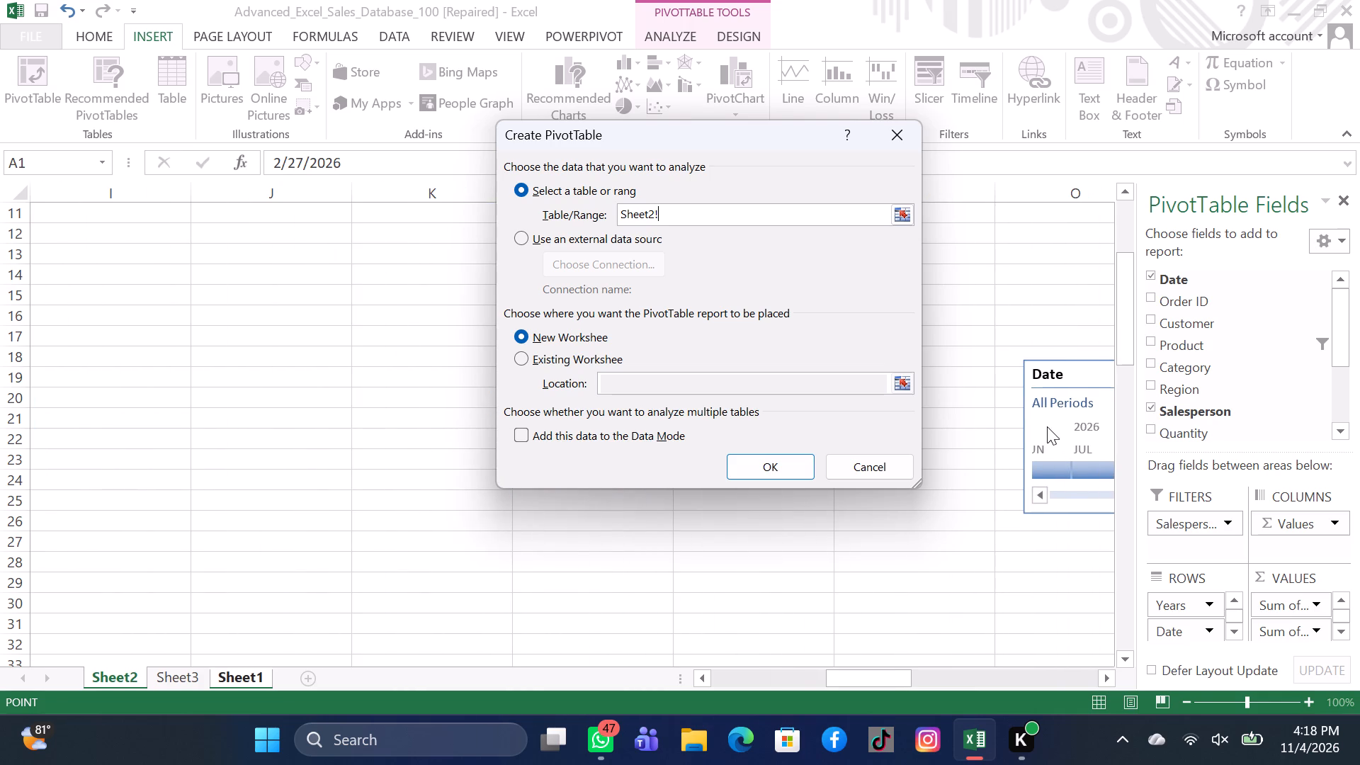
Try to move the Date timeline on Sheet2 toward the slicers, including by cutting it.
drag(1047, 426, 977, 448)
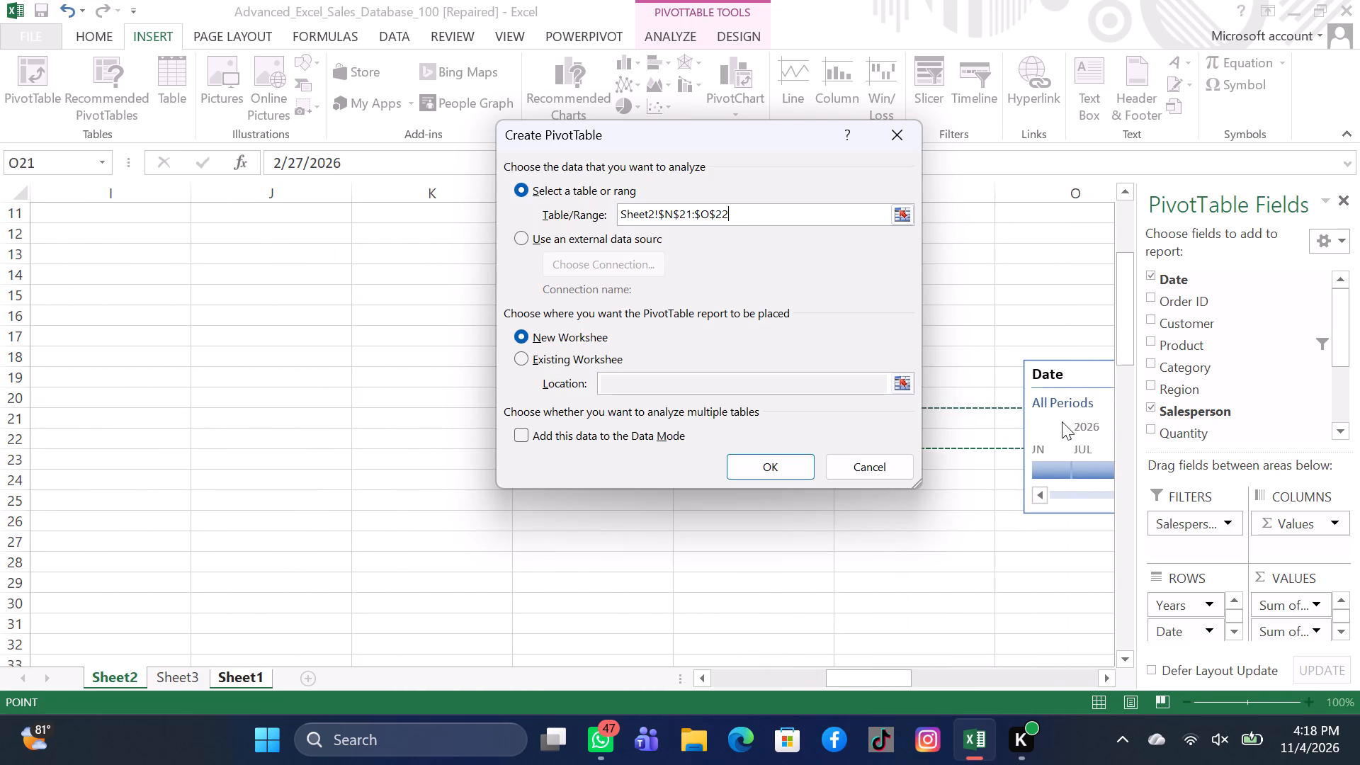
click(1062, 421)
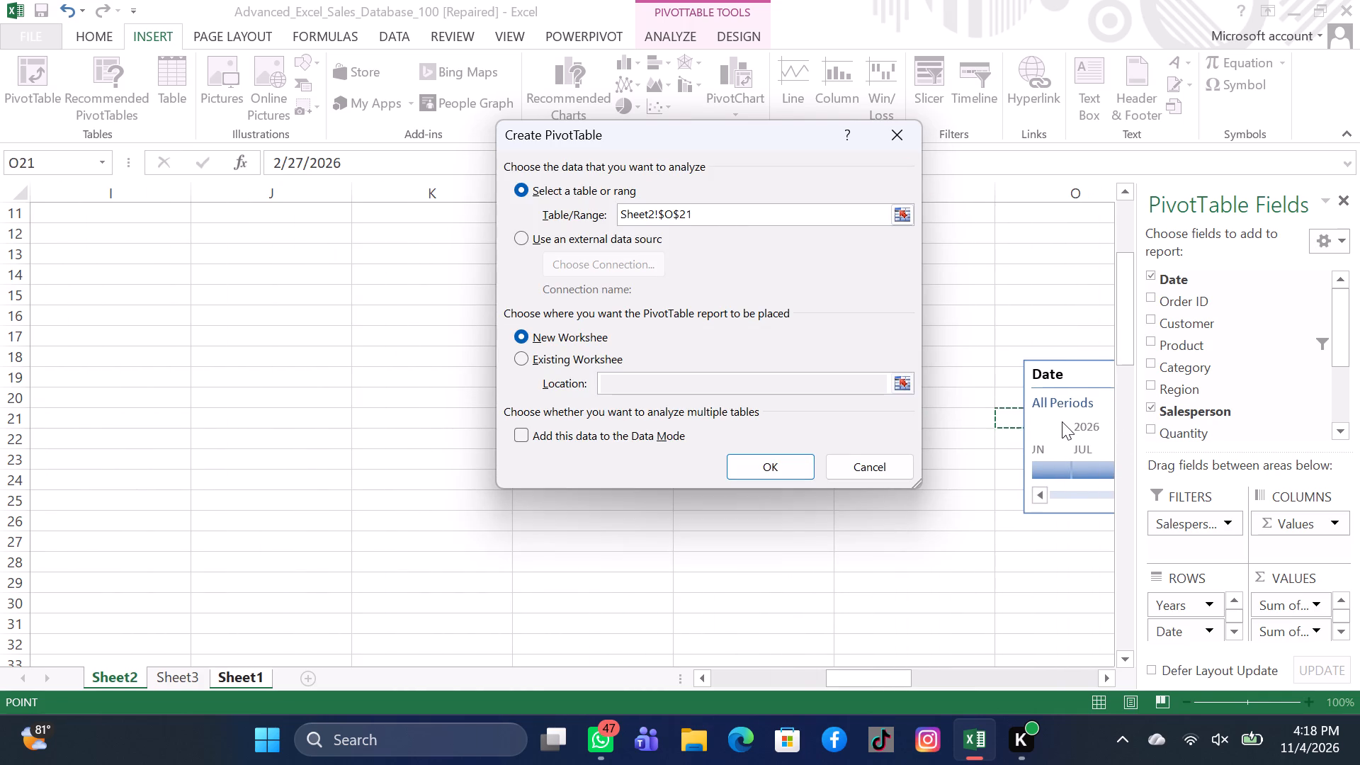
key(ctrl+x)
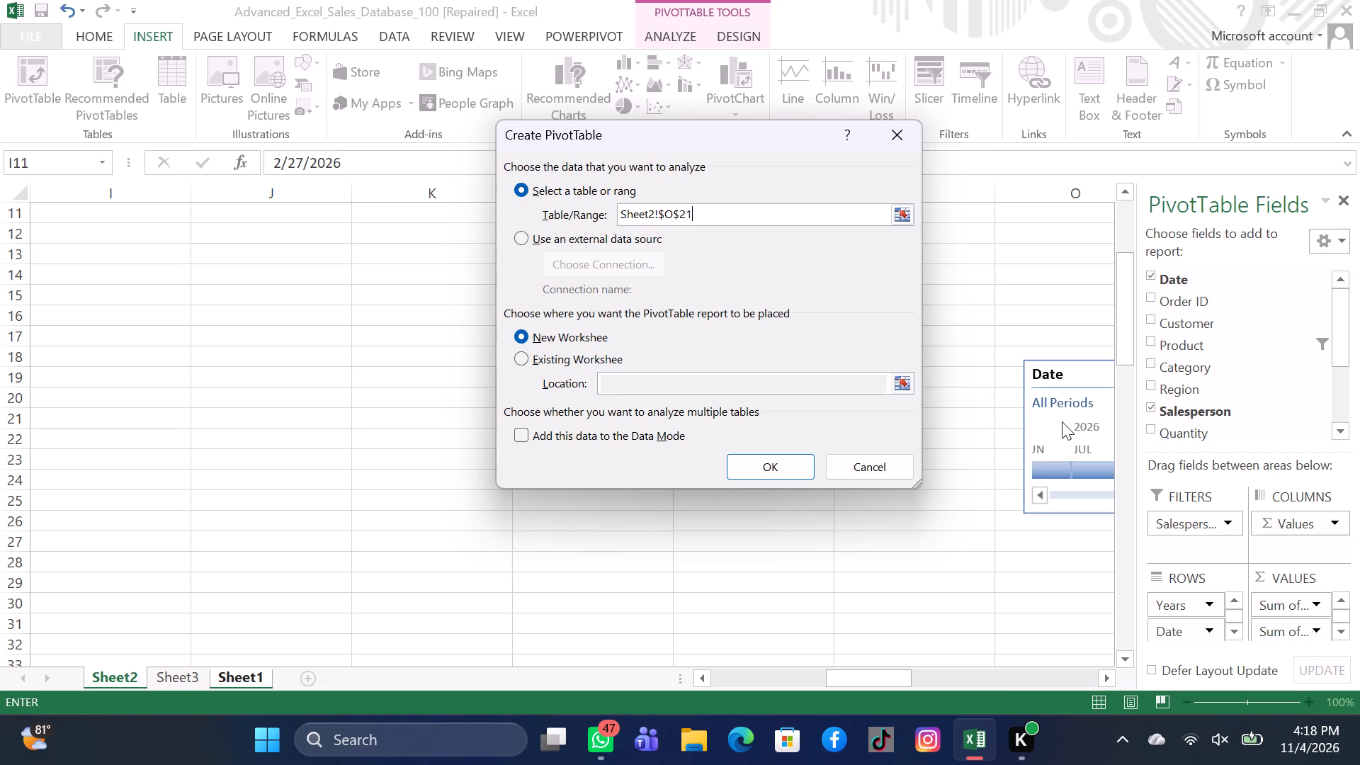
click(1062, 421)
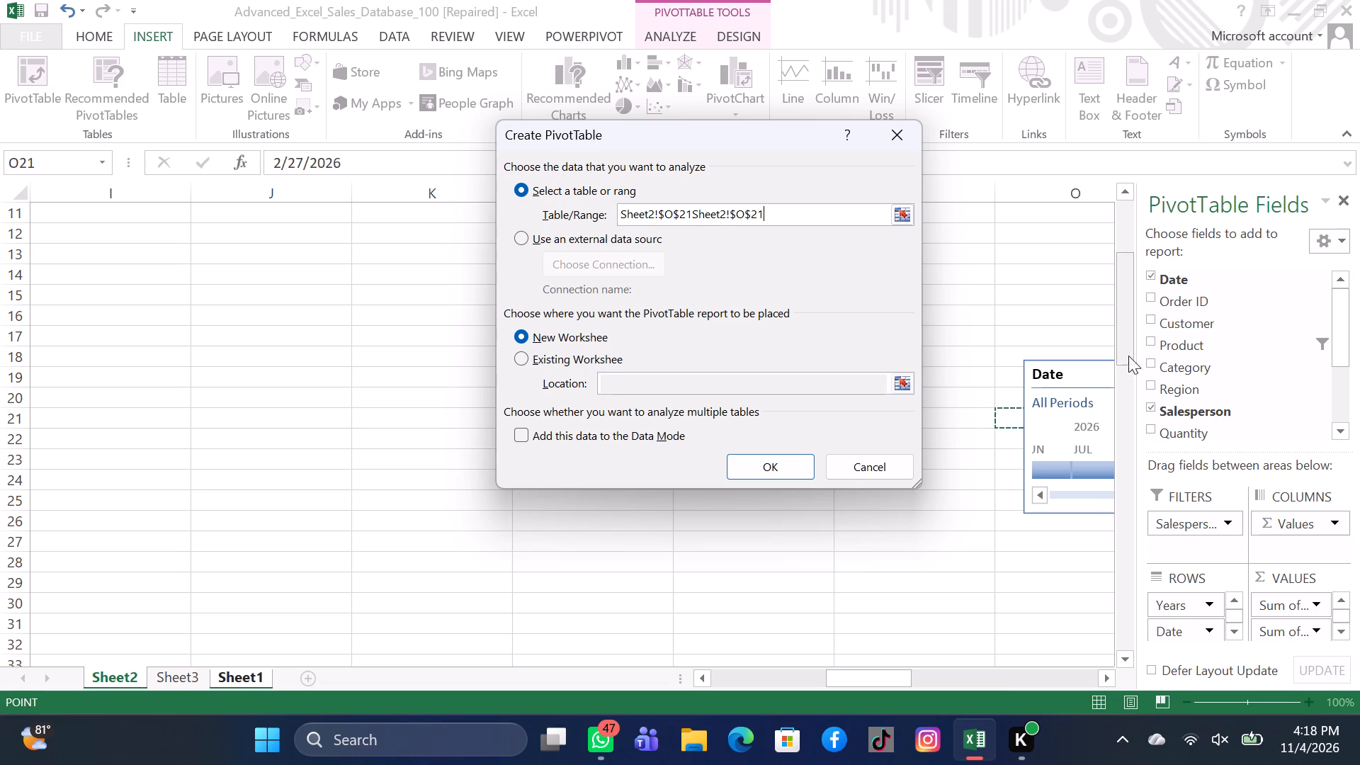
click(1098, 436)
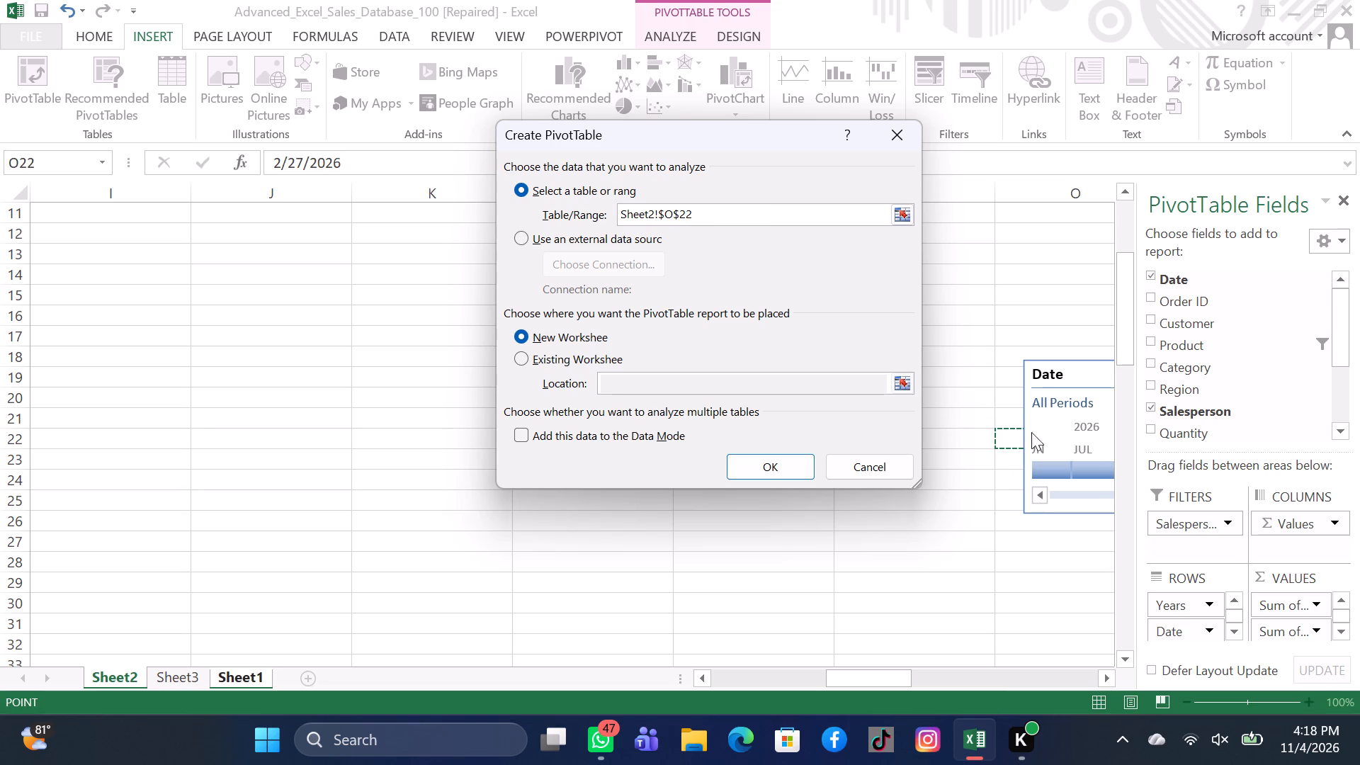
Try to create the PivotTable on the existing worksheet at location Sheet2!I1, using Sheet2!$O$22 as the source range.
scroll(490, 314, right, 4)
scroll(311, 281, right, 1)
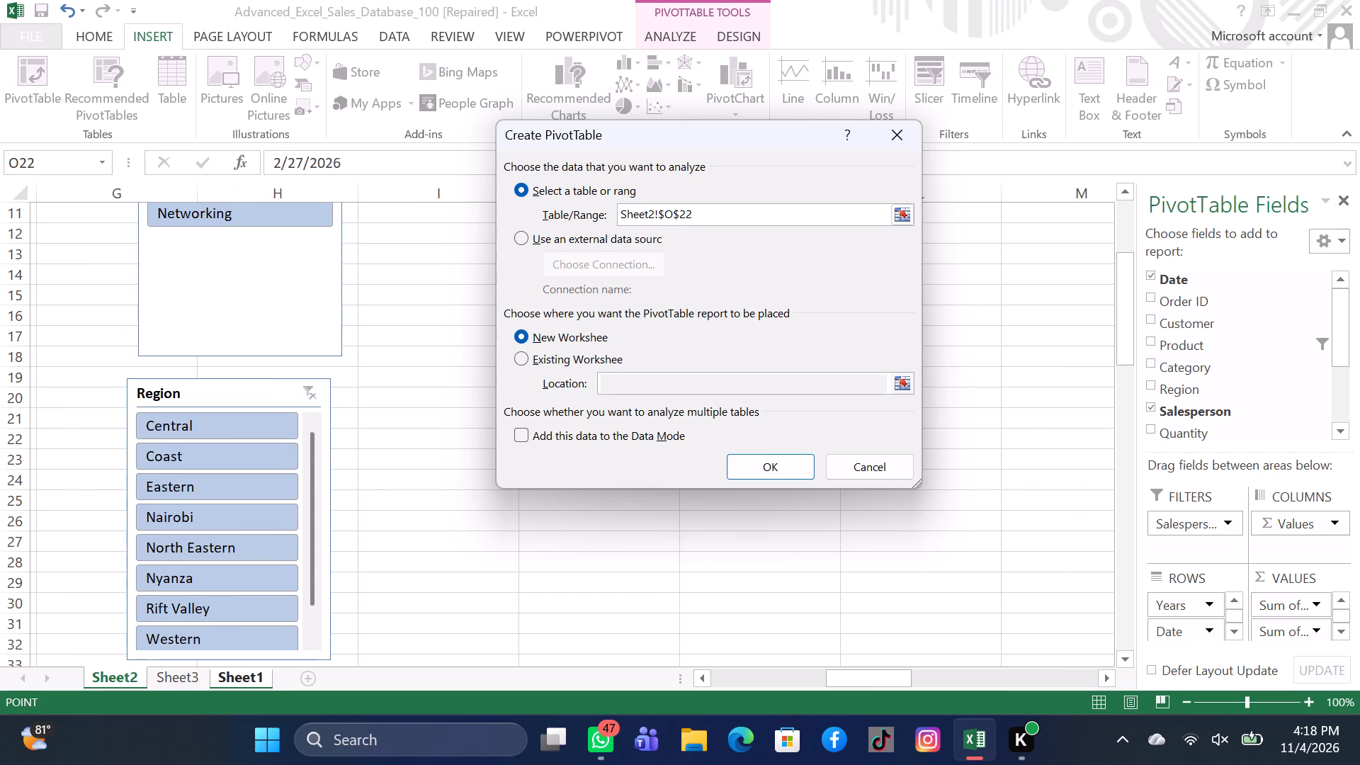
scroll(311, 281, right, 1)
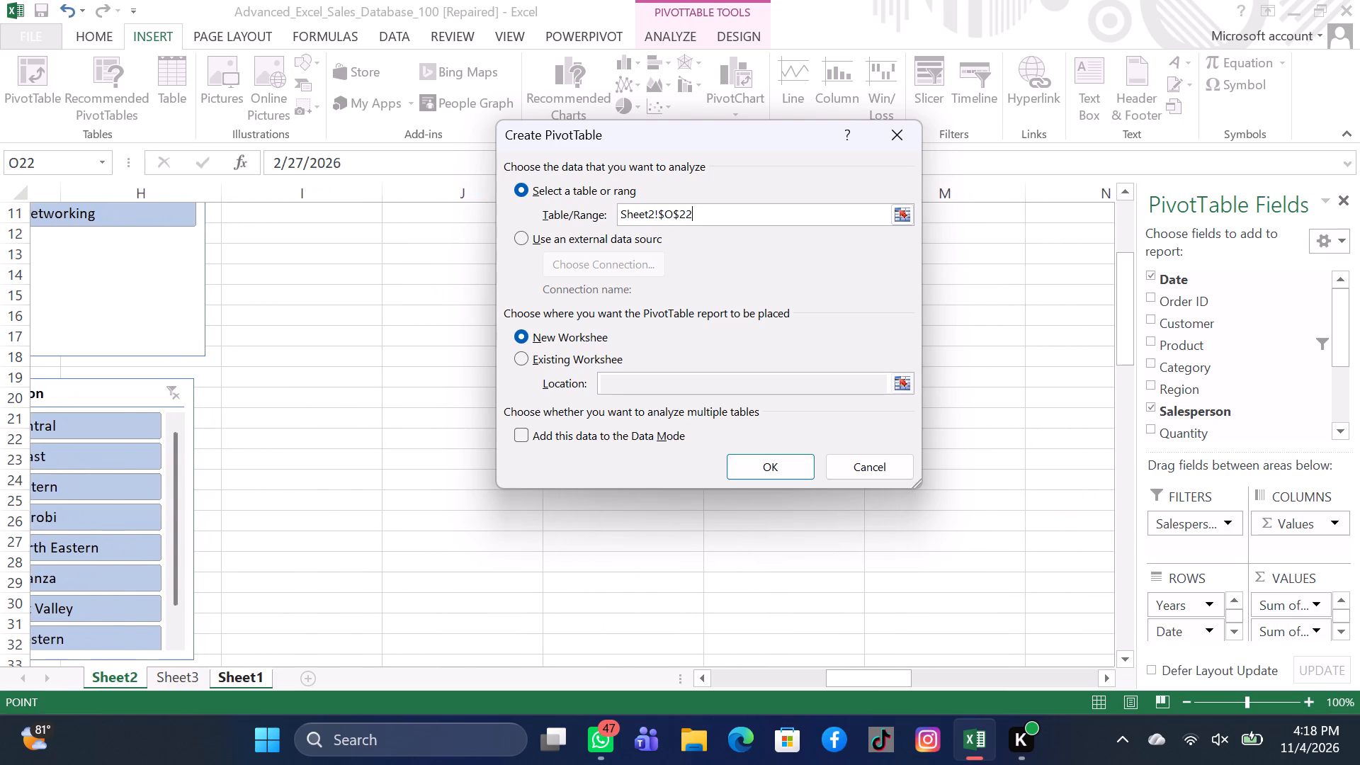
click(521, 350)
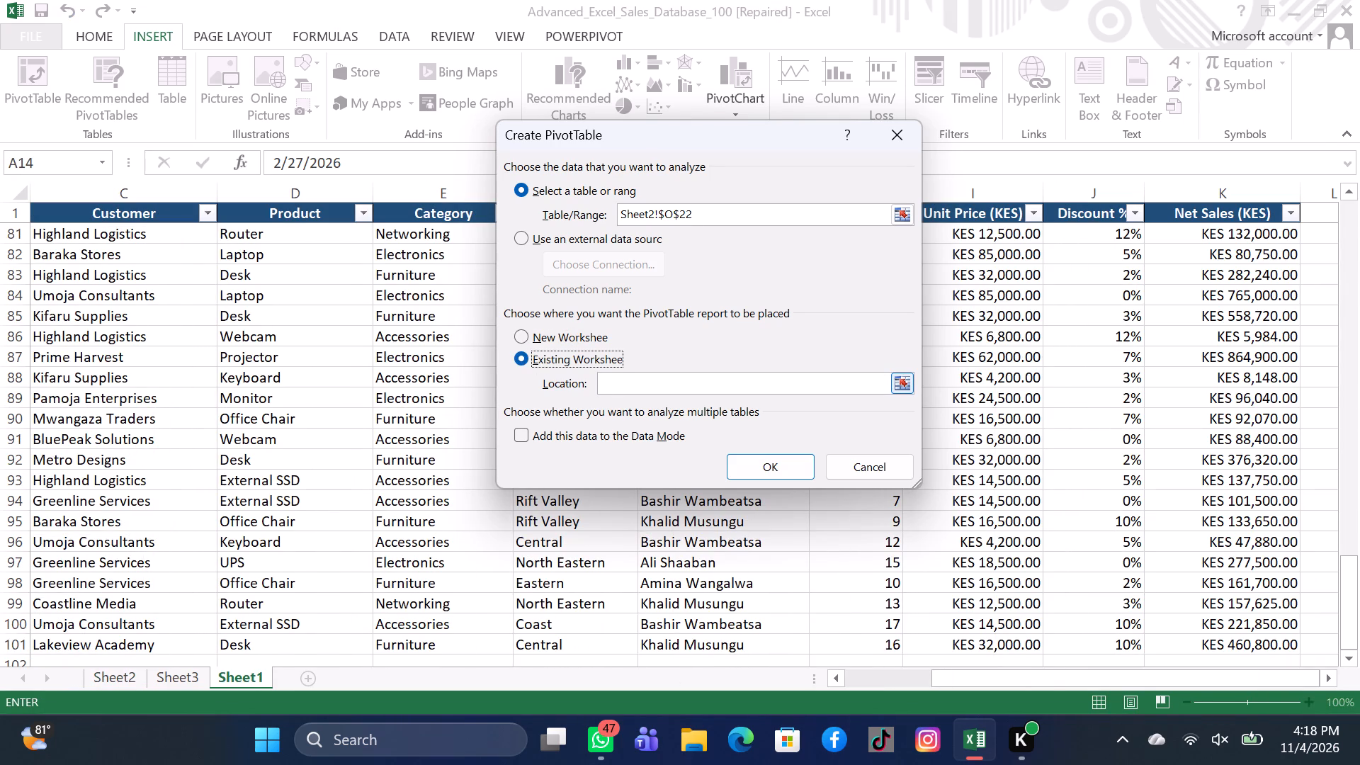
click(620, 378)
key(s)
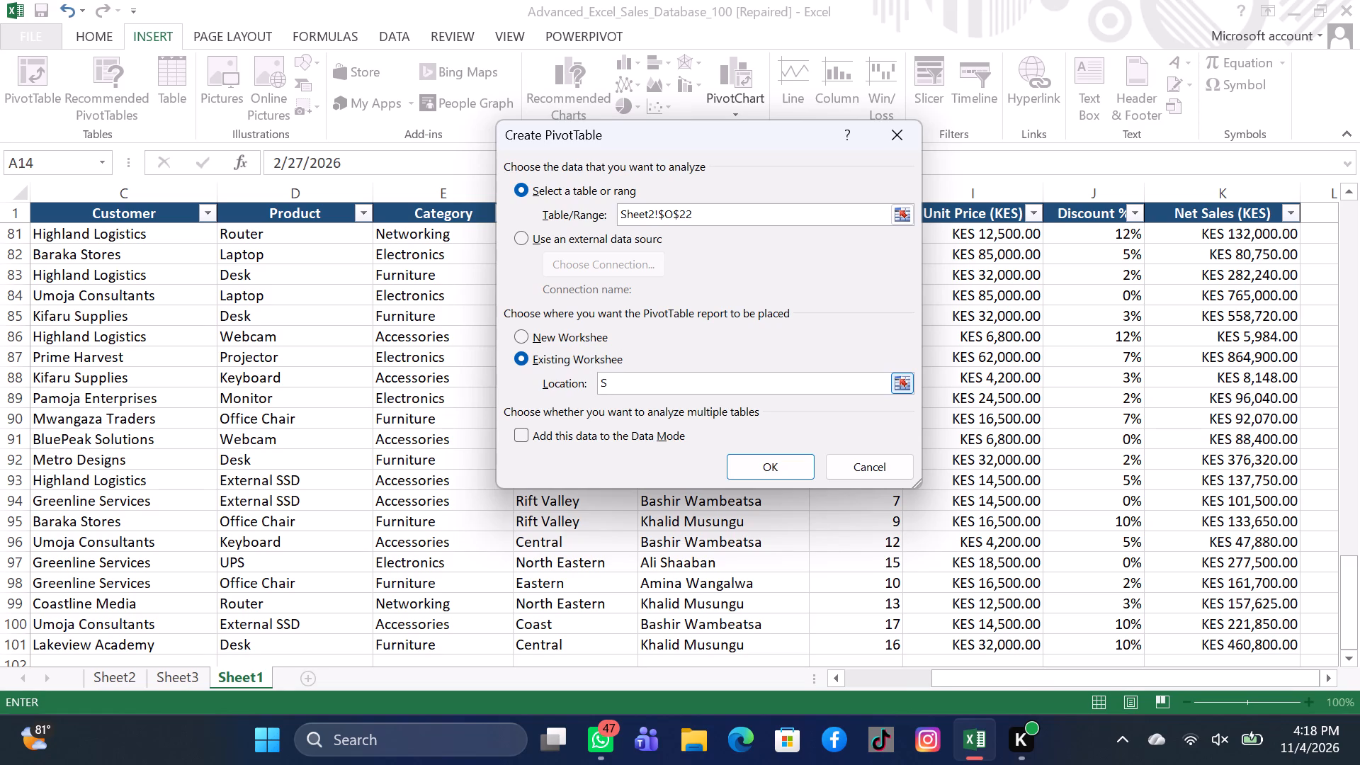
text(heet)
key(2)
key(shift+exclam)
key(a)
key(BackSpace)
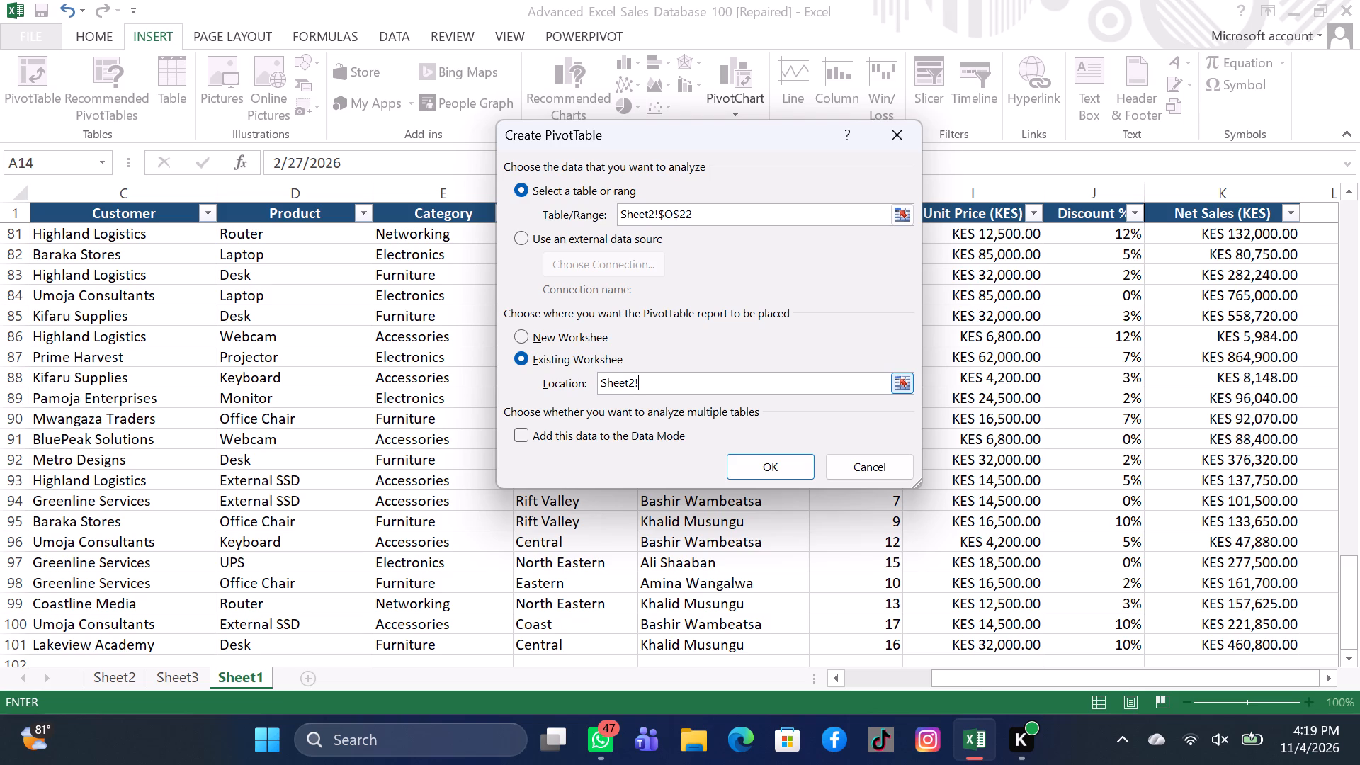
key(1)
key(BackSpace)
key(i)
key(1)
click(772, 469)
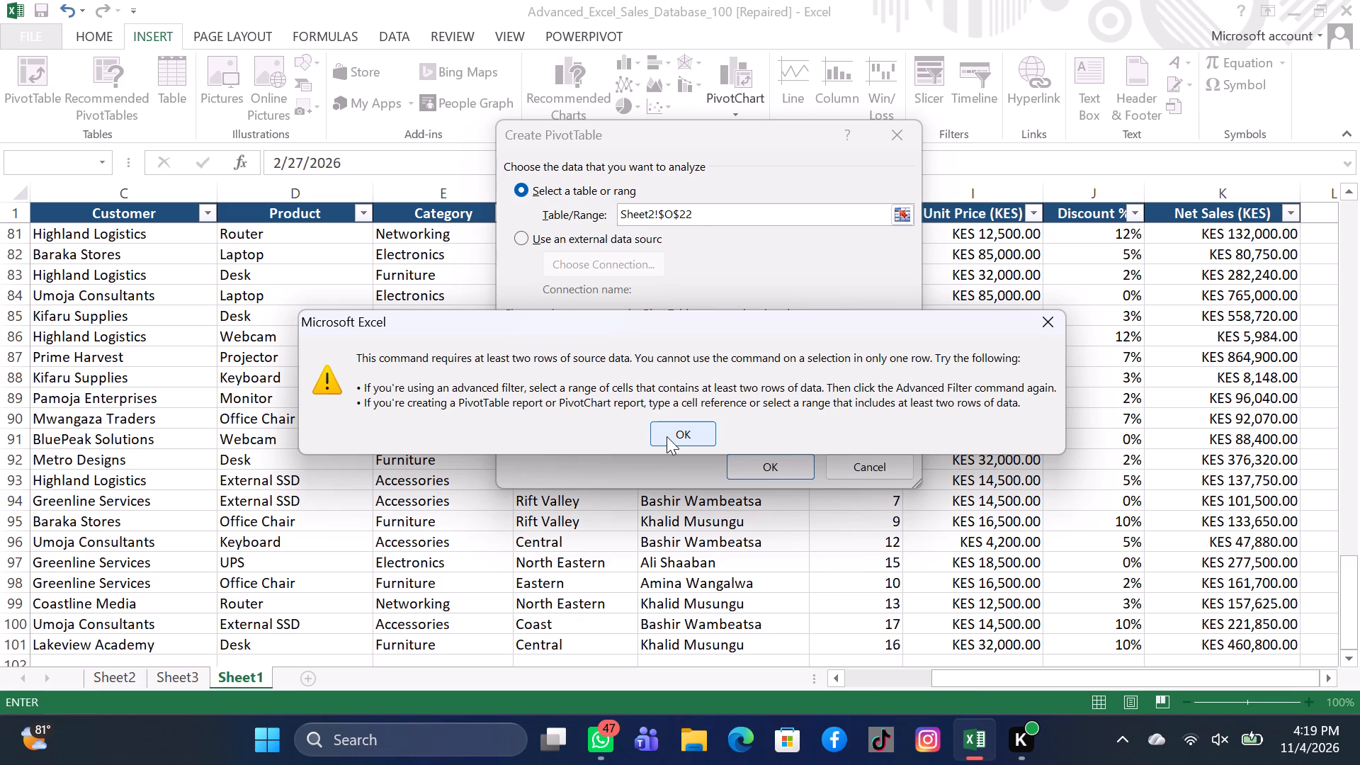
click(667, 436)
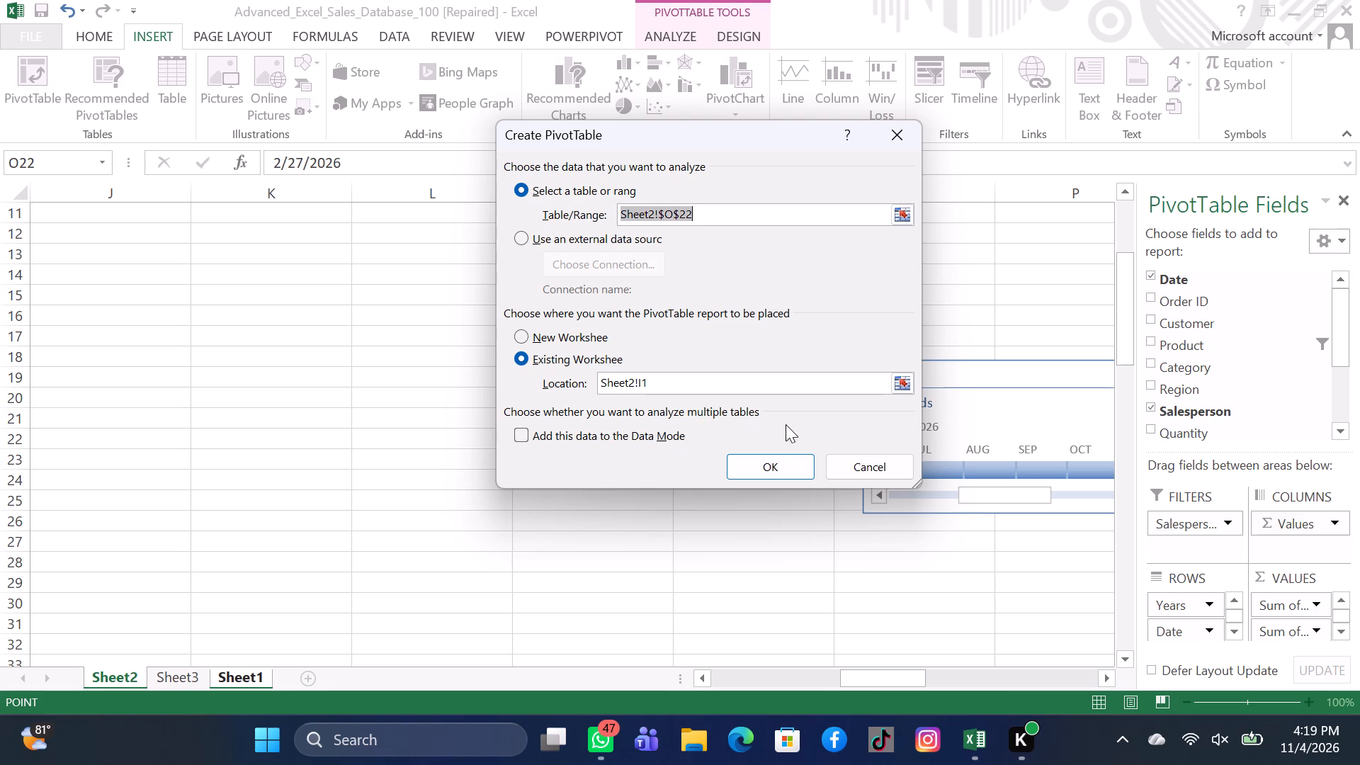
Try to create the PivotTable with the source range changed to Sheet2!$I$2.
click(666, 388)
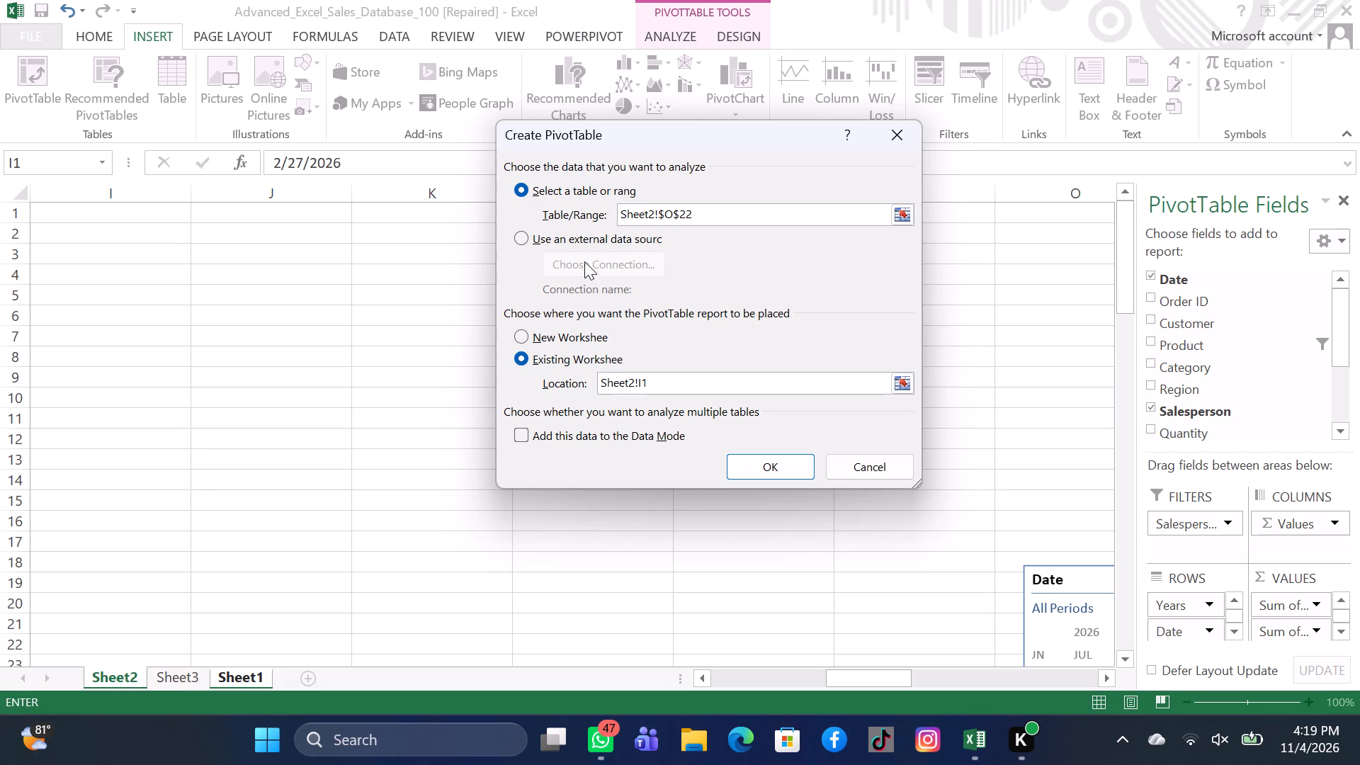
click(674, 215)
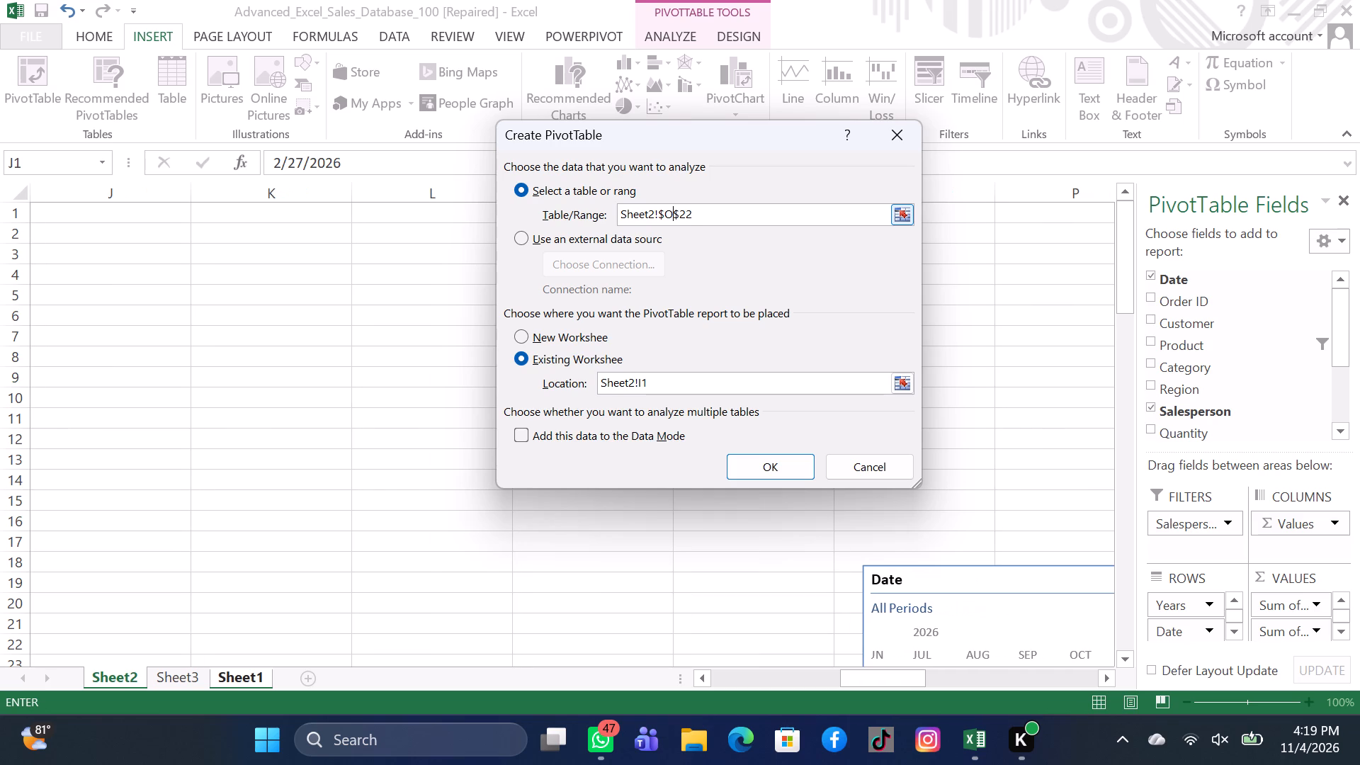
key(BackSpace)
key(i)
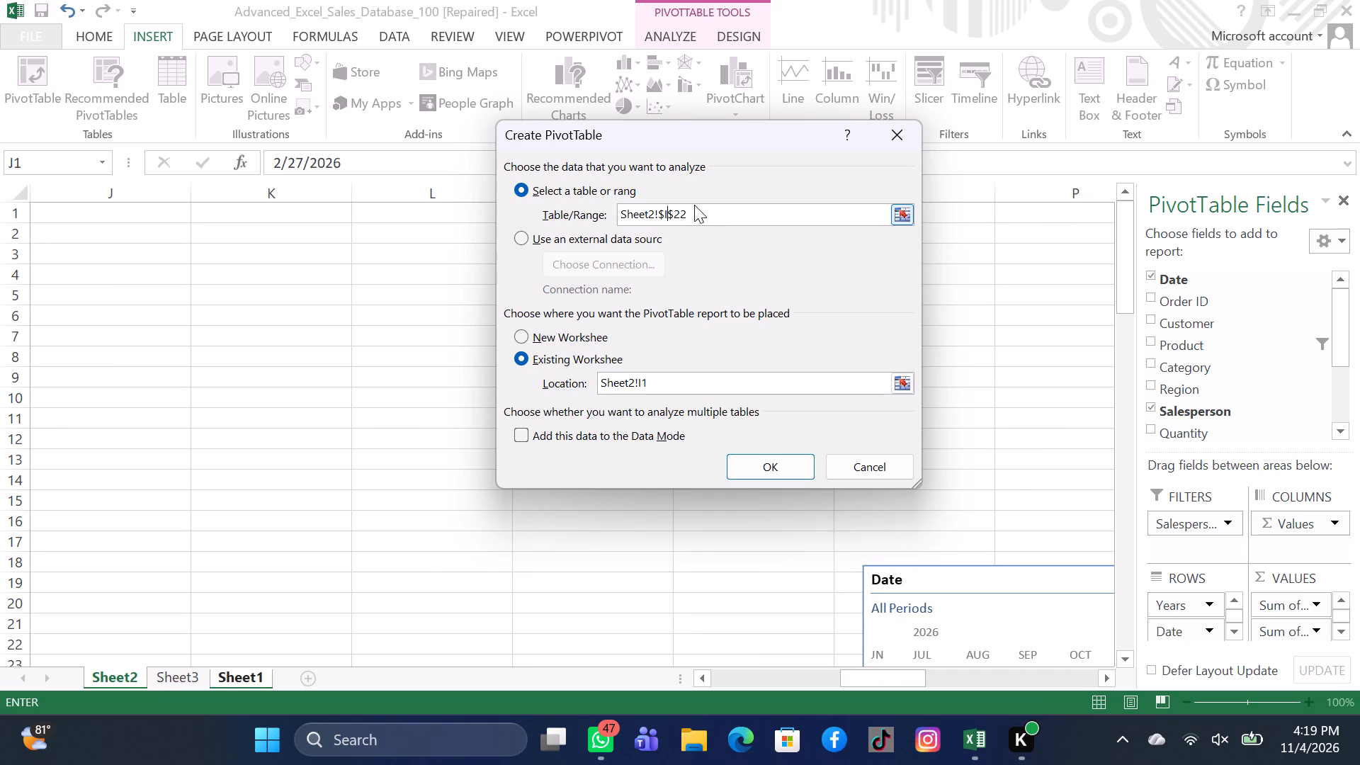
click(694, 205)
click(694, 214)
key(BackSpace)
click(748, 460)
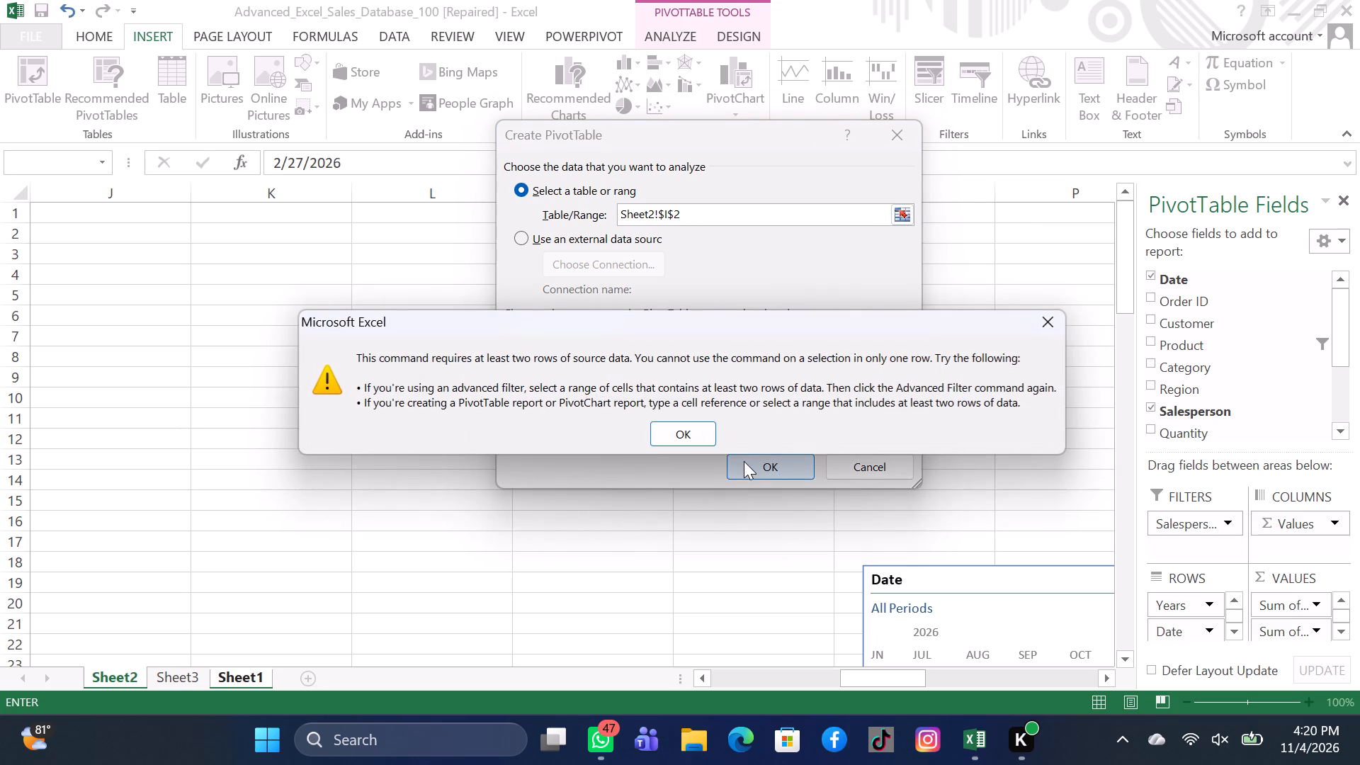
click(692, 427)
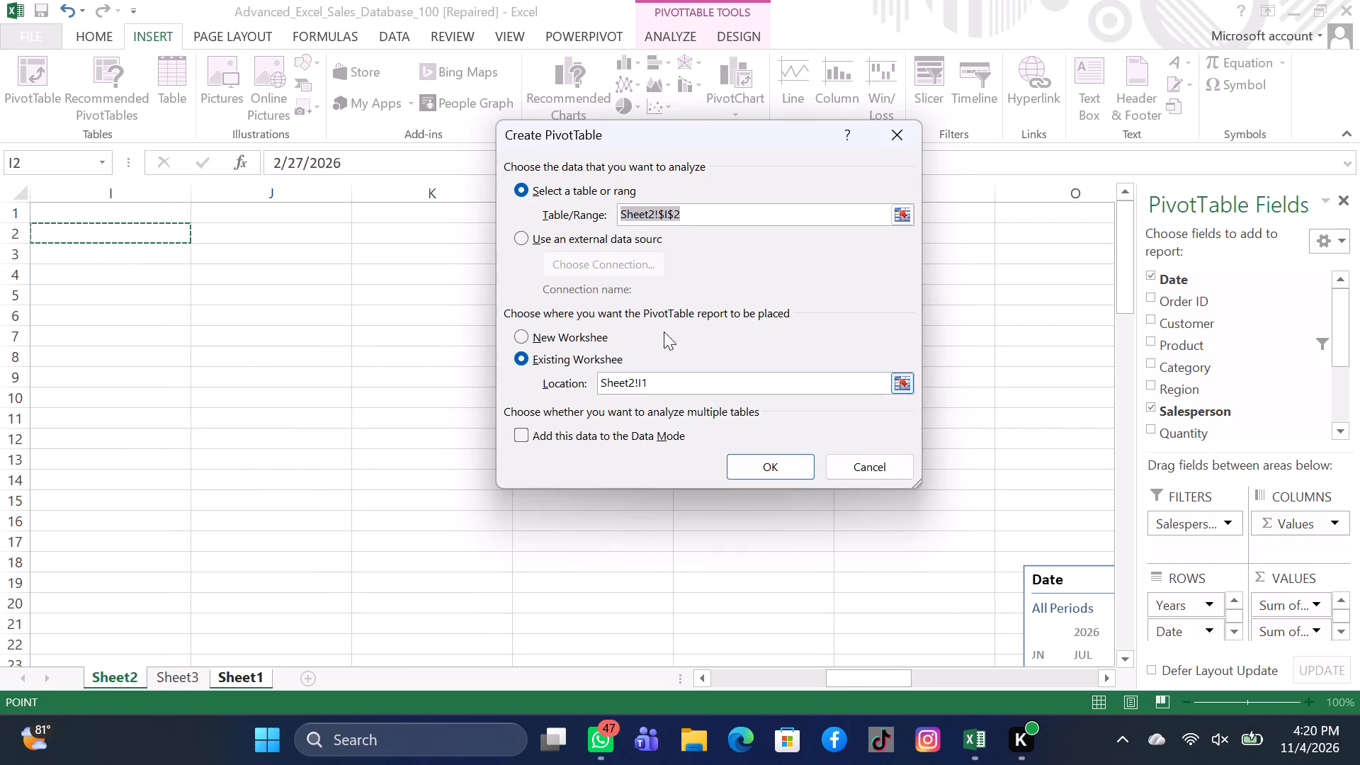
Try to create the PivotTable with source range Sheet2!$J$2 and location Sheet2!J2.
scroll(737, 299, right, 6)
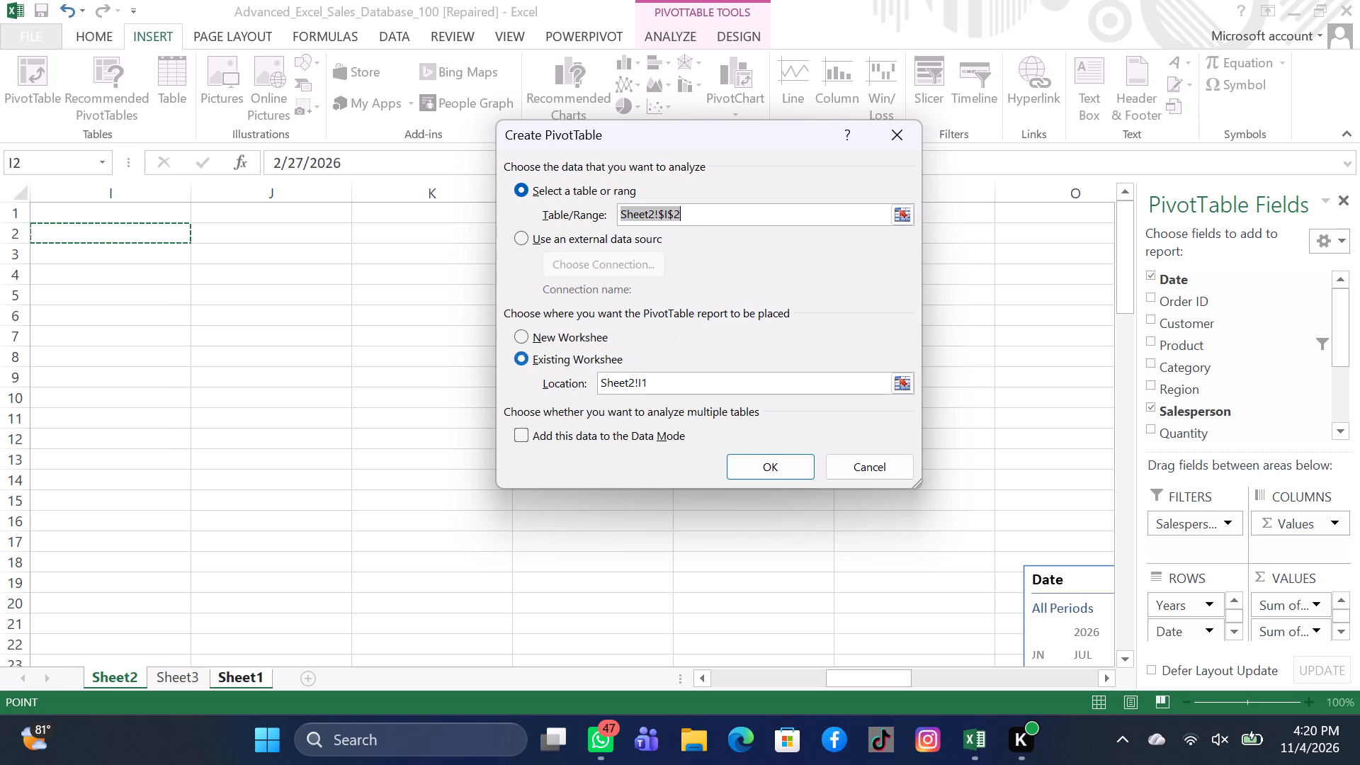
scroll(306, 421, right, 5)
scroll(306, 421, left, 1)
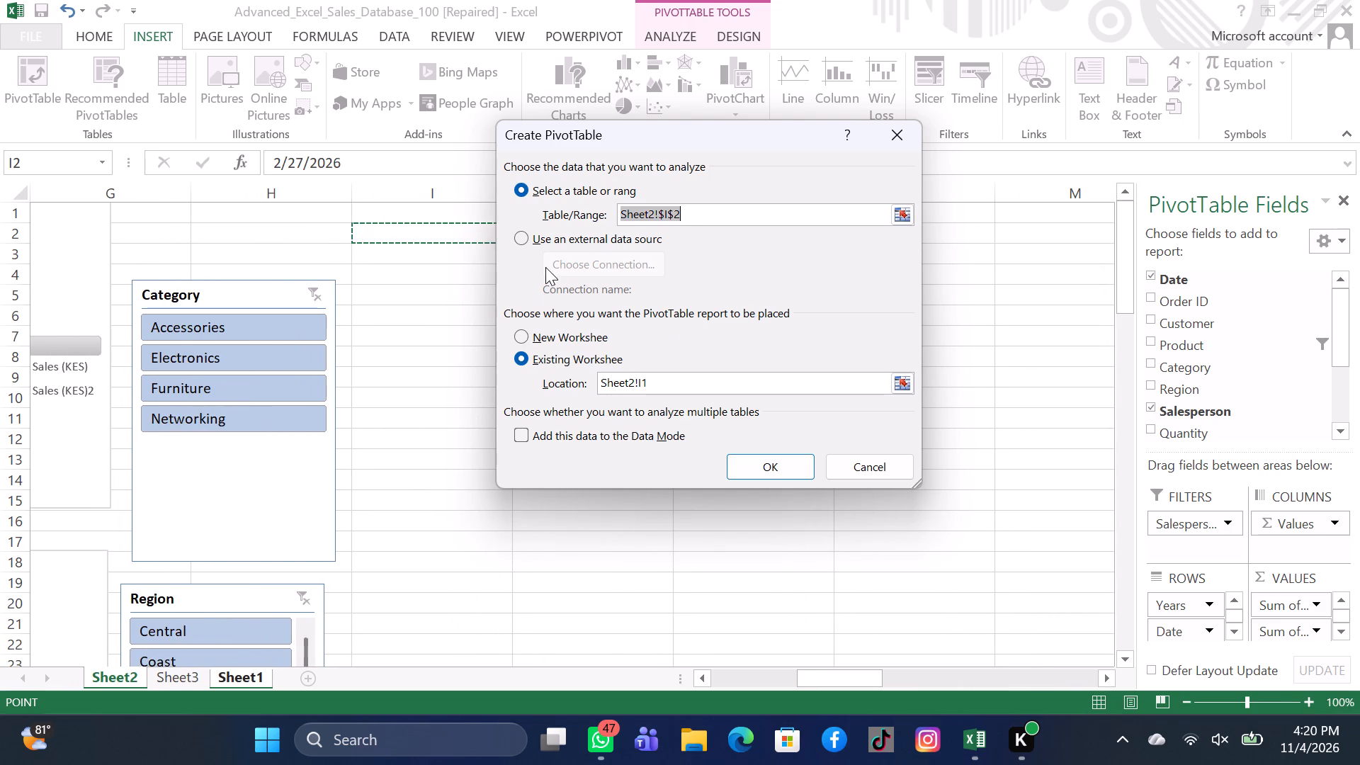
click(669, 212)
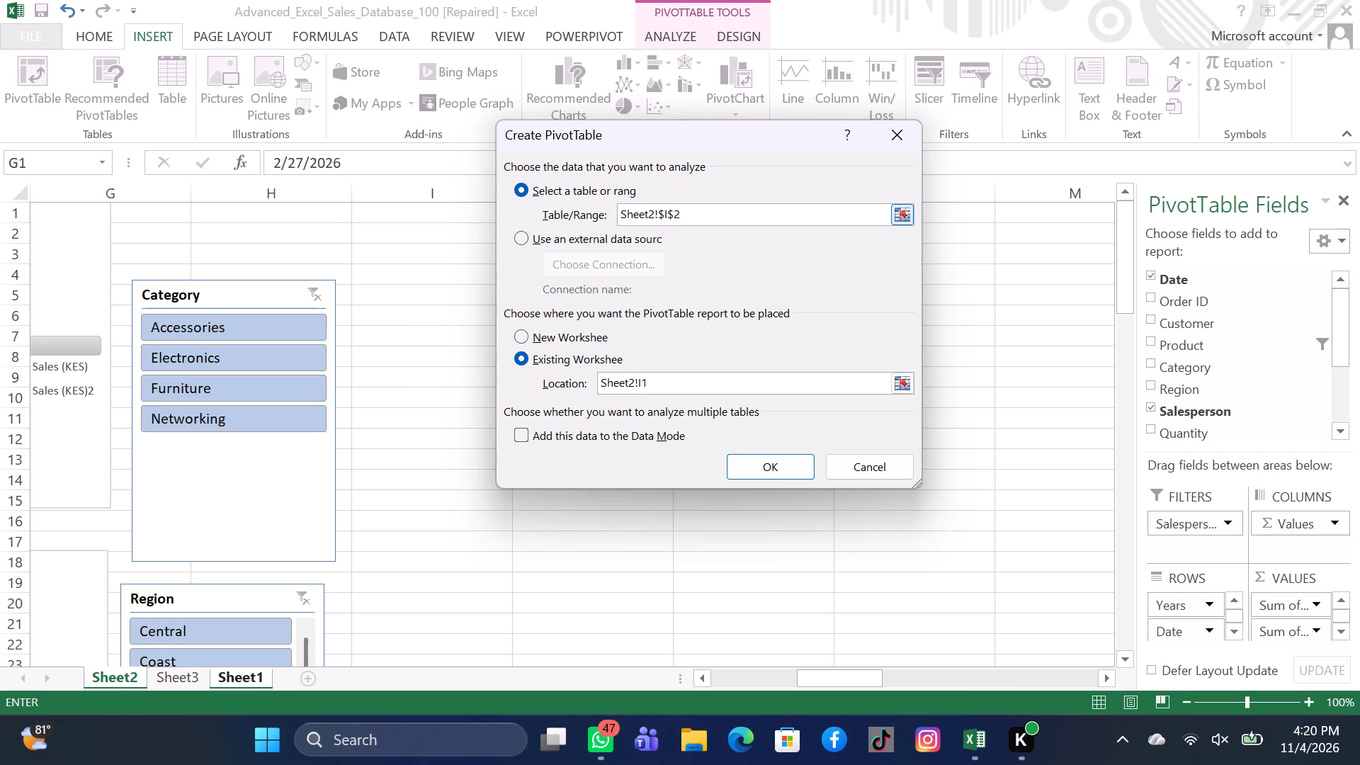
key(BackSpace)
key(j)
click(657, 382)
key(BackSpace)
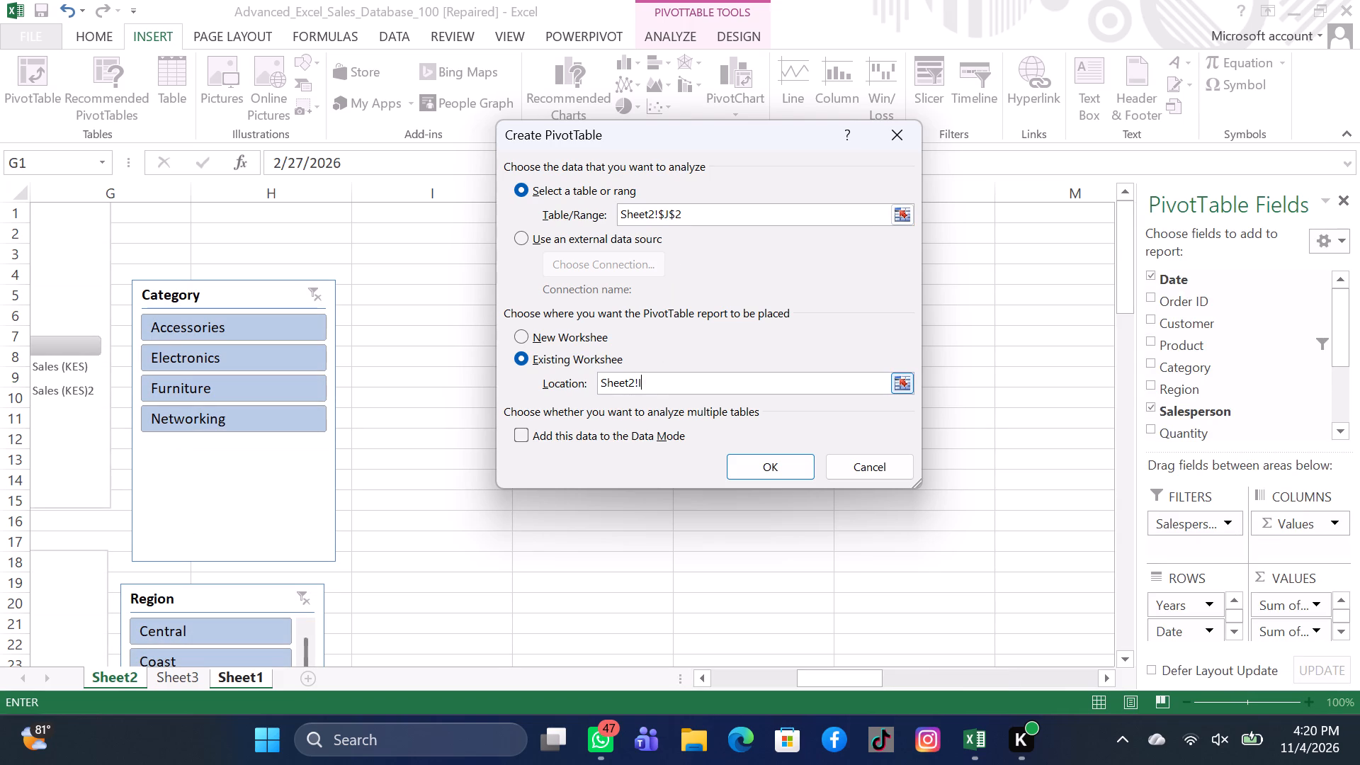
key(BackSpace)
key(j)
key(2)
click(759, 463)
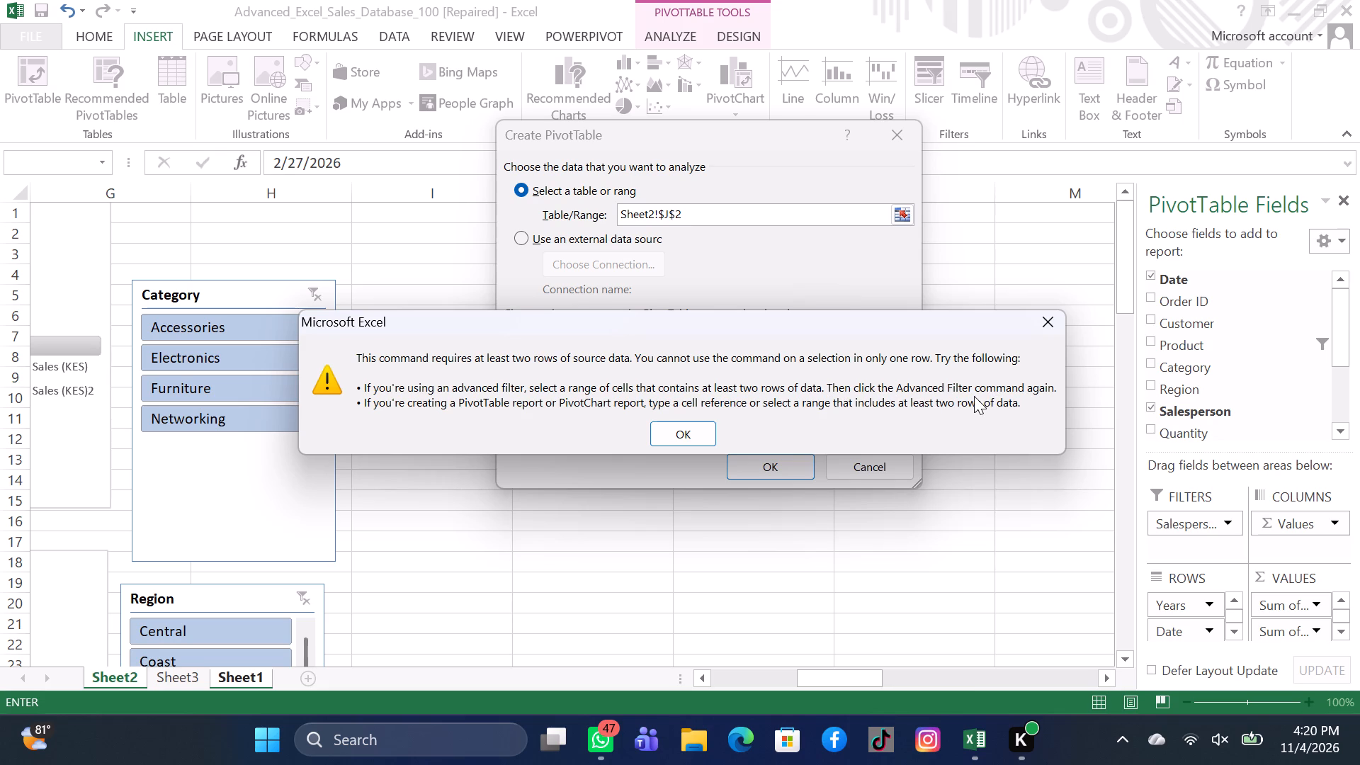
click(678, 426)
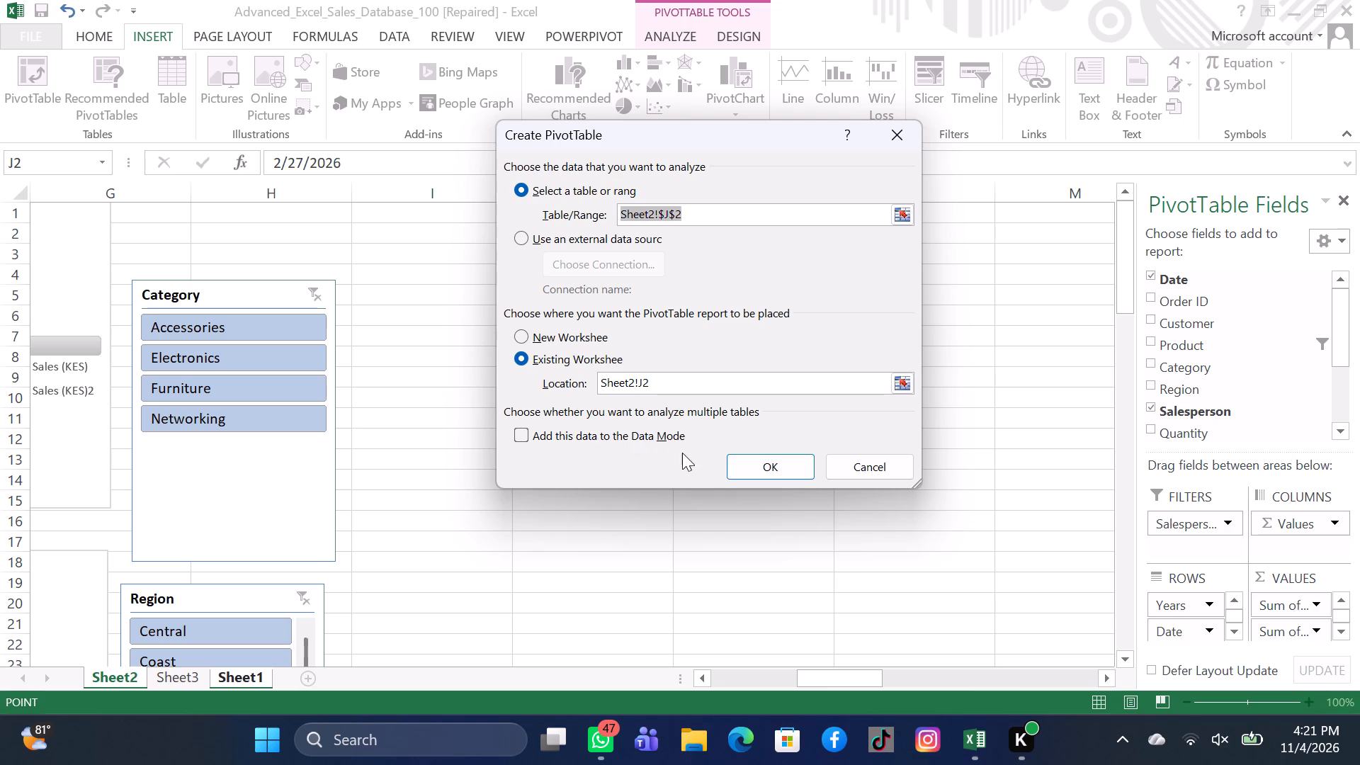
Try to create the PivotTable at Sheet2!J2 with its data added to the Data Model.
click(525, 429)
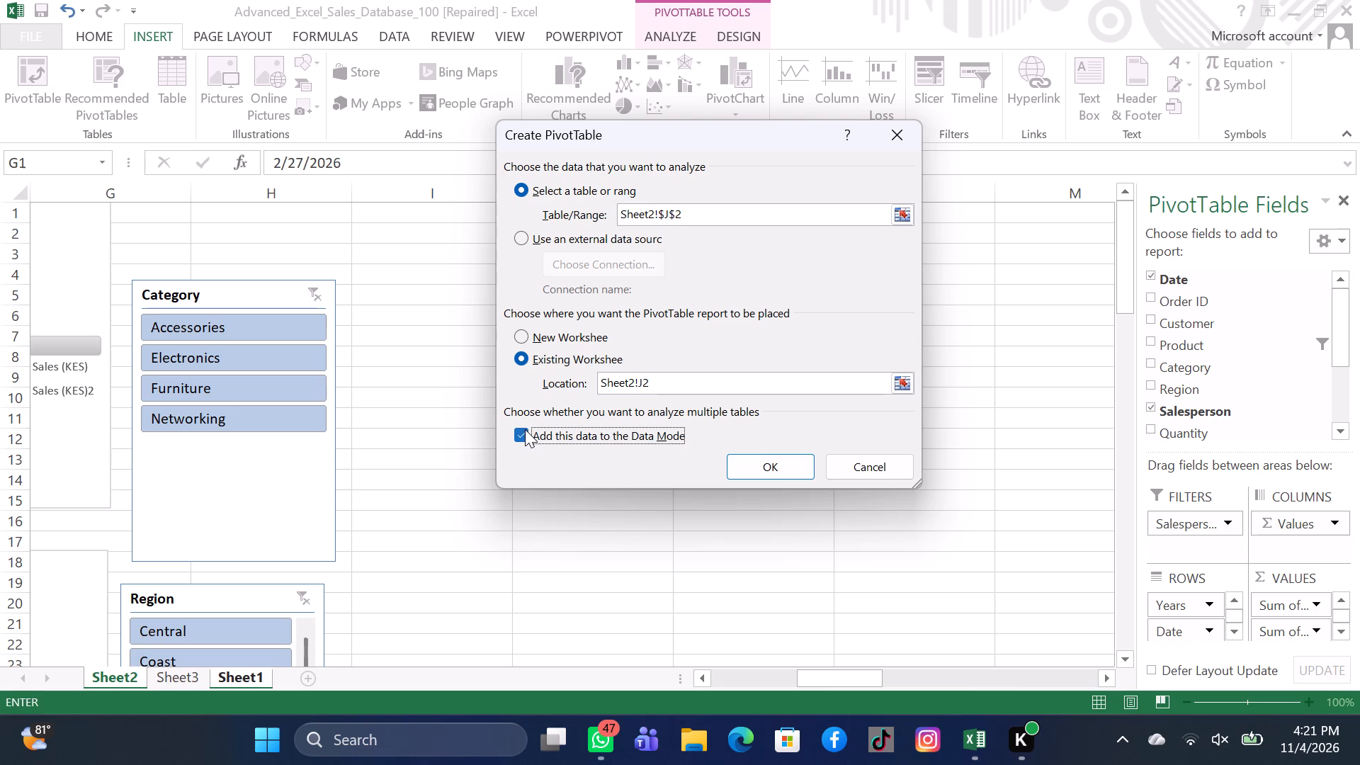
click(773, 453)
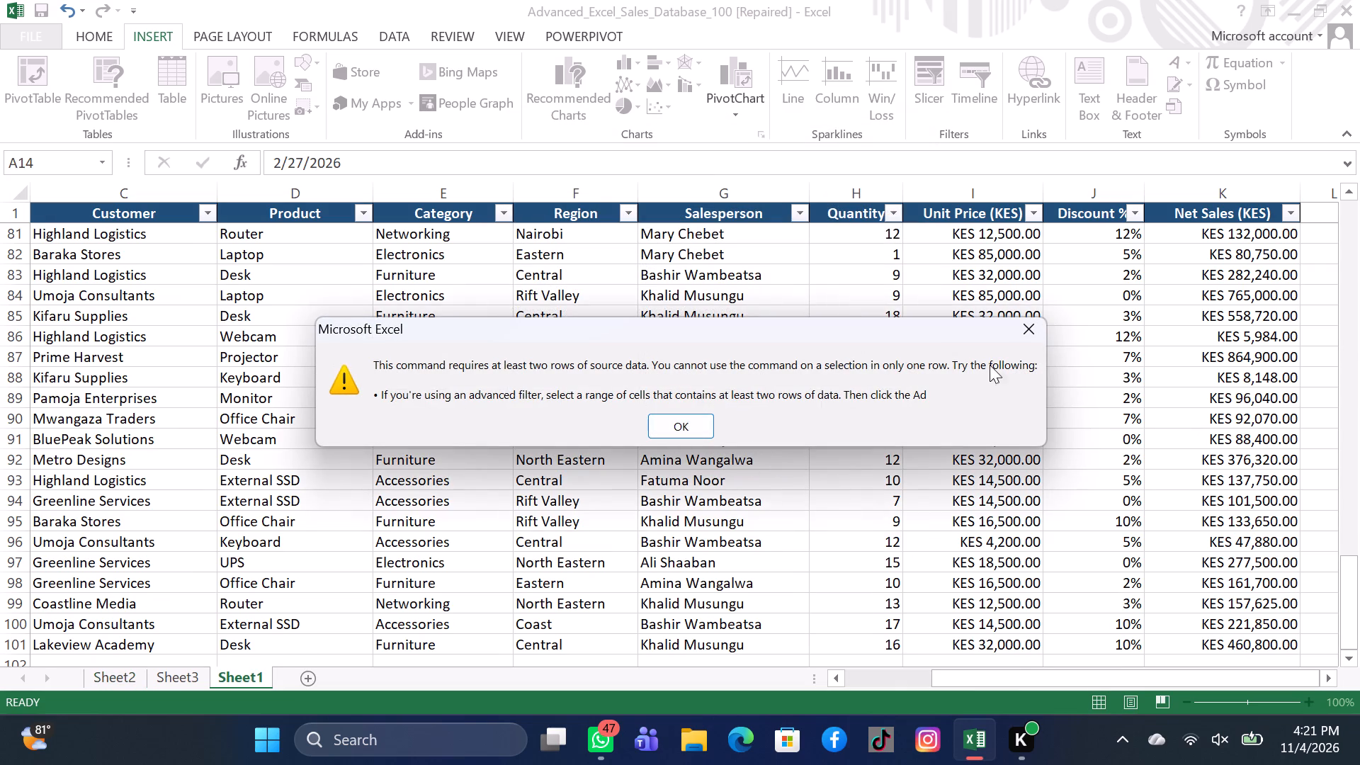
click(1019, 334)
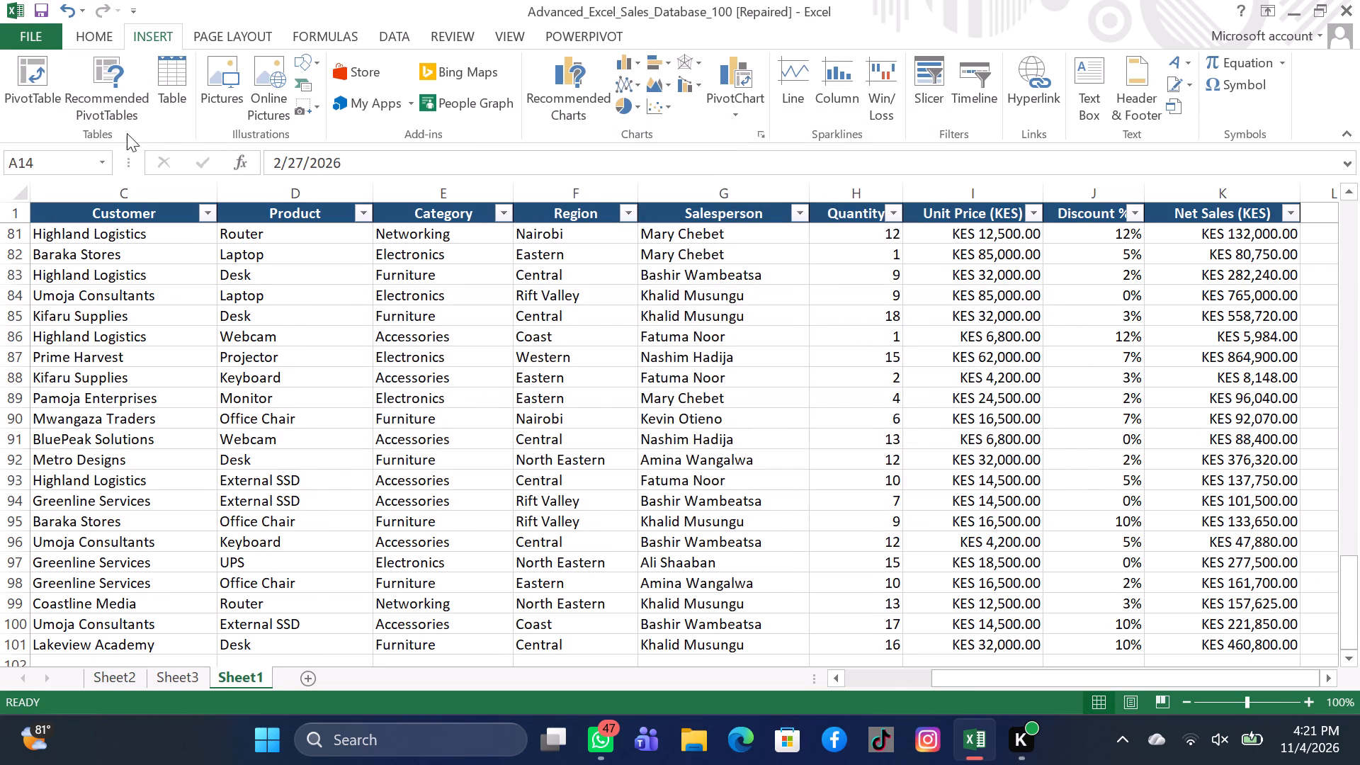
Start a new PivotTable from the sales data in Sheet1, range A1:K101.
click(36, 90)
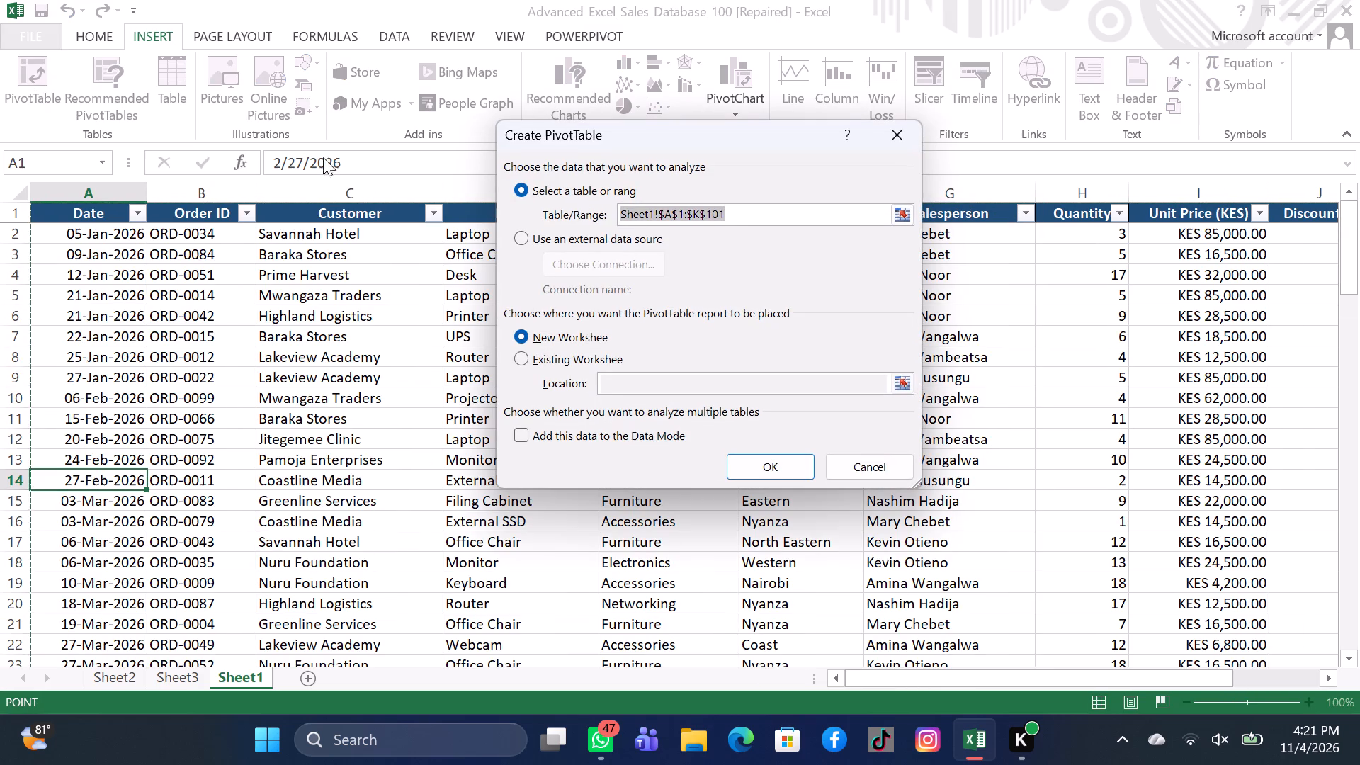